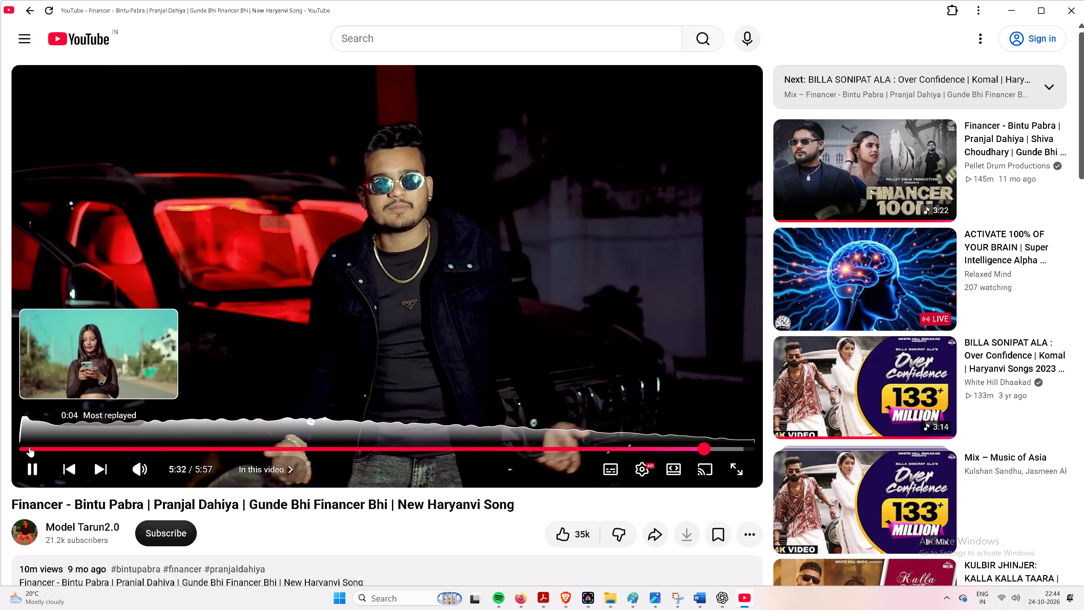
Restart the playing music video from about 0:04.
click(29, 447)
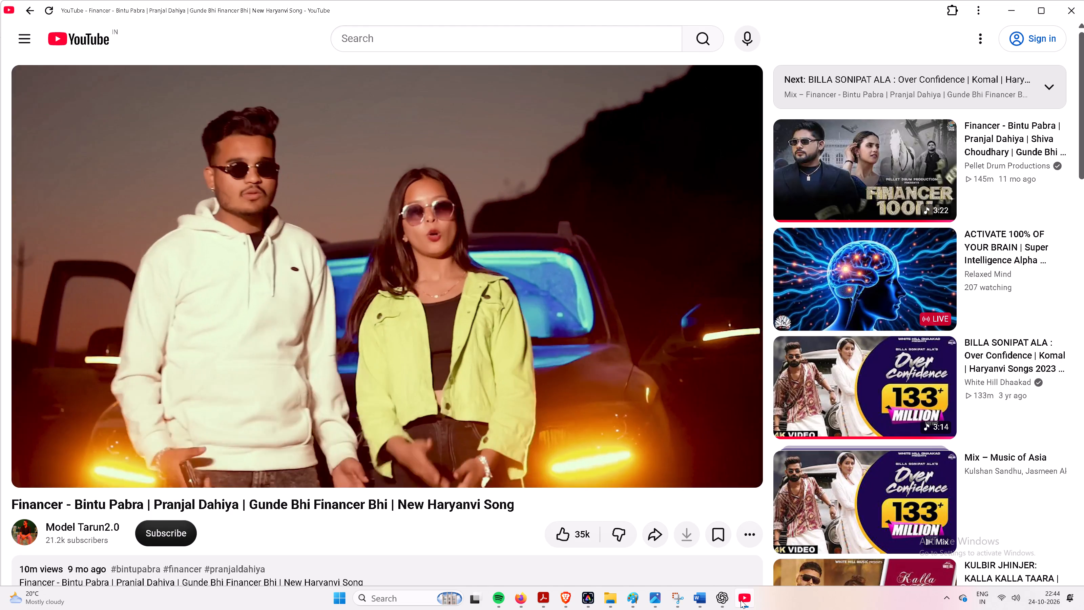
Switch to the DOGEUSD chart and examine the 4-hour price action from mid-September through late October.
click(741, 600)
drag(825, 332, 707, 291)
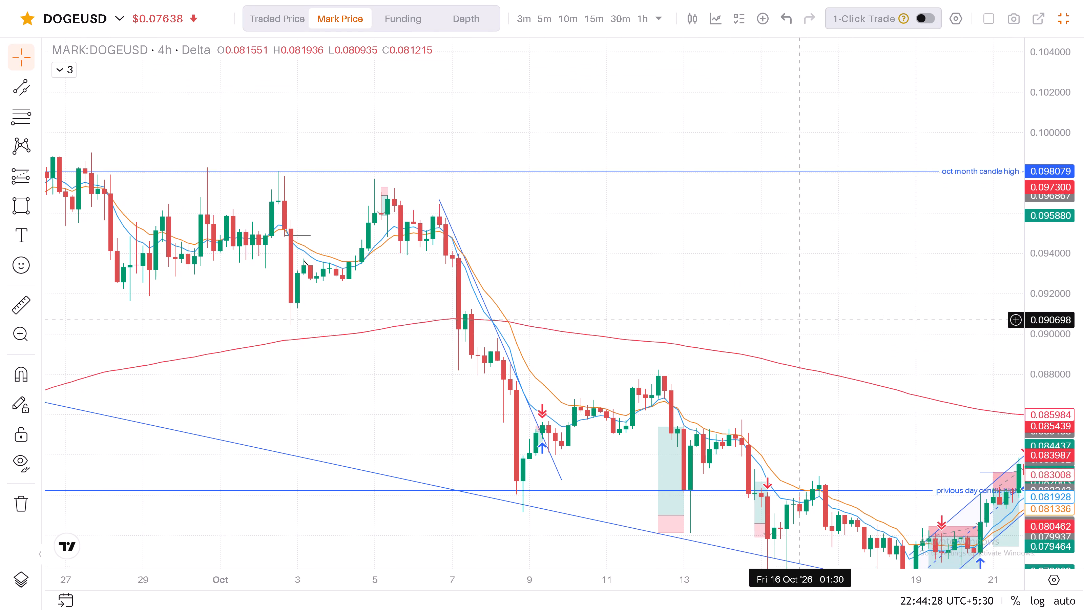
drag(707, 291, 620, 215)
drag(752, 230, 725, 235)
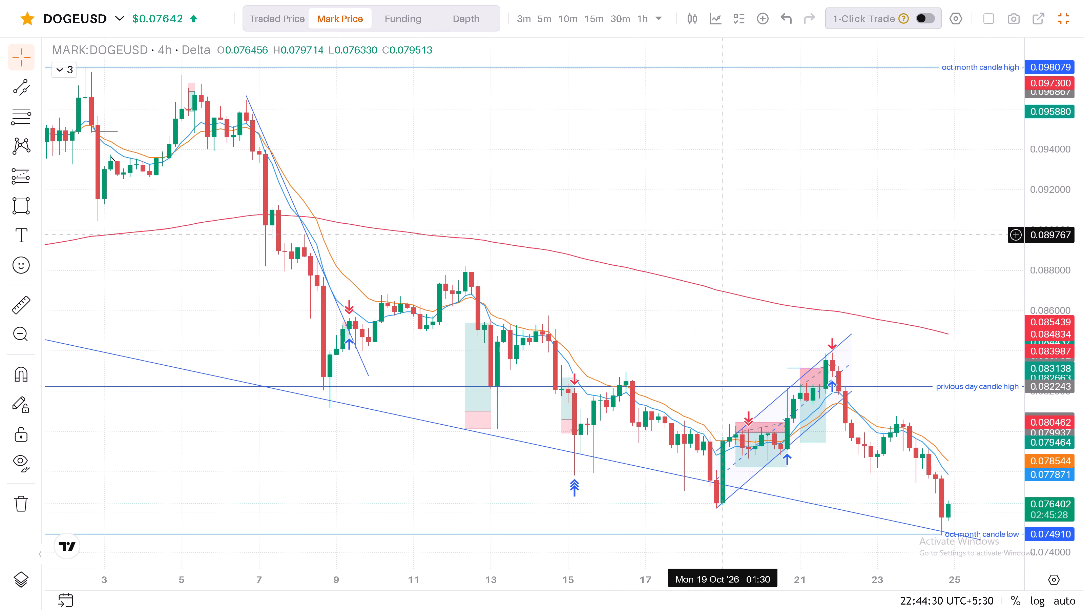
drag(725, 235, 865, 272)
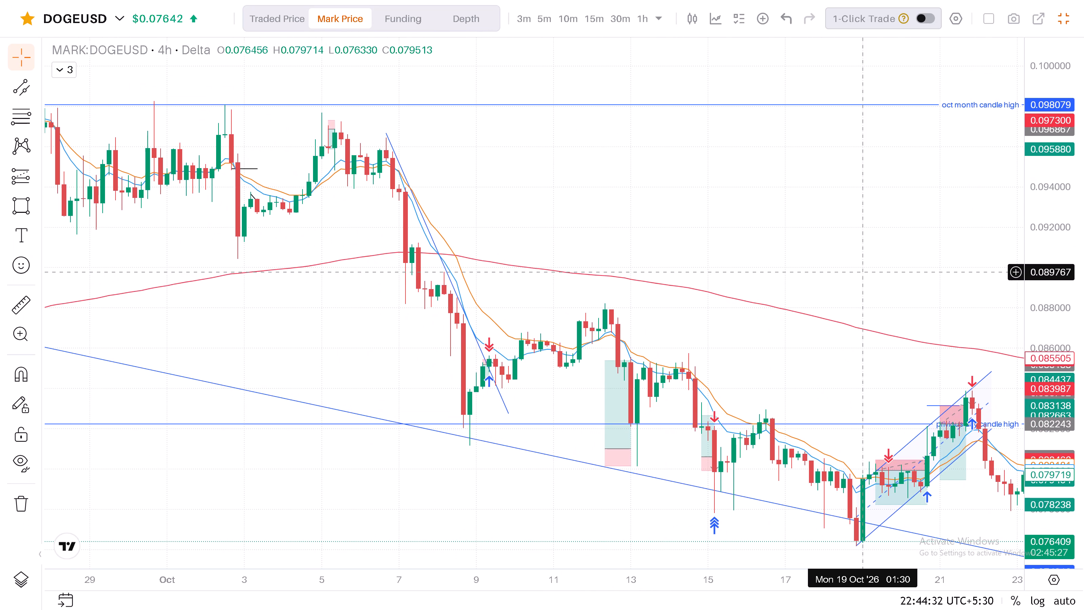
scroll(807, 228, down, 2)
drag(872, 223, 868, 247)
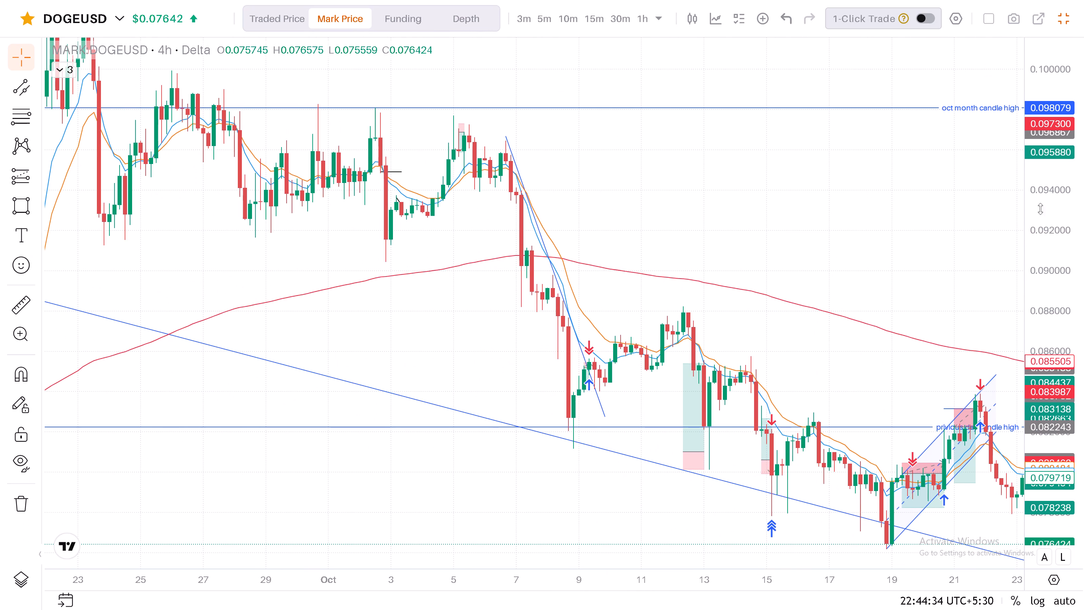
drag(1040, 209, 1025, 275)
scroll(705, 213, down, 1)
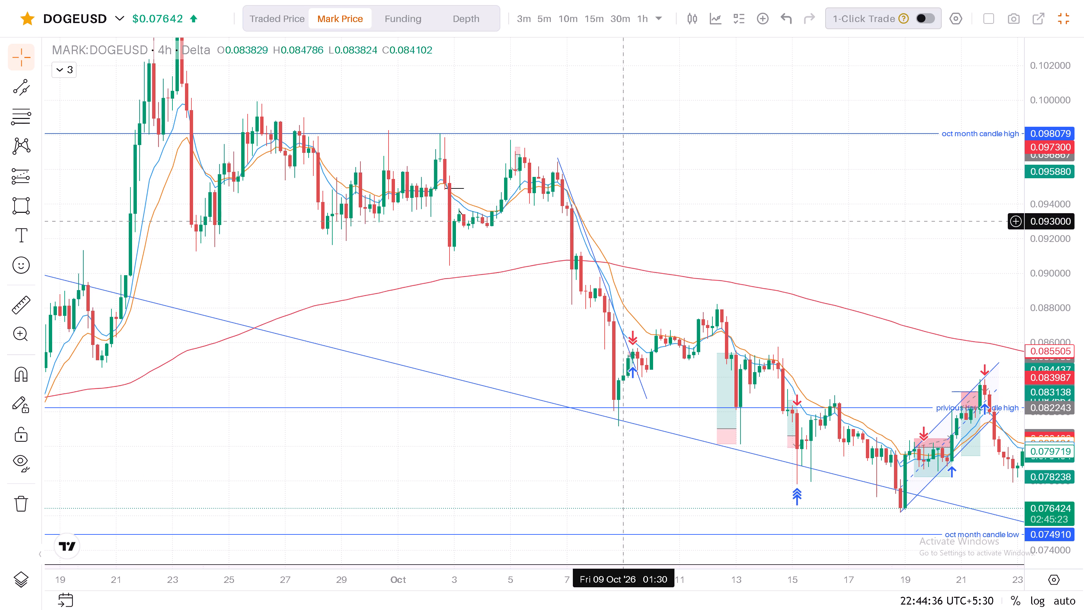
drag(908, 211, 906, 238)
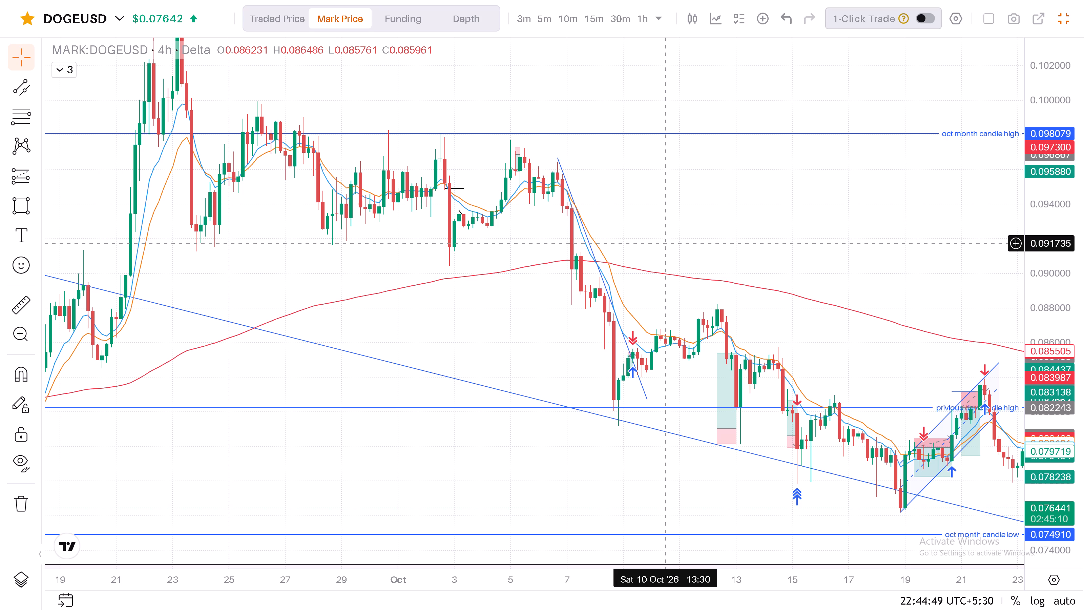
drag(677, 213, 701, 236)
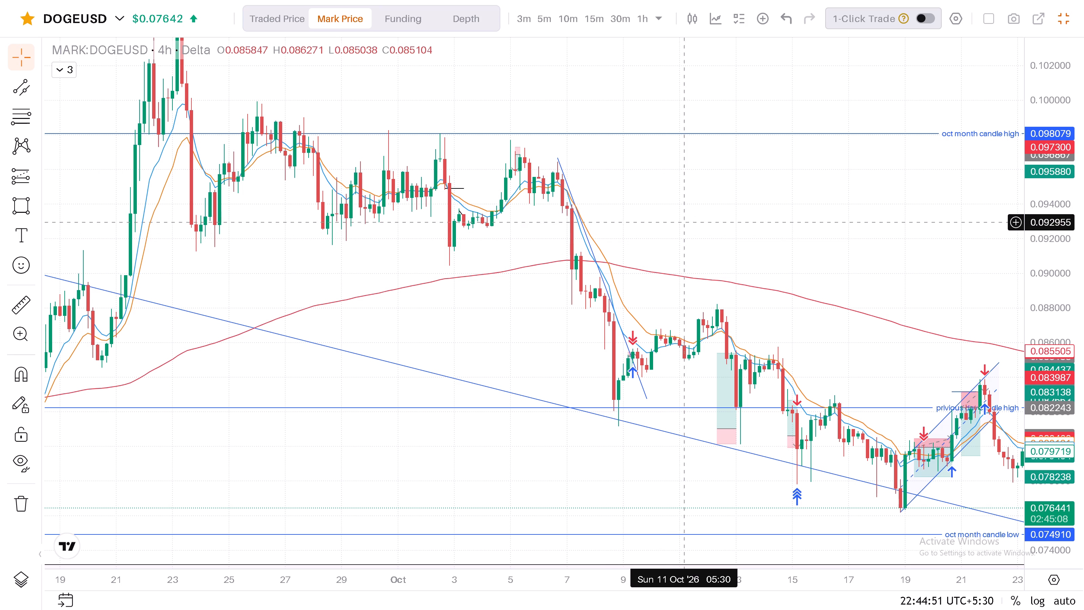
drag(701, 236, 708, 242)
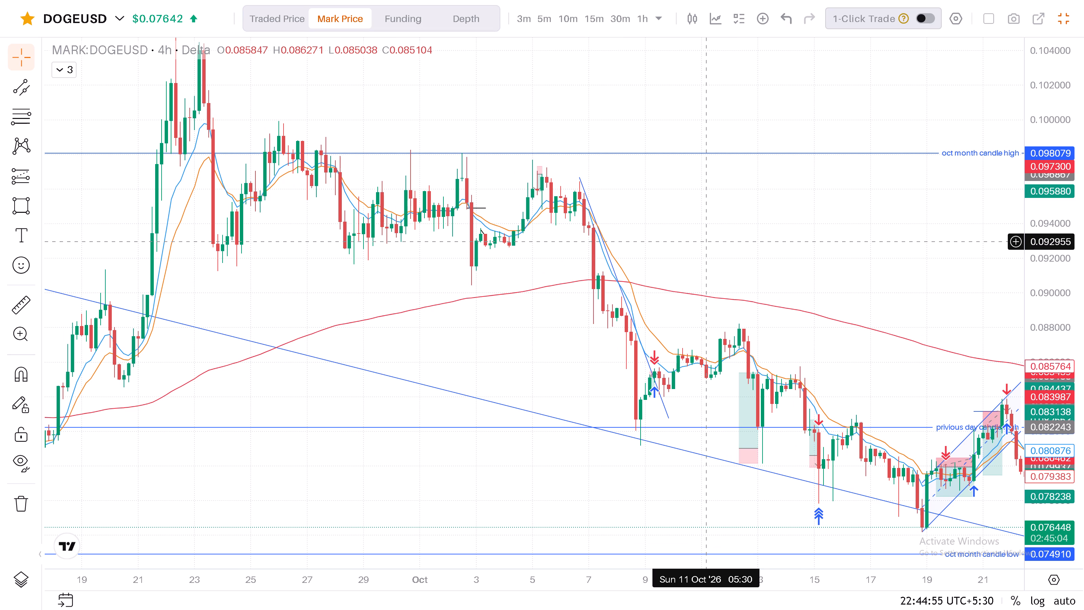
drag(723, 229, 746, 266)
drag(699, 208, 709, 226)
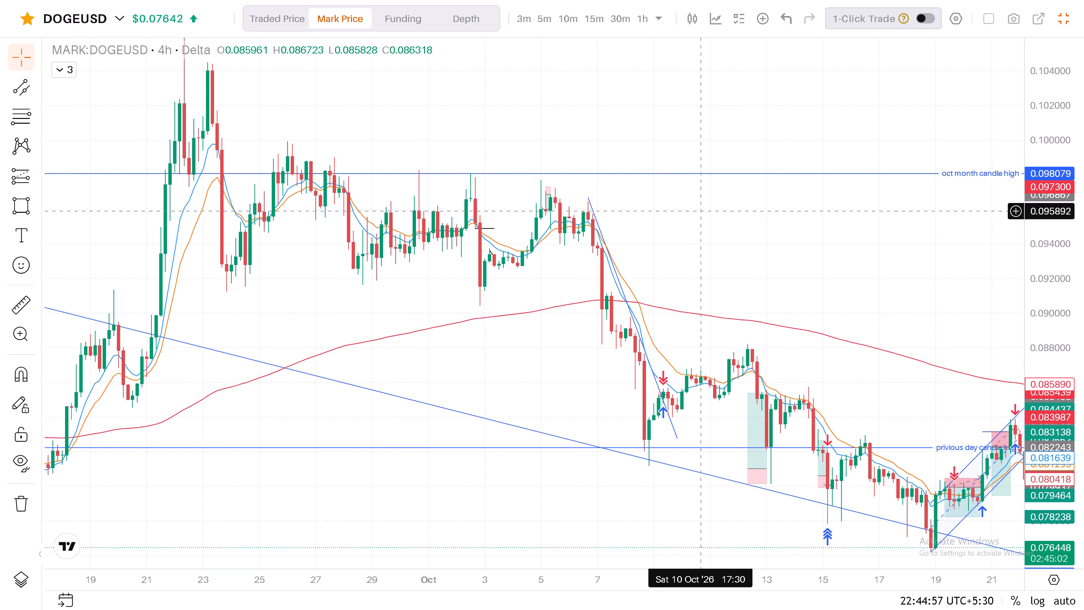
drag(709, 226, 705, 222)
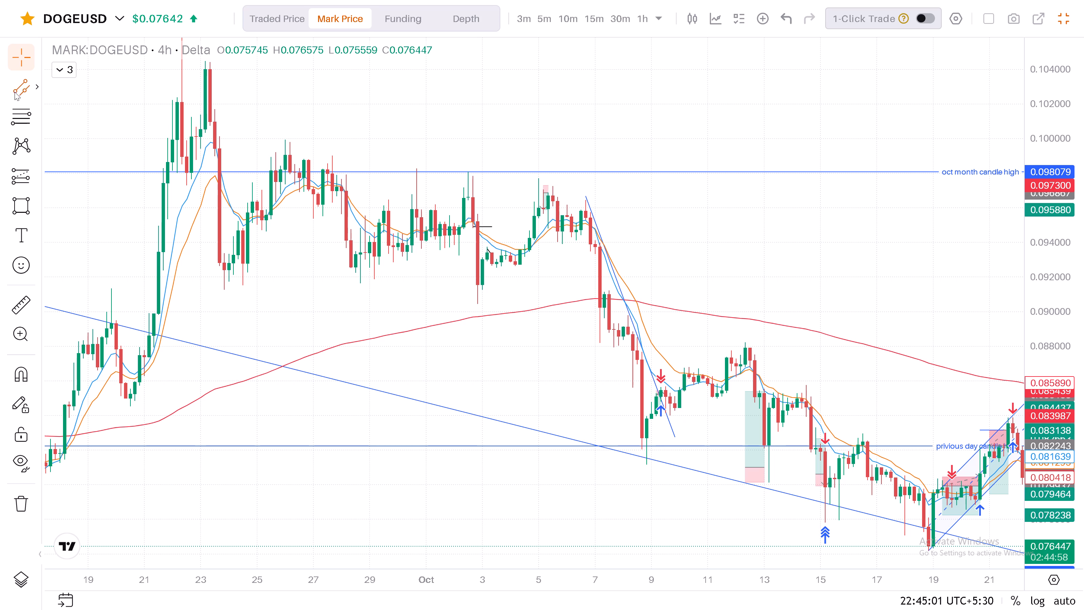
Draw a descending parallel channel, upper edge from 25 Sep at about 0.0992 to 9 Oct at about 0.0964, lower edge ending near 0.0896.
click(23, 83)
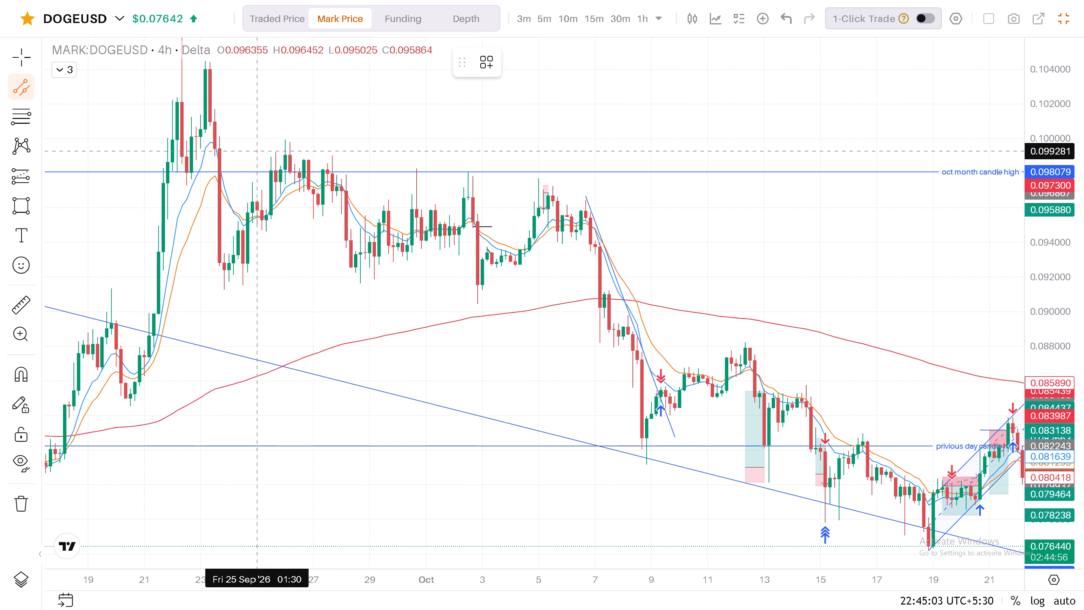
click(273, 152)
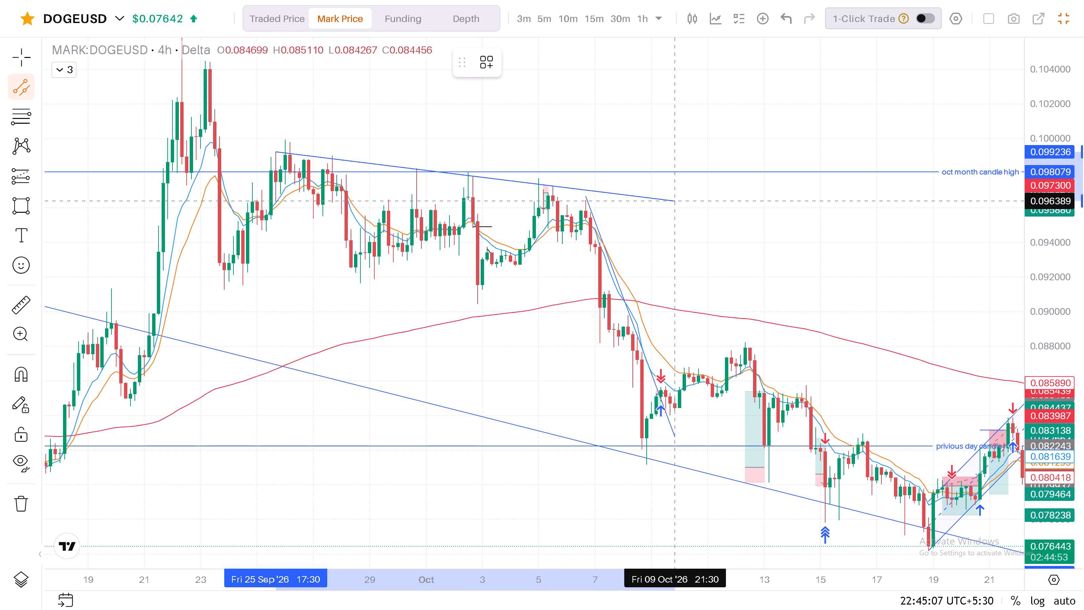
click(675, 201)
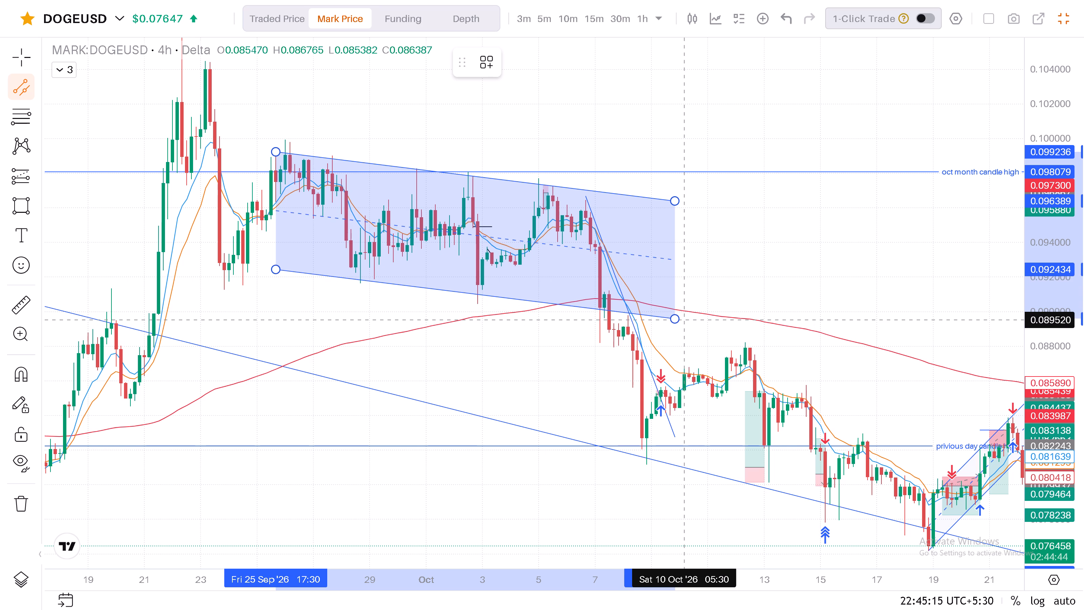
click(687, 319)
click(782, 277)
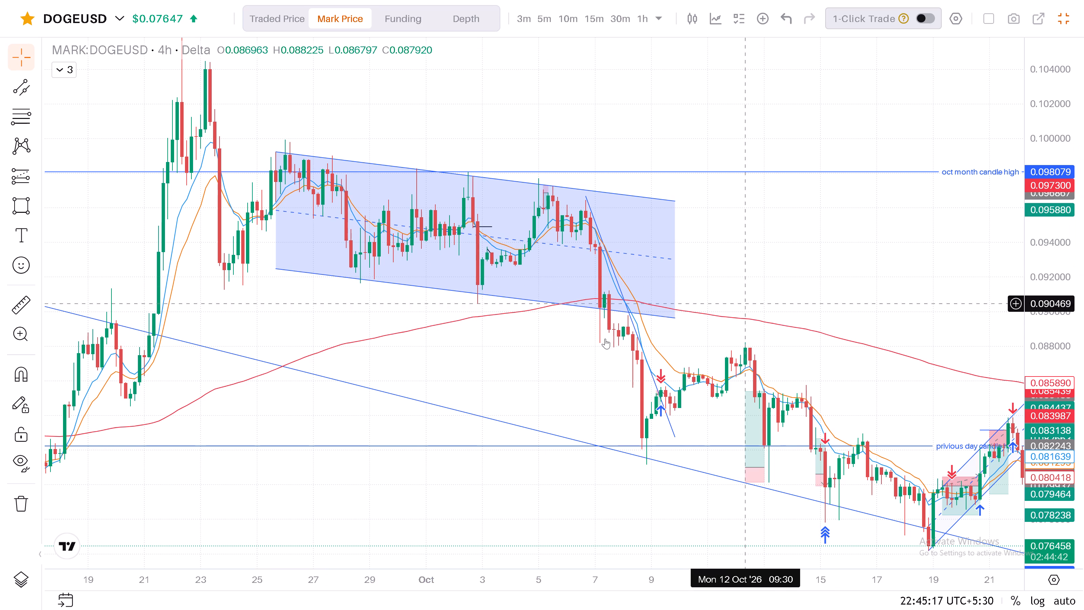
Extend the start of the September–October channel back to 24 Sep 09:30, with its upper edge starting at about 0.0995.
drag(546, 344, 716, 377)
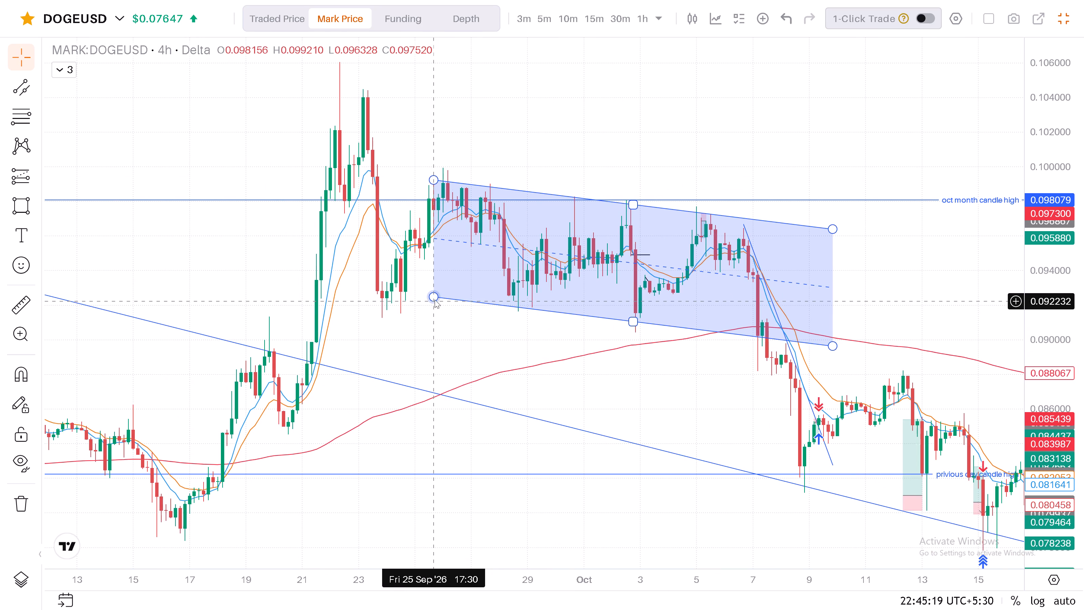
drag(433, 297, 398, 292)
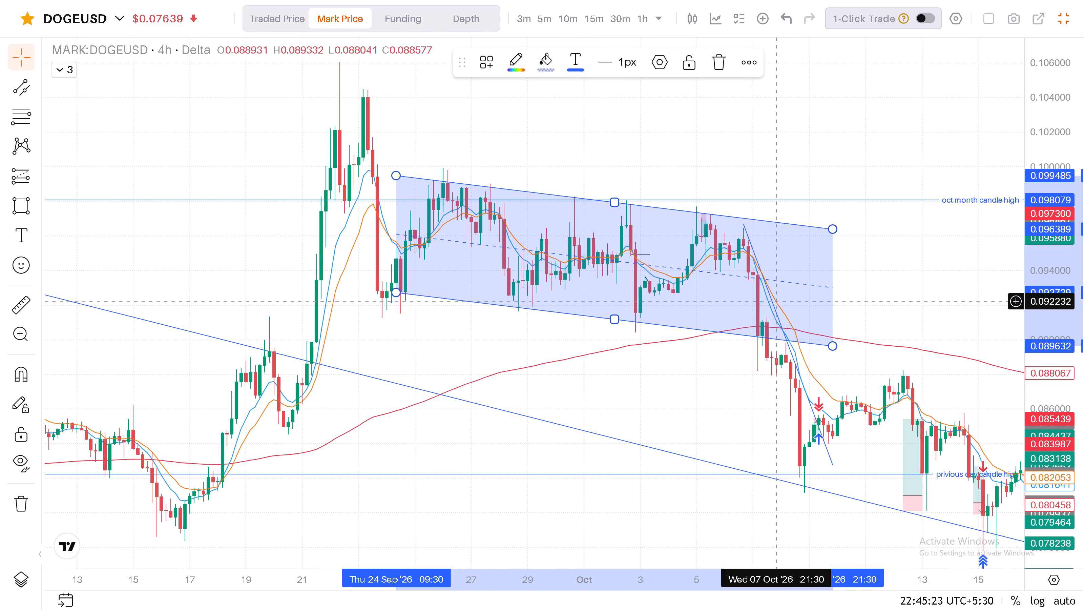
click(905, 277)
Examine the DOGEUSD price action following the first channel, from the early October drop to the latest candles.
drag(918, 282, 774, 278)
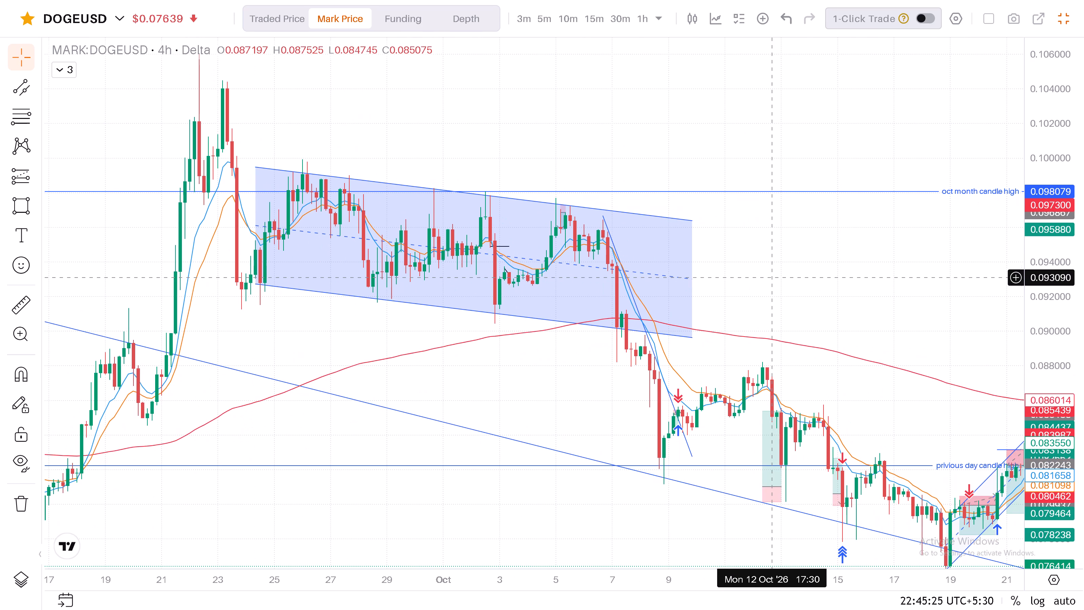
drag(821, 277, 818, 263)
drag(782, 271, 731, 289)
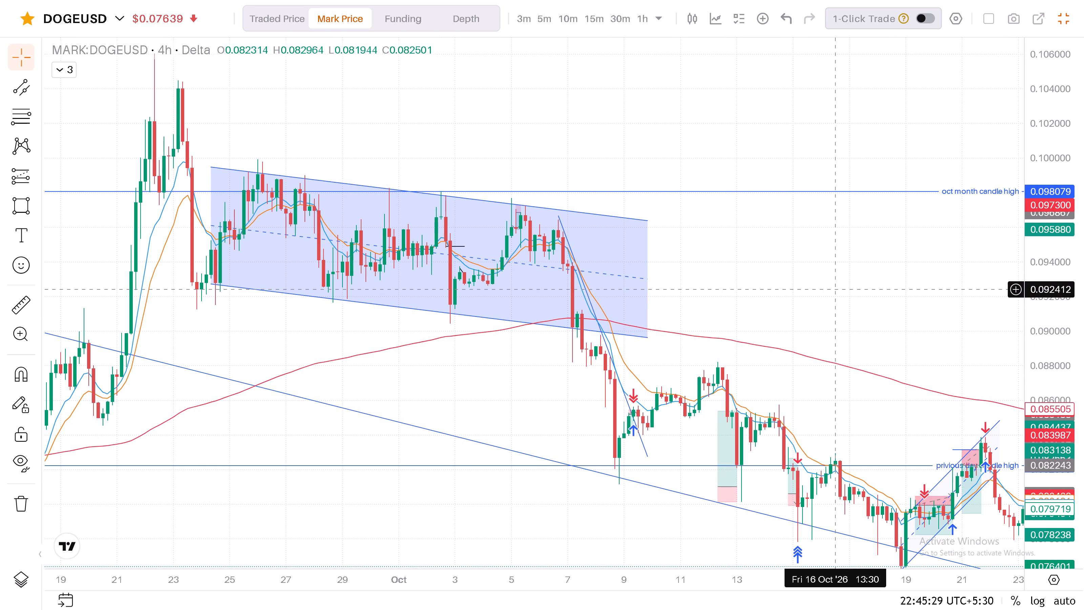
drag(835, 289, 751, 275)
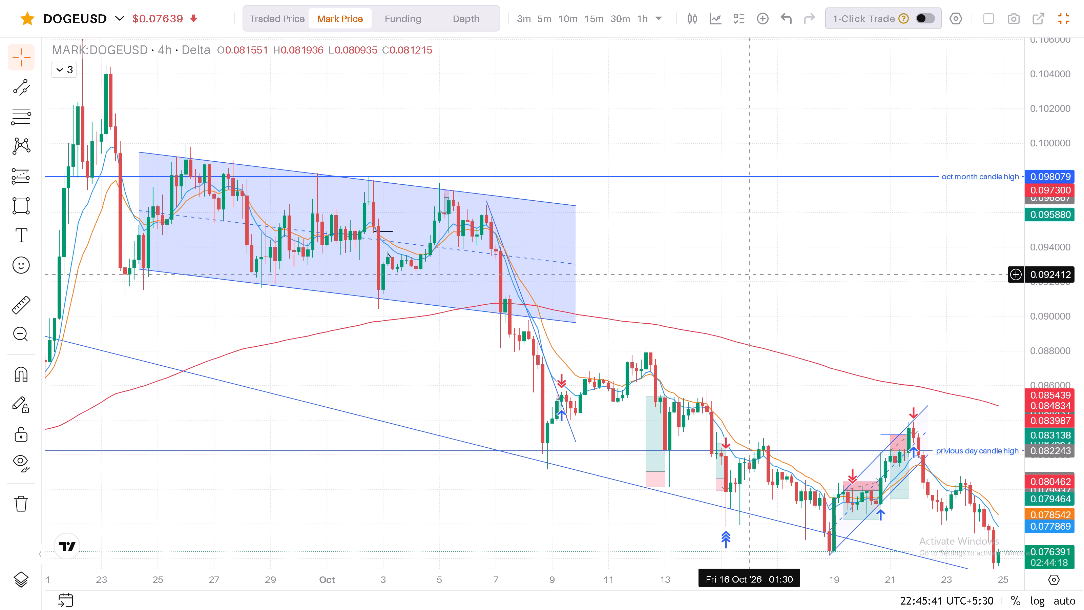
drag(708, 277, 799, 250)
scroll(796, 252, up, 1)
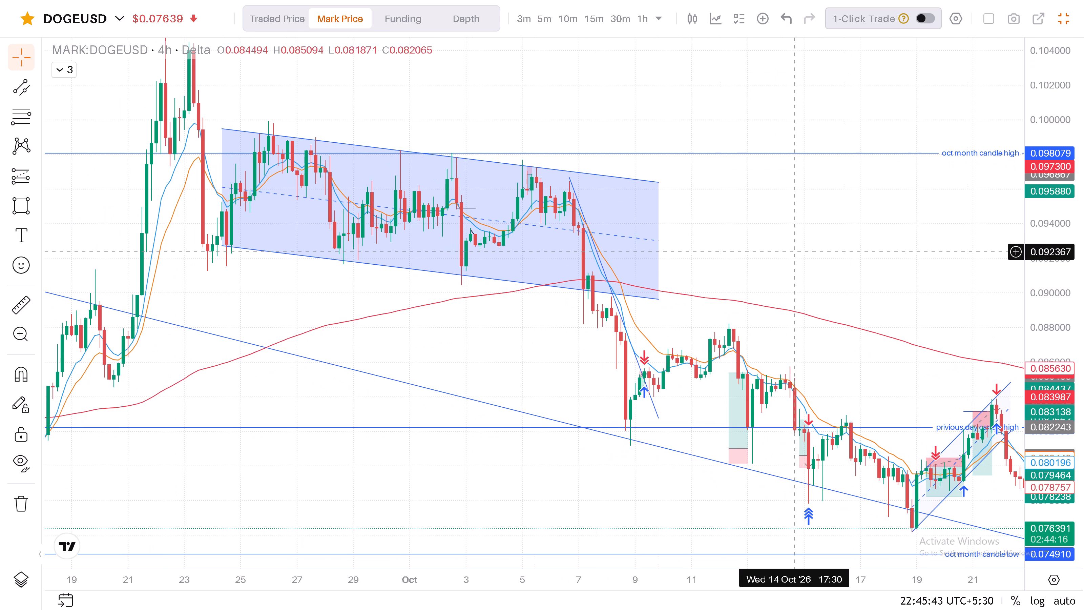
drag(718, 243, 769, 237)
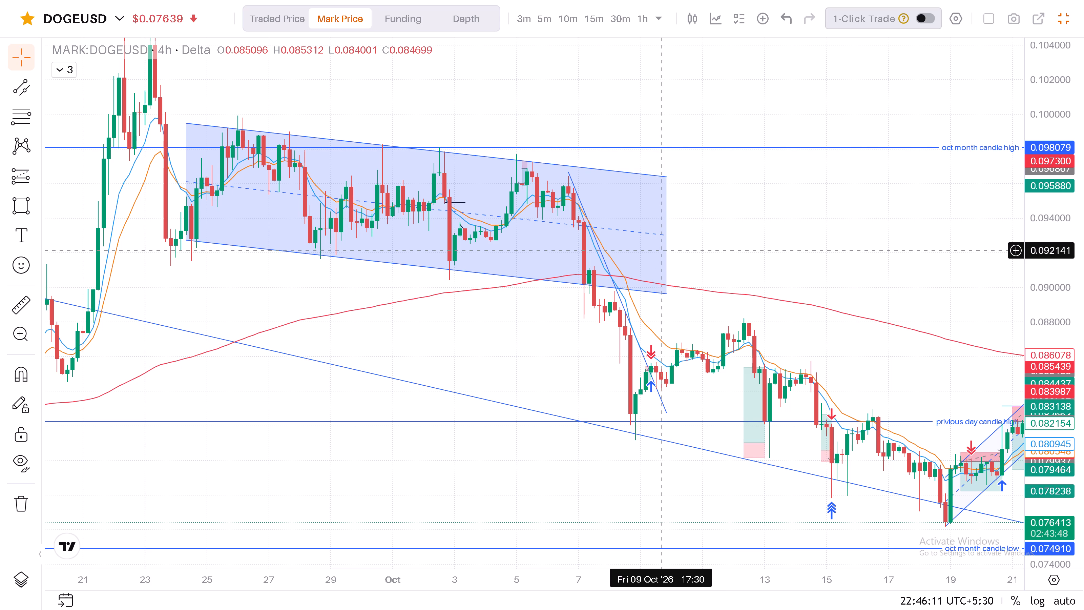
drag(819, 272, 680, 295)
drag(650, 284, 659, 278)
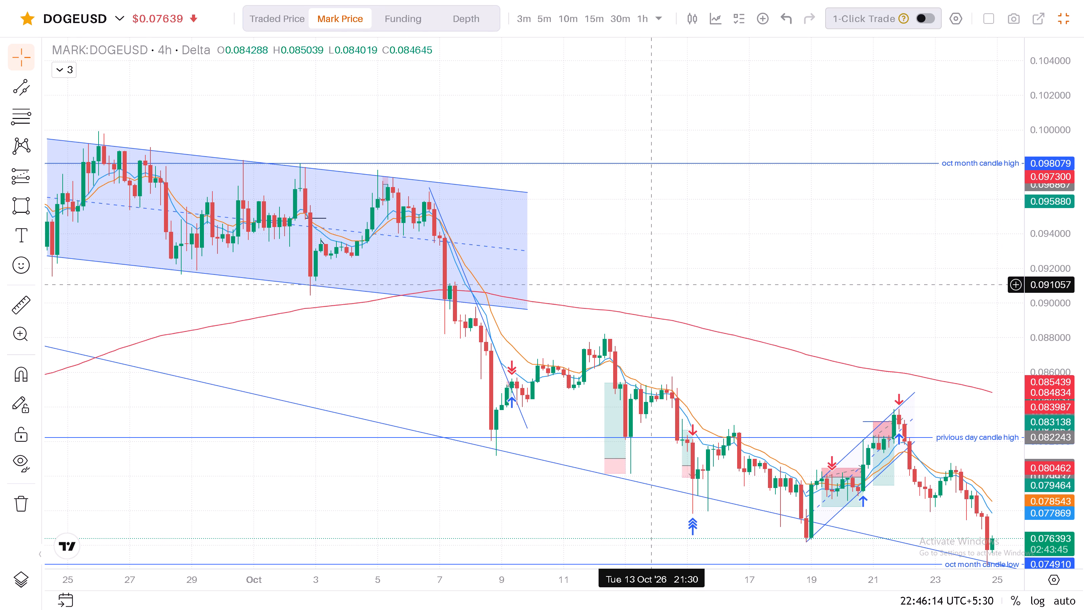
drag(659, 278, 685, 225)
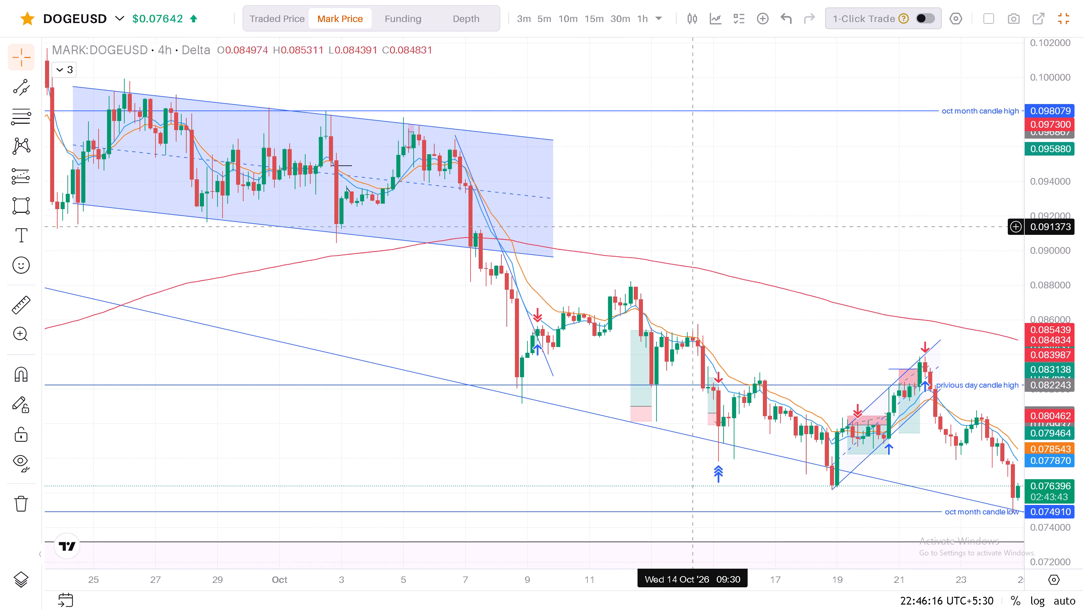
Draw a second descending channel, upper edge from 12 Oct at about 0.0883 to 26 Oct at about 0.0814, lower edge ending near 0.0726.
drag(846, 253, 609, 212)
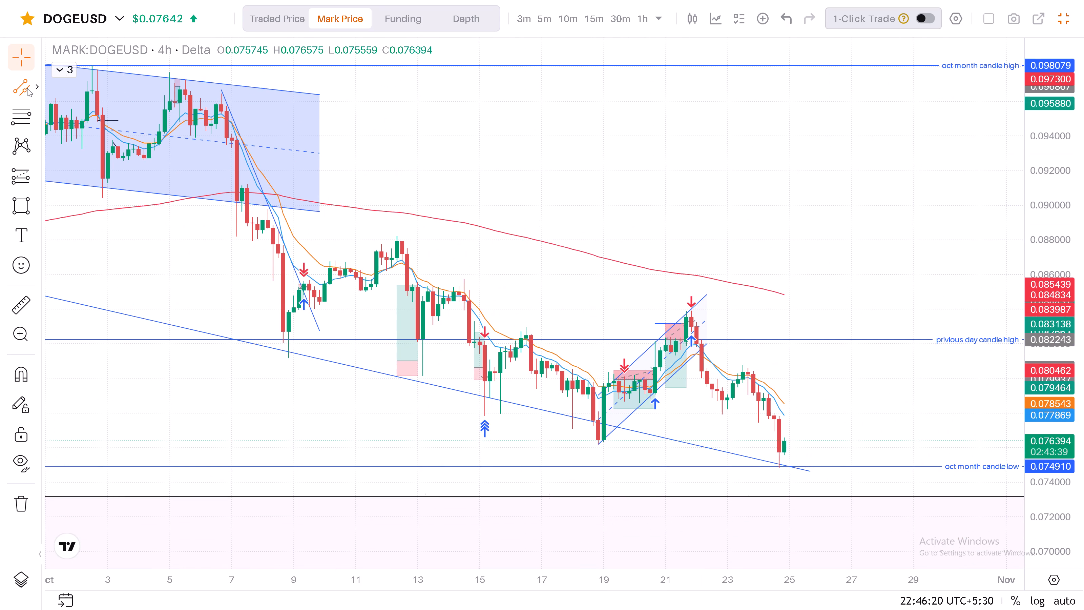
click(27, 88)
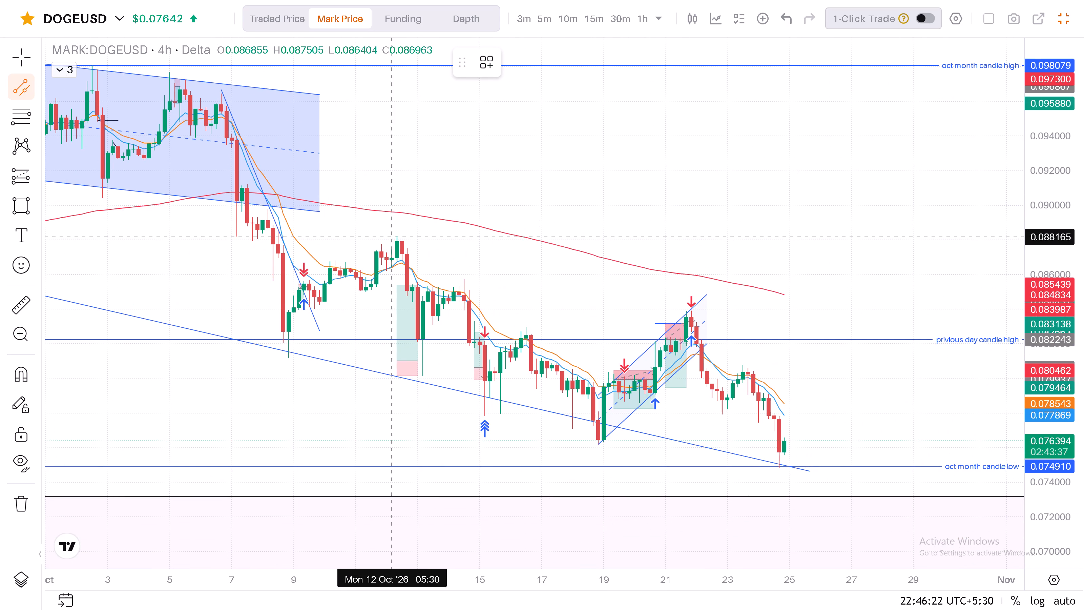
click(395, 236)
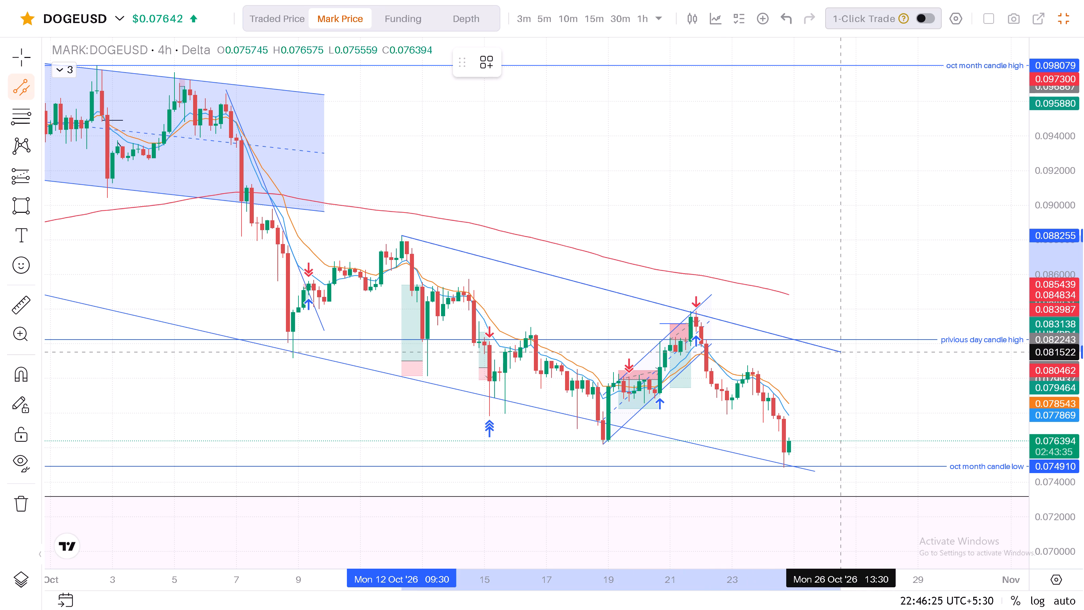
click(843, 353)
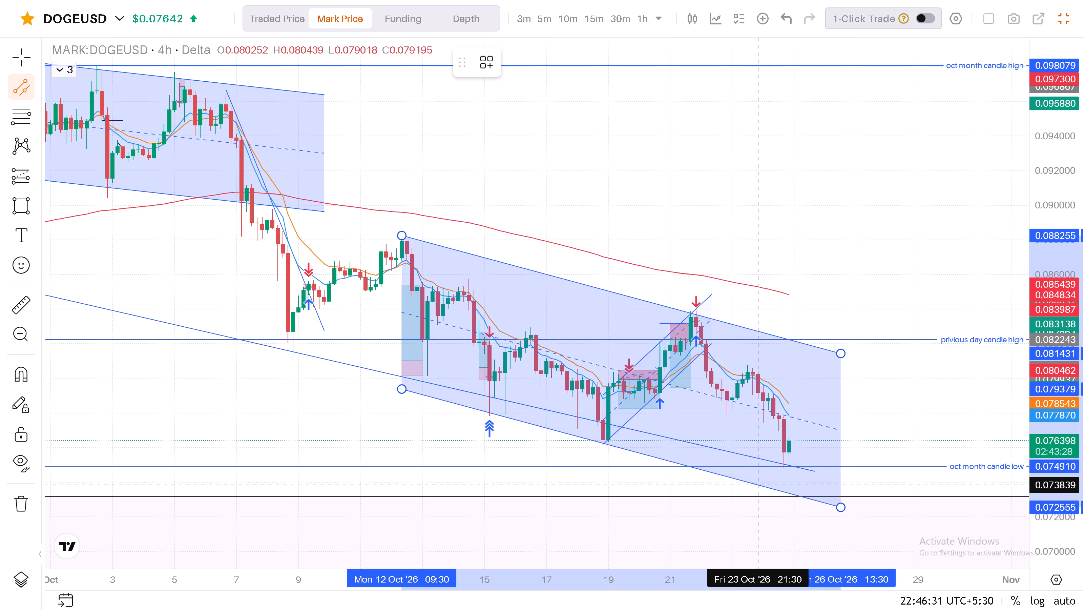
click(760, 484)
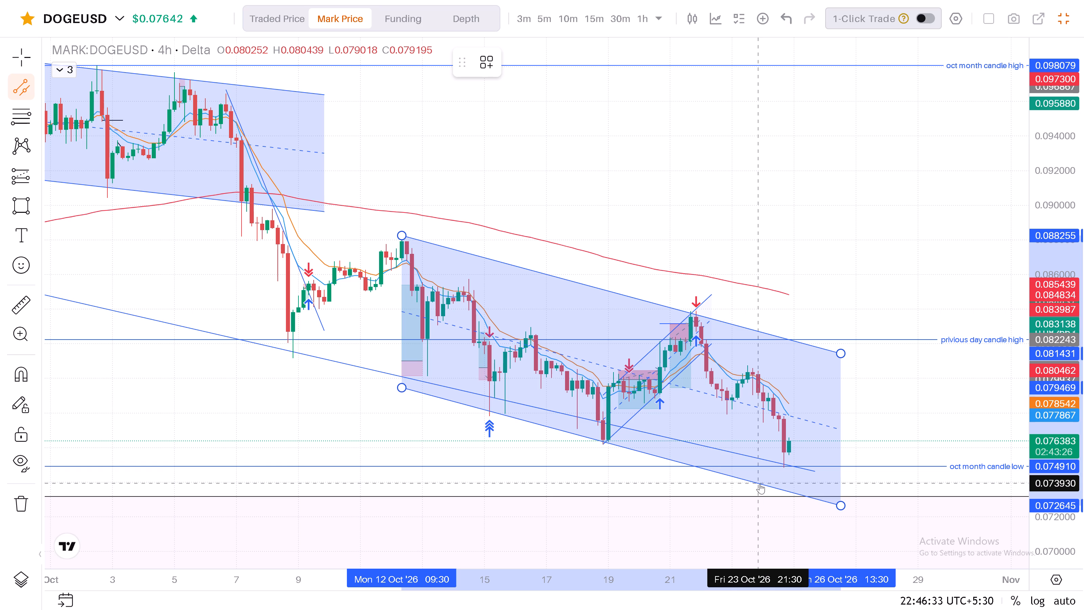
click(845, 220)
Extend the start of the second descending channel back to 7 Oct 01:30, with its upper edge starting at about 0.091.
drag(720, 197, 840, 199)
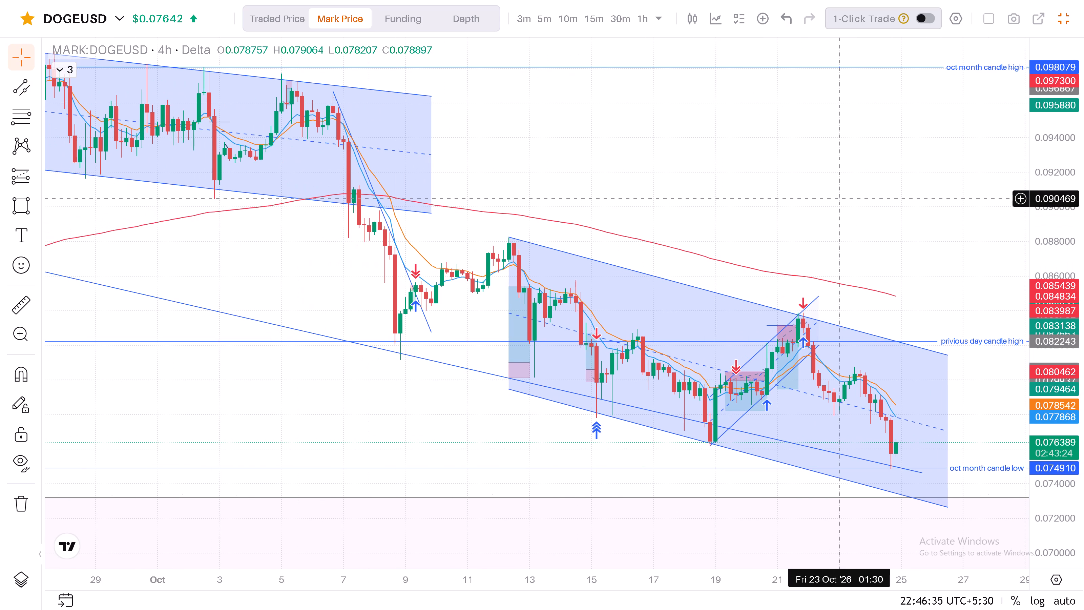
drag(840, 199, 880, 200)
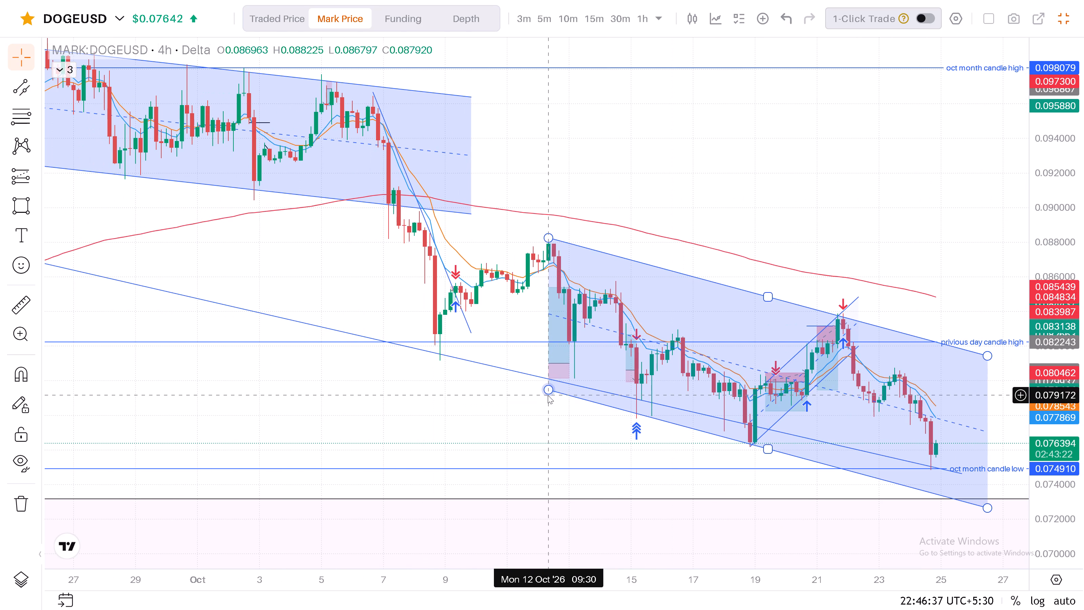
drag(548, 392, 440, 357)
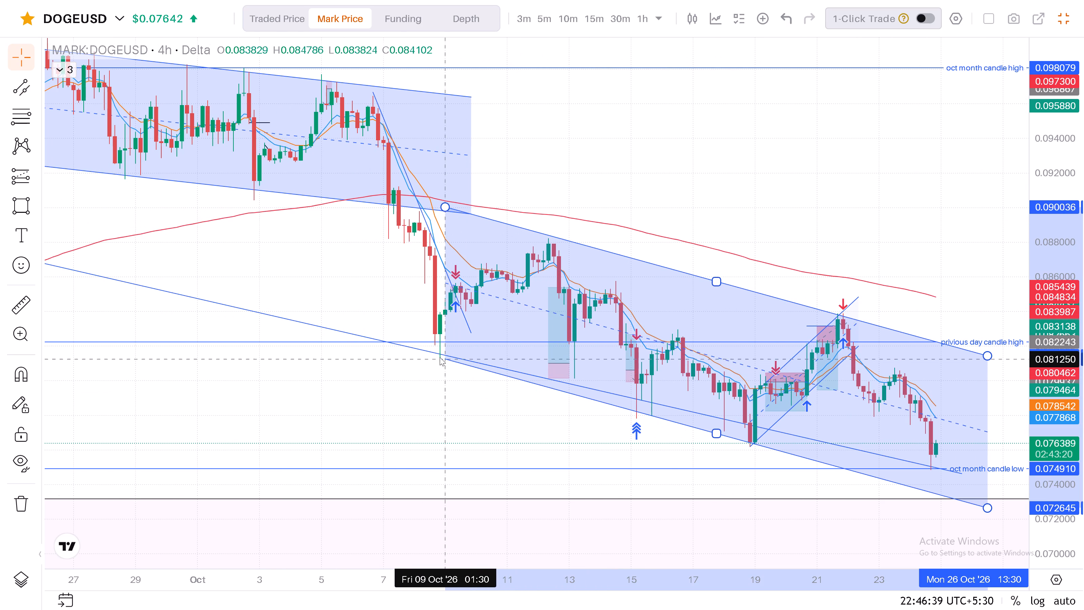
drag(440, 357, 392, 340)
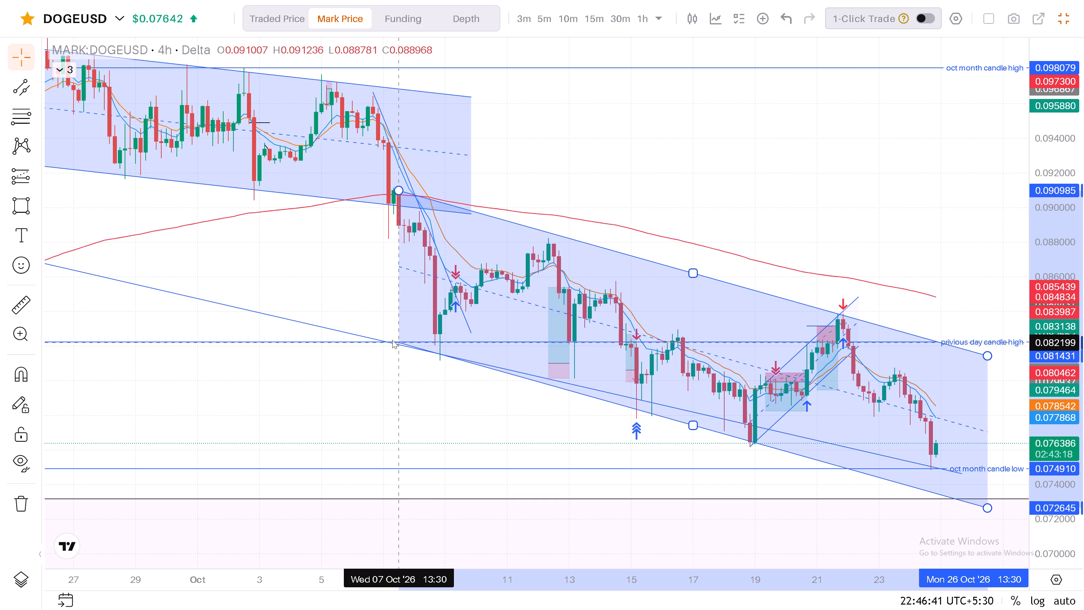
drag(392, 340, 383, 350)
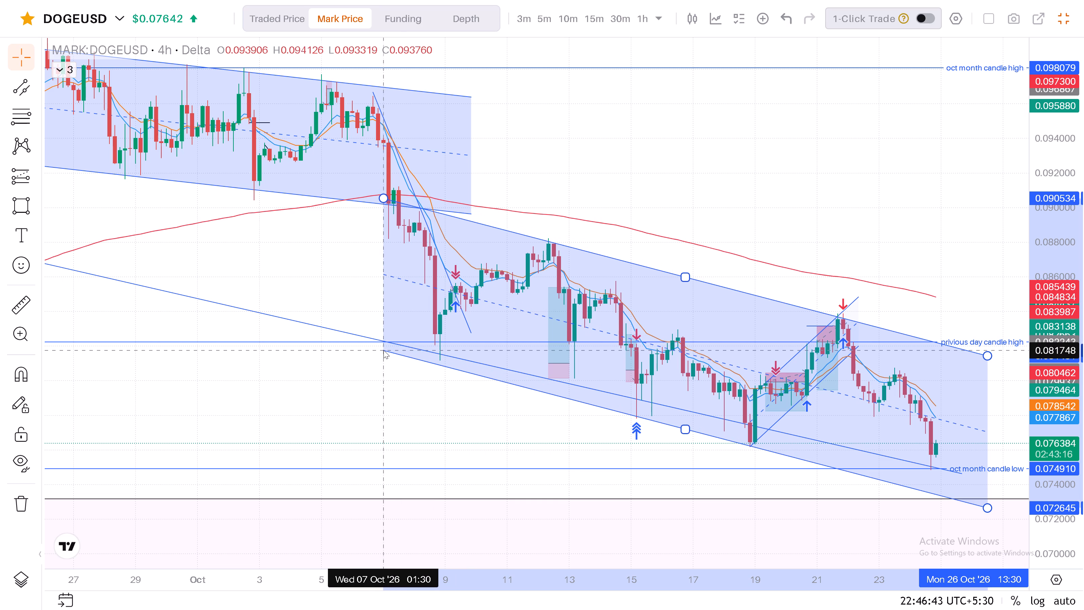
drag(383, 350, 381, 343)
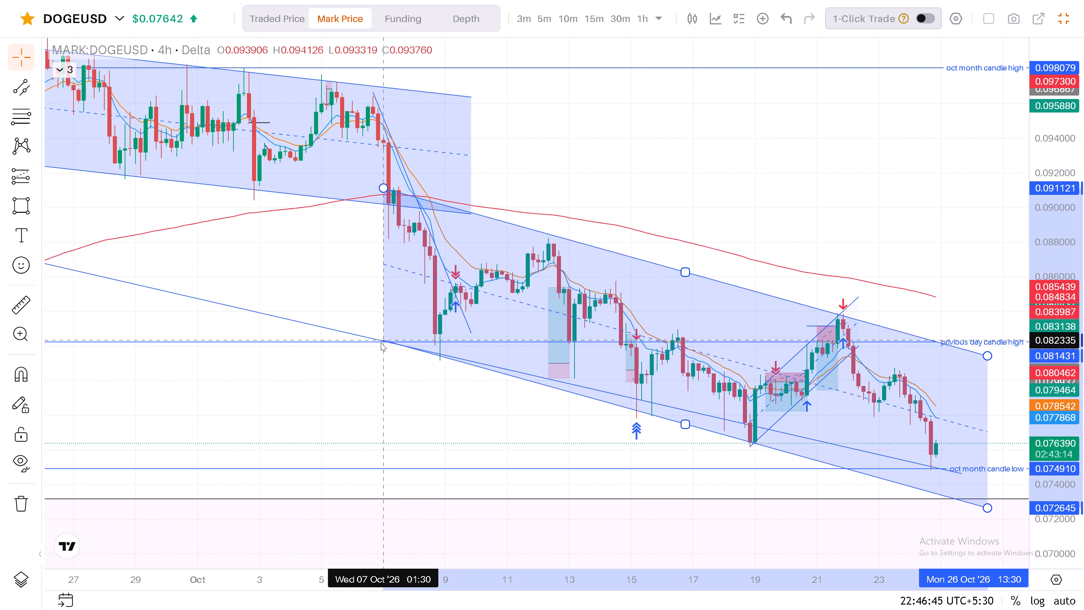
drag(381, 343, 380, 344)
click(696, 175)
Place a Price Range measurement beneath the 8 Oct low, from about 0.0812 down to about 0.0802, ending on 9 Oct.
drag(775, 189, 633, 195)
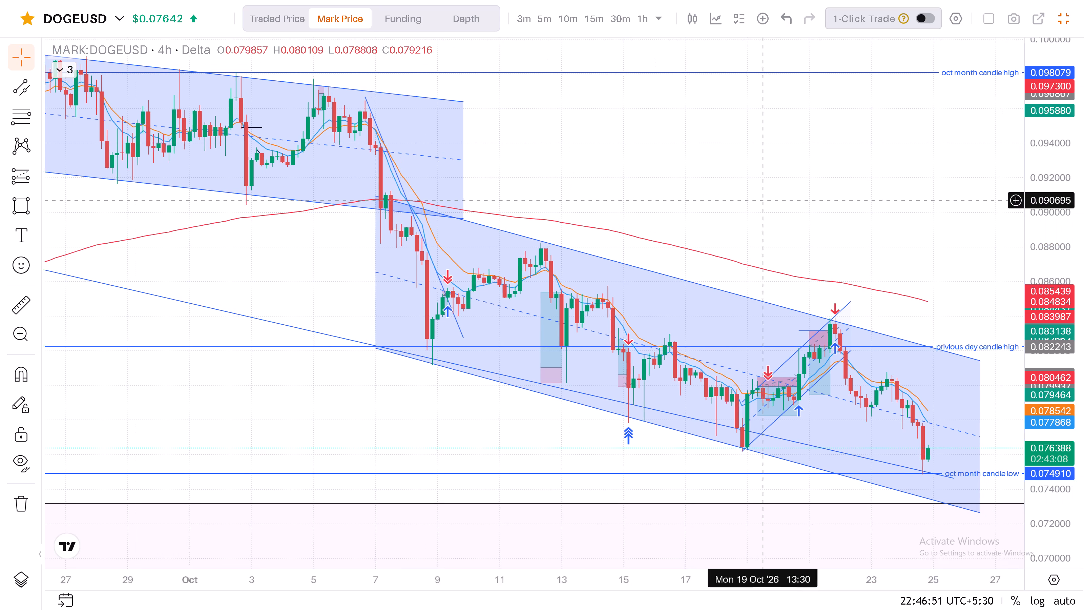
drag(633, 195, 615, 189)
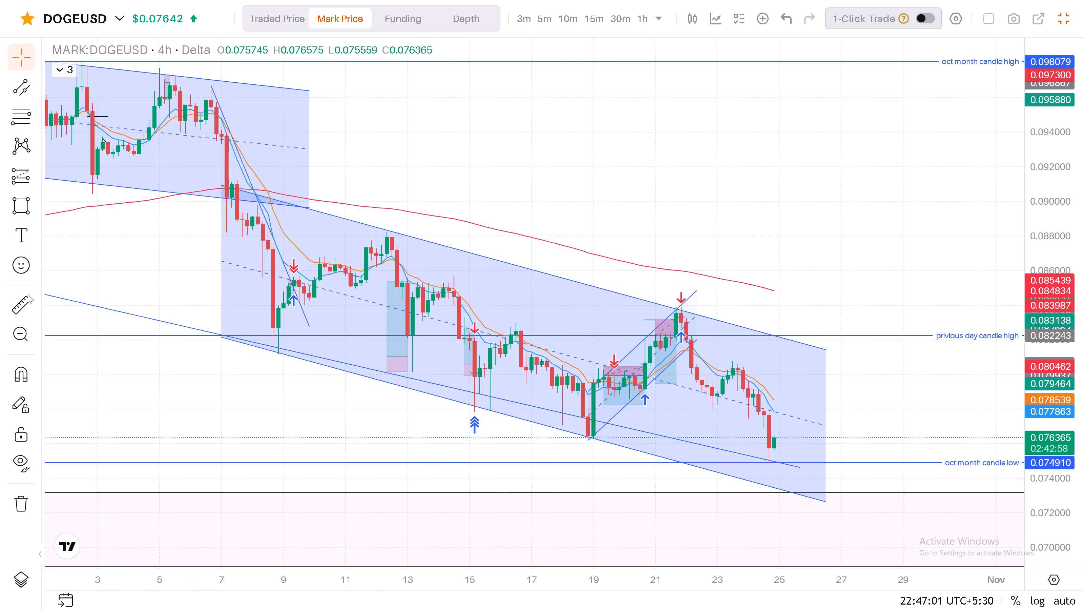
click(36, 152)
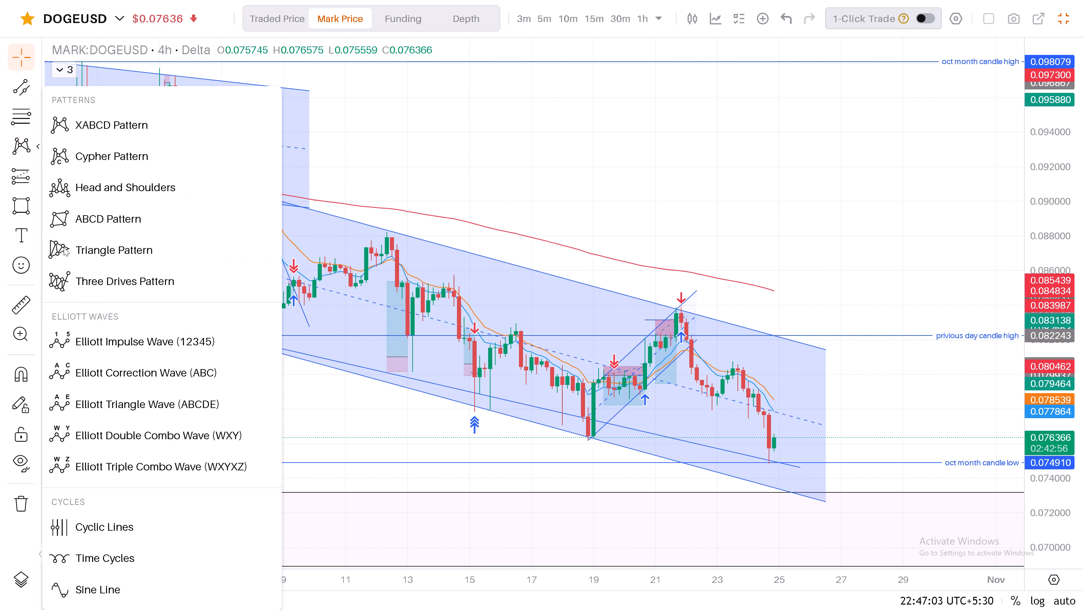
scroll(100, 353, down, 4)
click(38, 115)
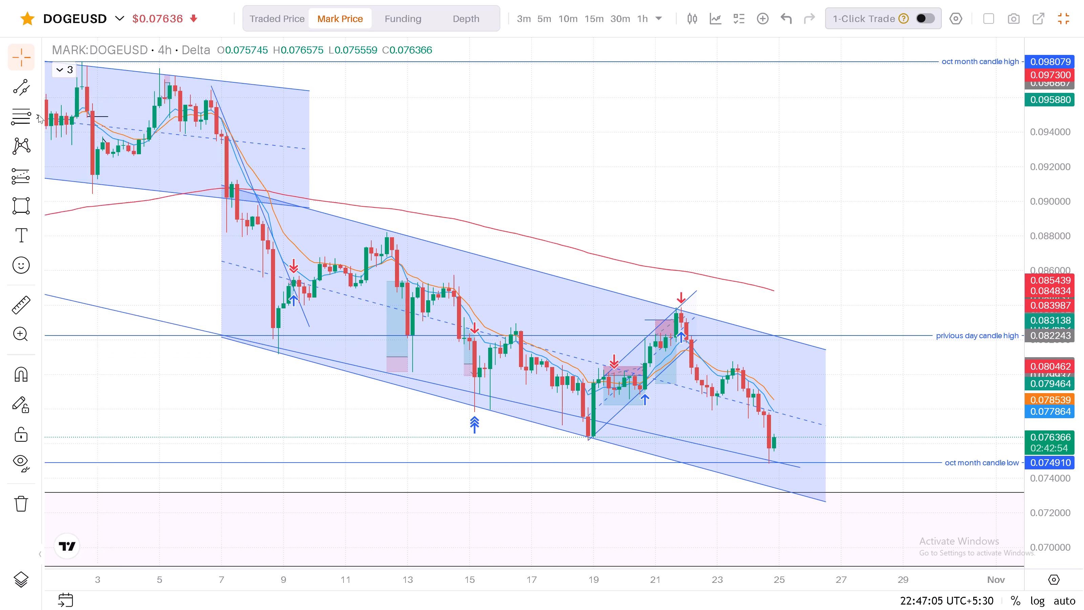
scroll(163, 323, down, 4)
click(36, 147)
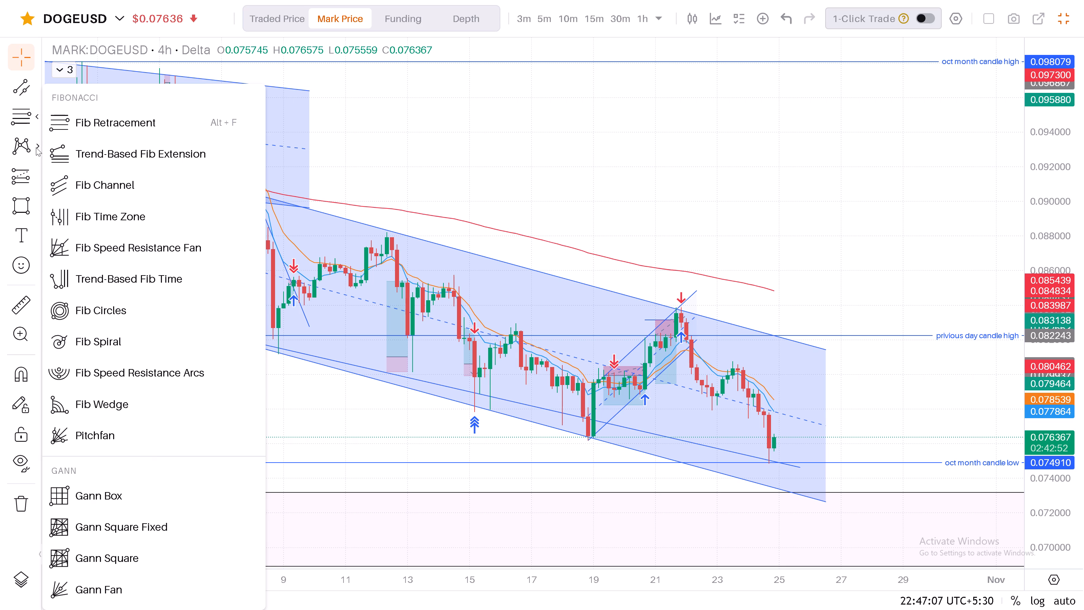
scroll(110, 293, down, 5)
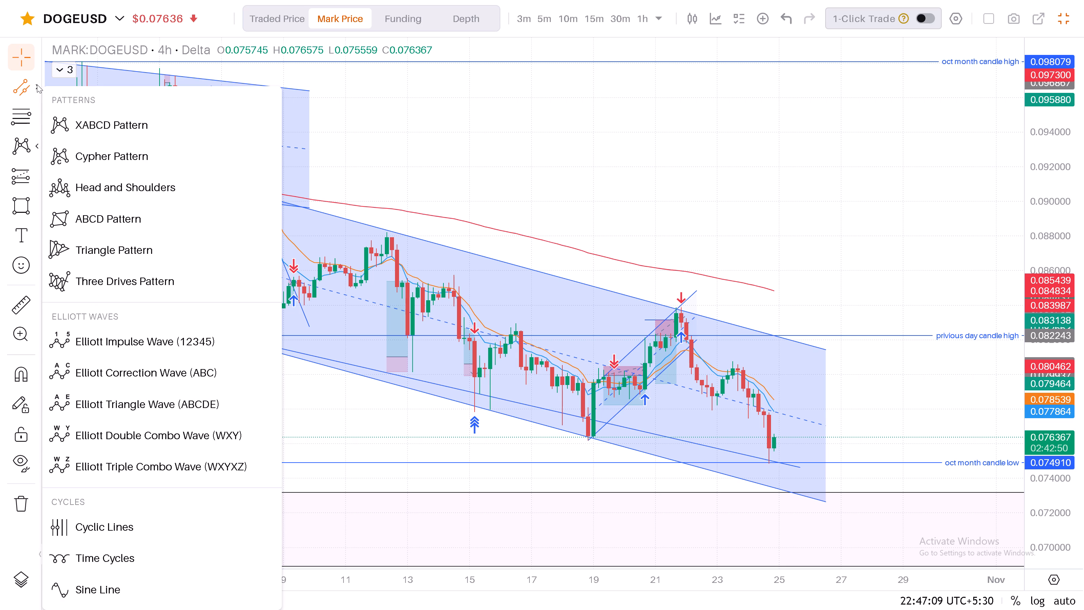
click(40, 86)
scroll(84, 296, down, 6)
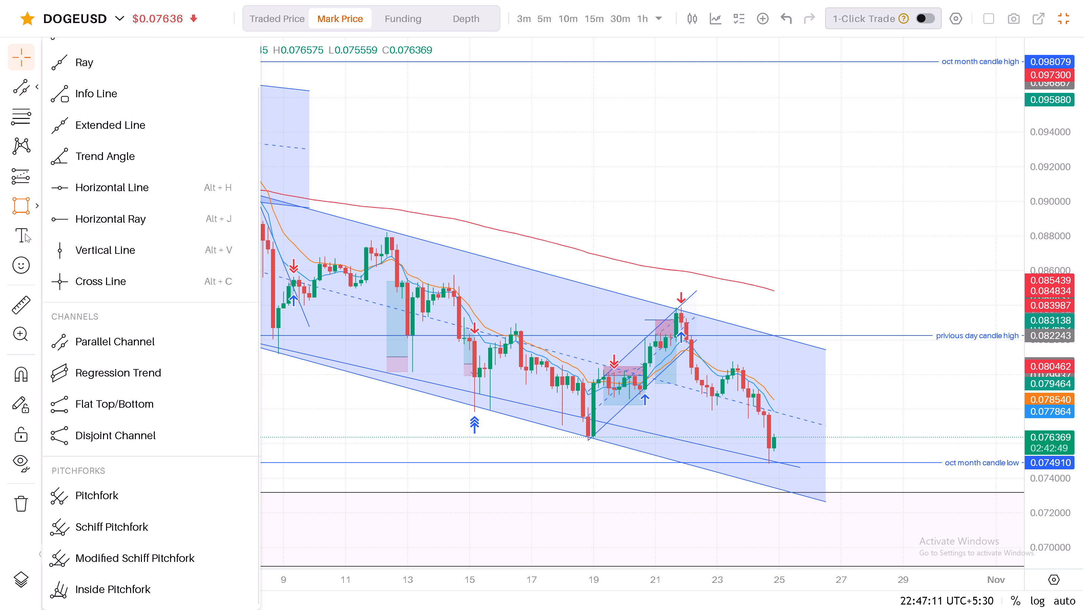
click(35, 179)
scroll(95, 258, down, 4)
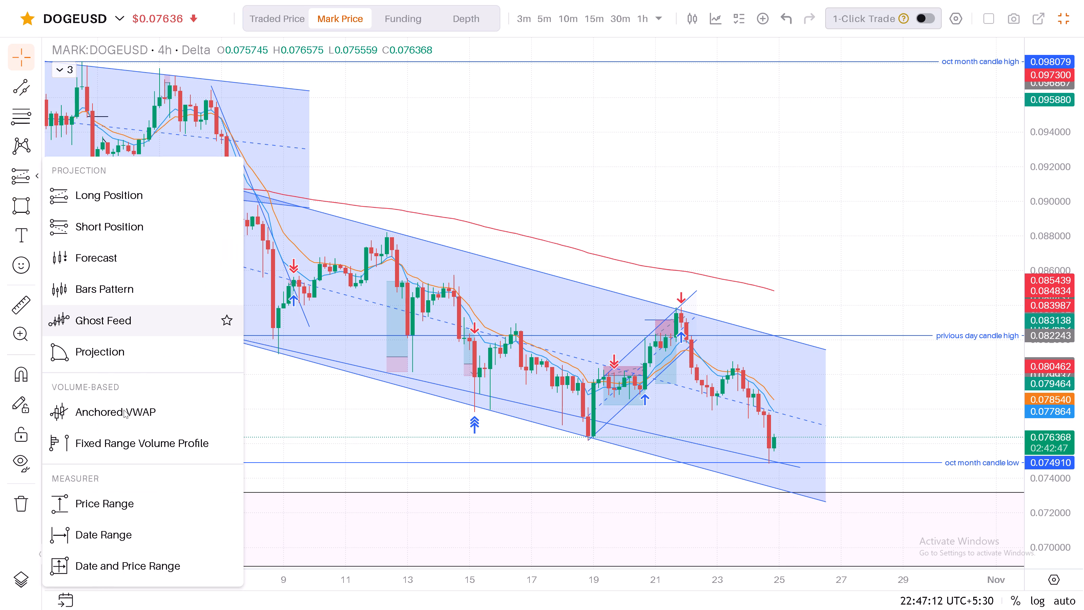
click(107, 499)
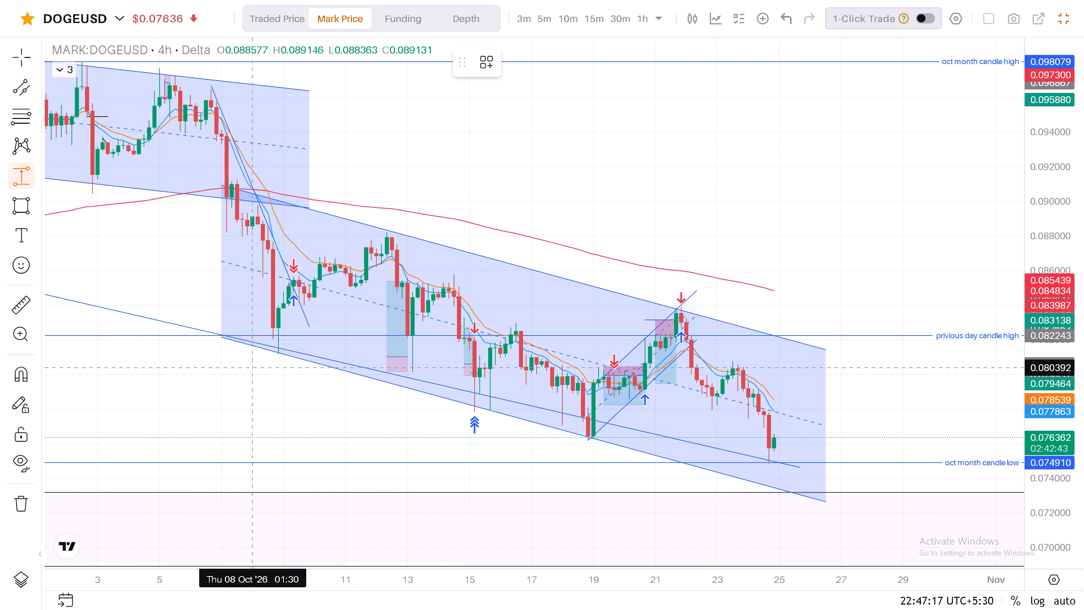
click(245, 353)
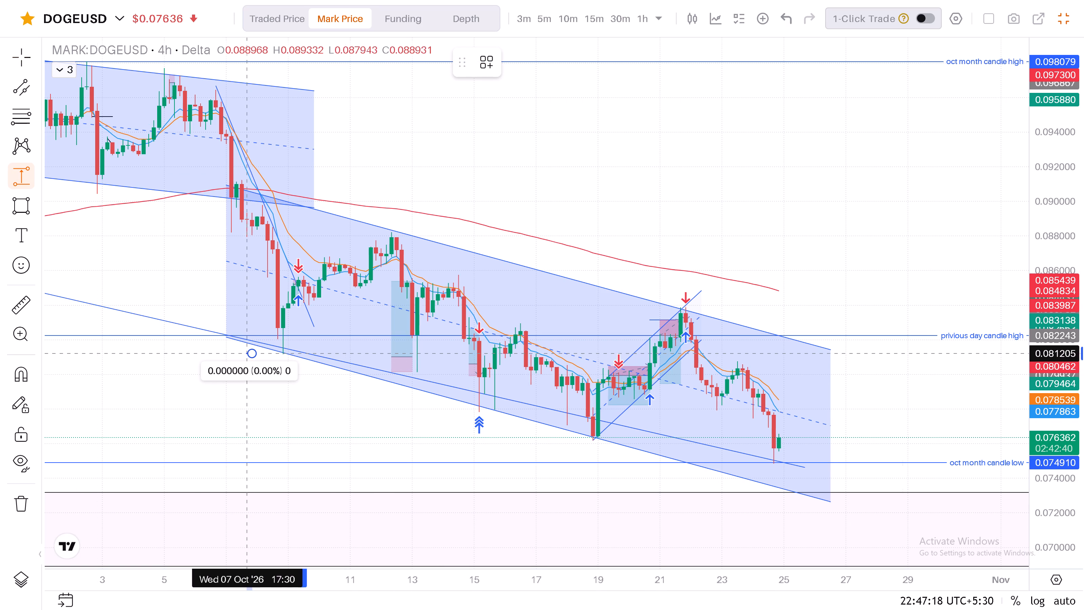
click(293, 372)
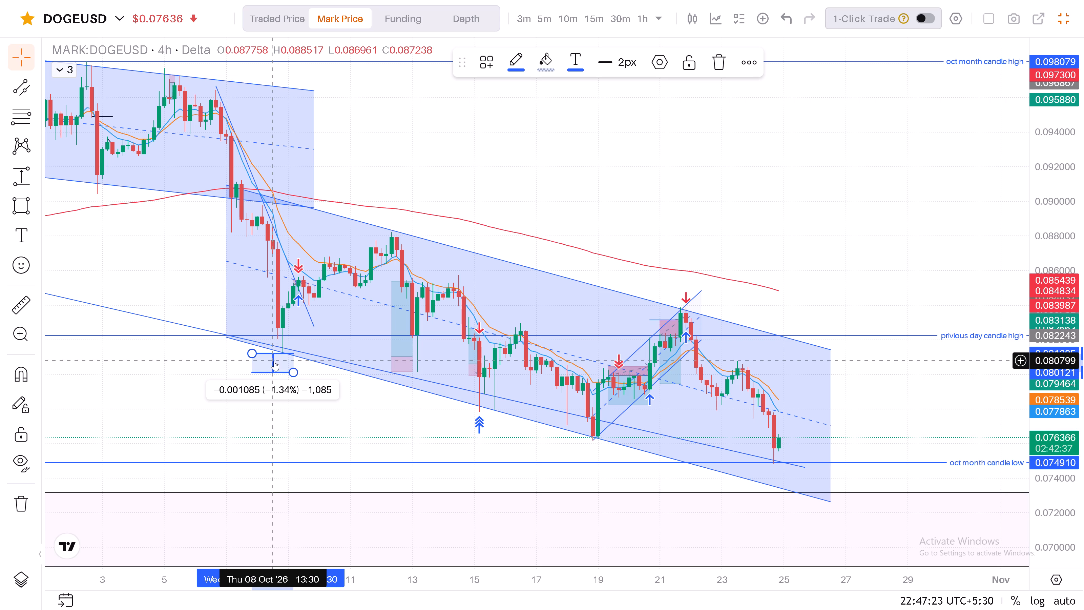
click(291, 372)
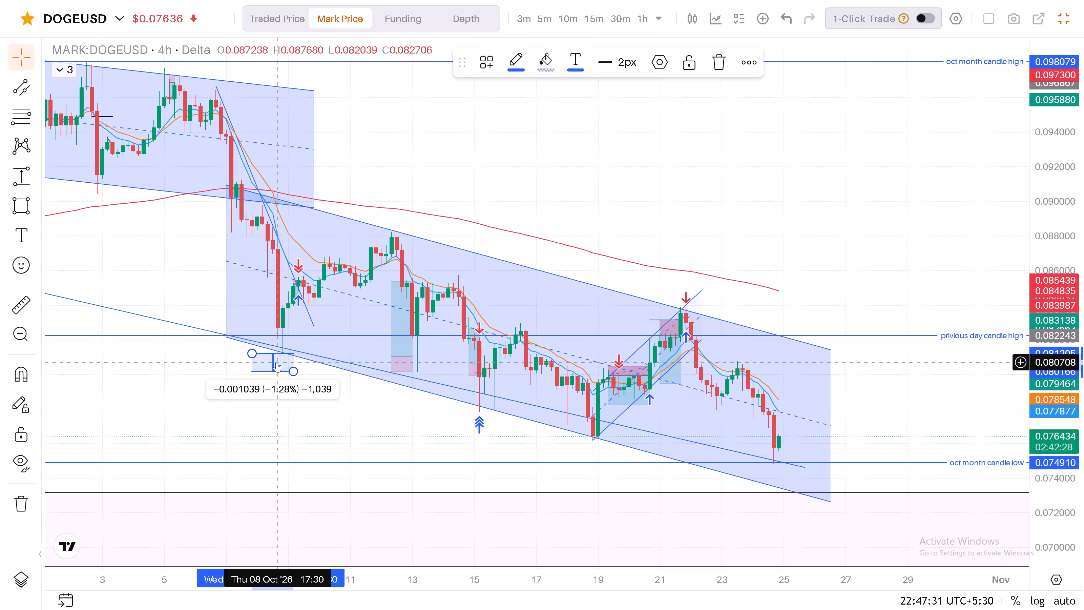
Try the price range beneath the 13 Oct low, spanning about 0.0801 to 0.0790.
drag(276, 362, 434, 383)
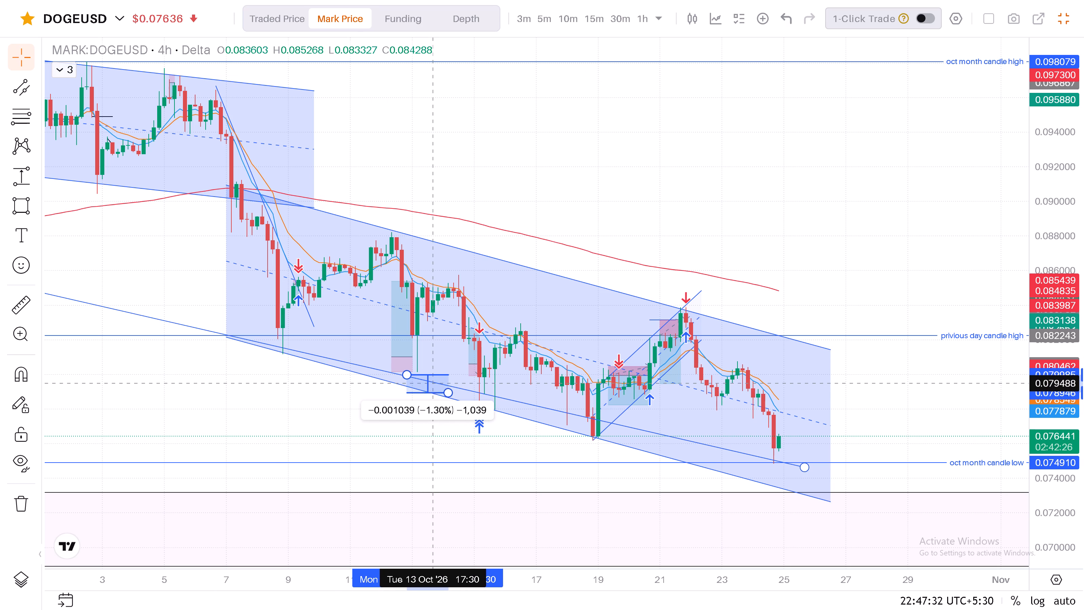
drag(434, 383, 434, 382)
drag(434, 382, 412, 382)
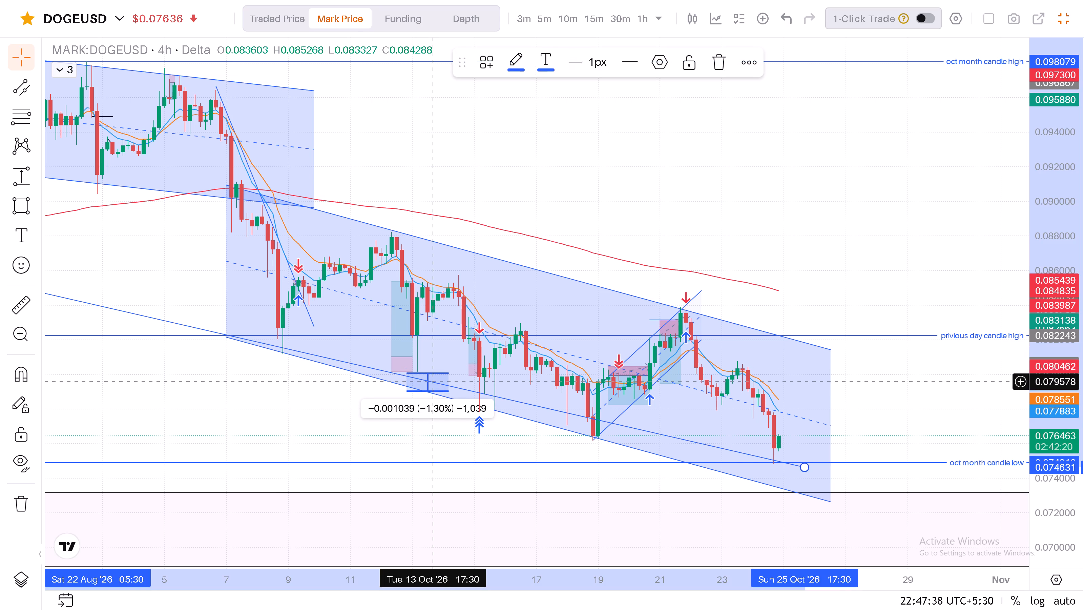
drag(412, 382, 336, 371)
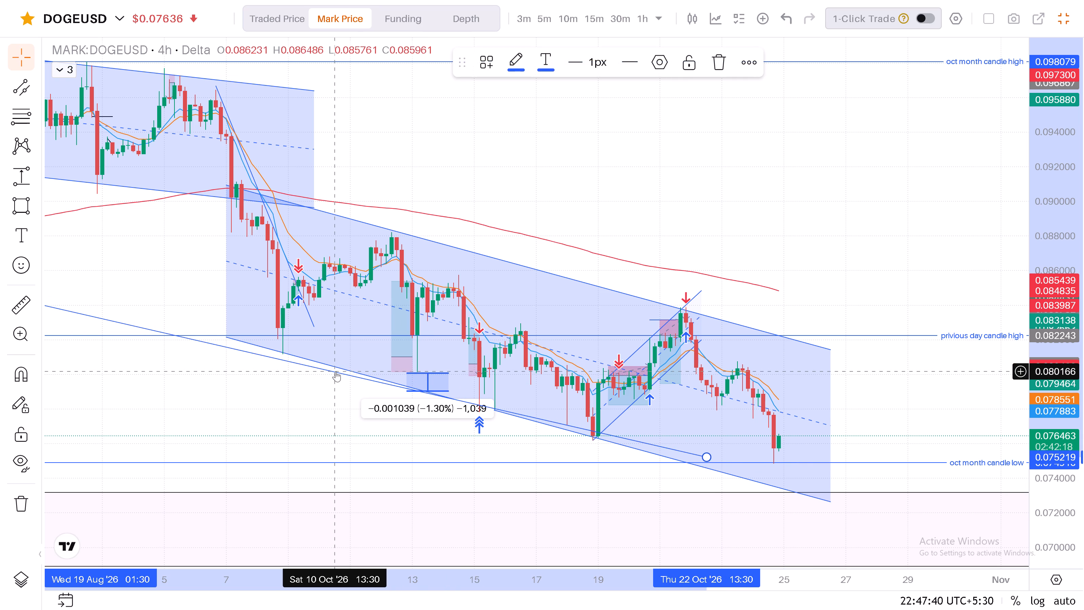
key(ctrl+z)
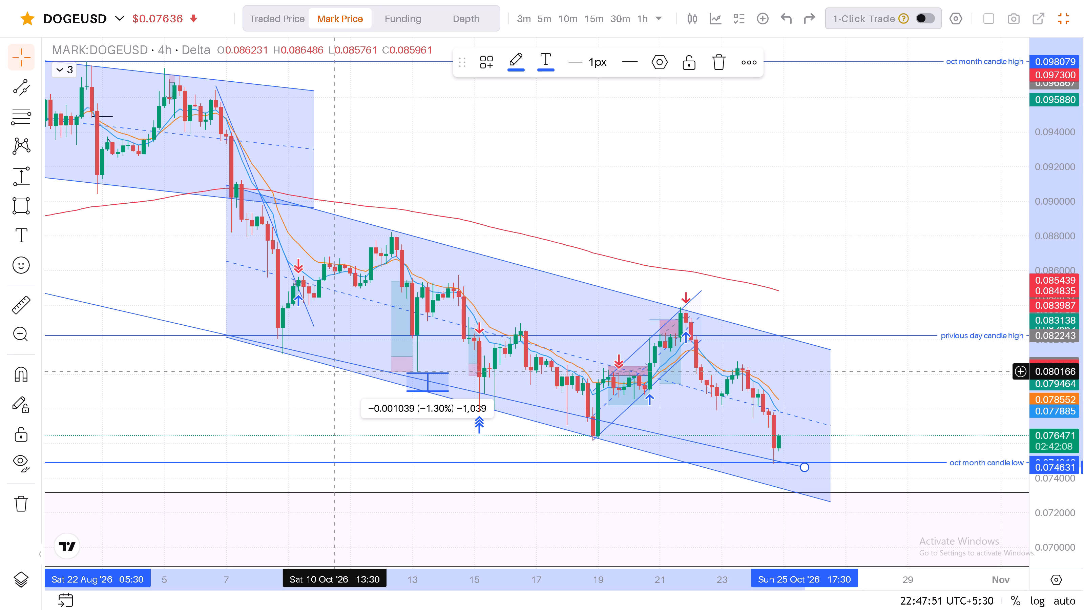
Return the price range to the 8 Oct low and adjust it to span about 0.0812 to 0.0802, ending on 10 Oct.
drag(639, 202, 688, 216)
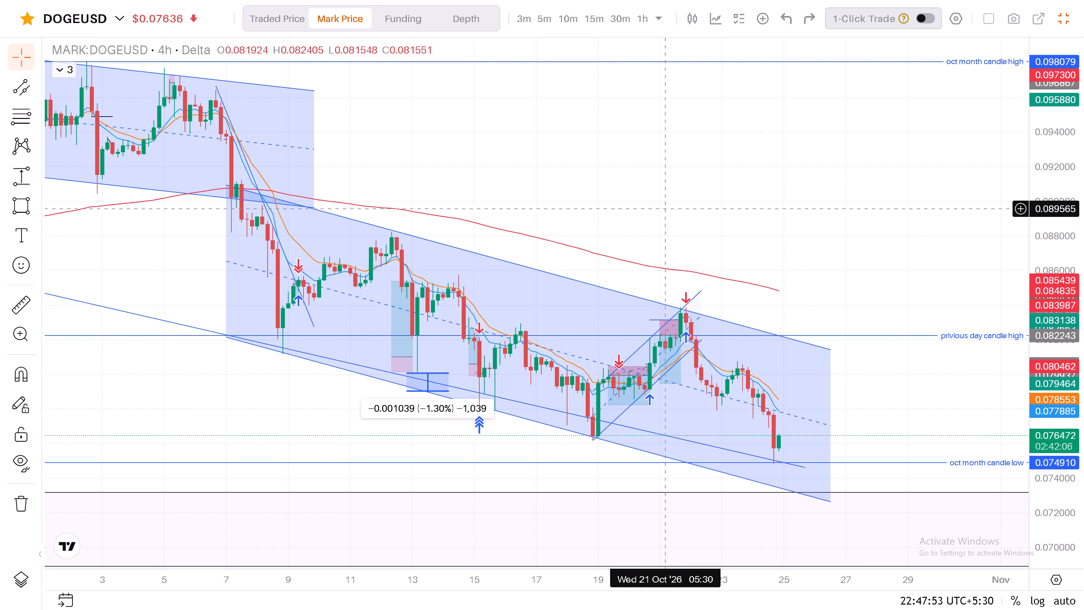
drag(688, 216, 712, 220)
click(492, 428)
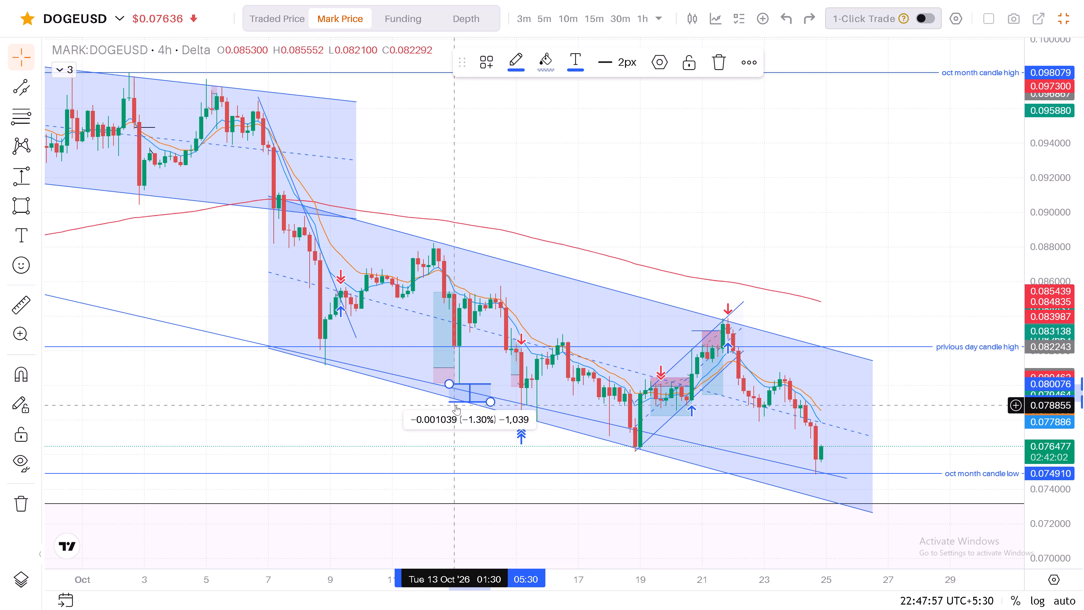
drag(456, 405, 300, 393)
middle_click(300, 393)
drag(300, 393, 317, 382)
key(ctrl+z)
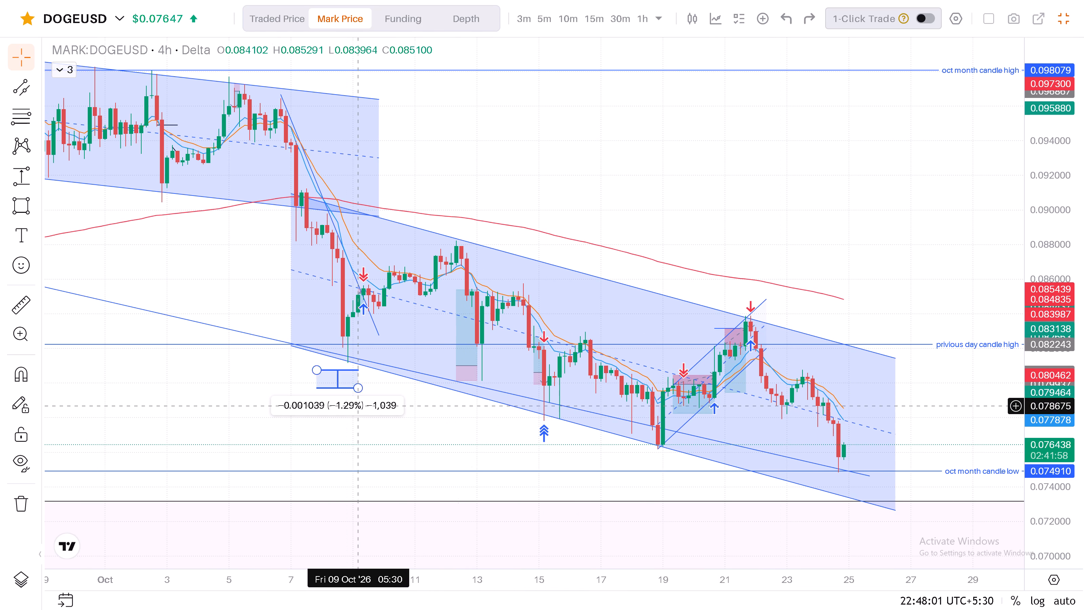
drag(335, 378, 359, 377)
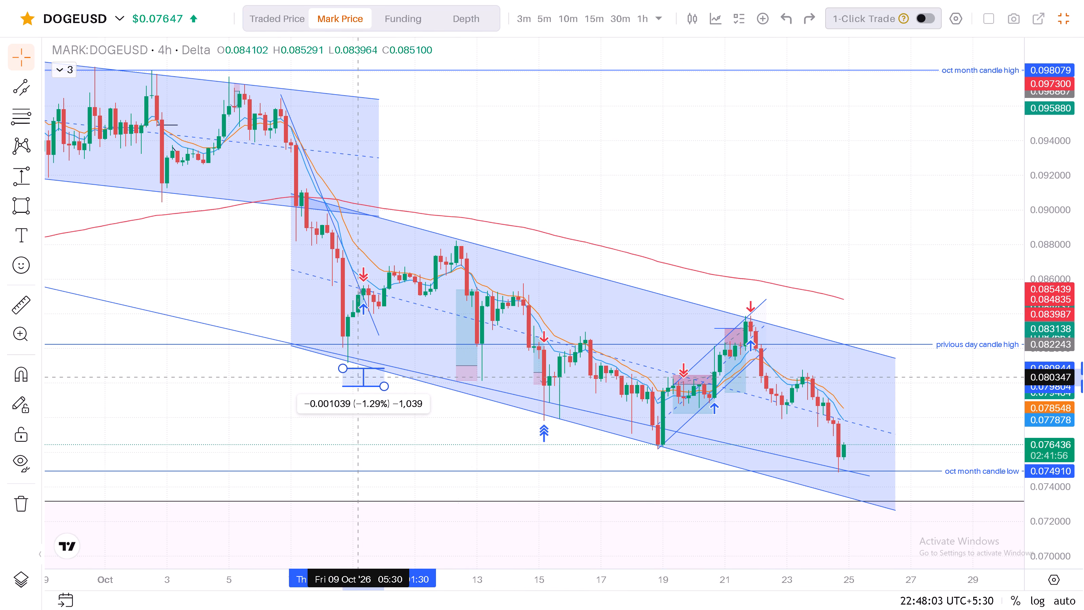
drag(359, 377, 360, 371)
click(382, 382)
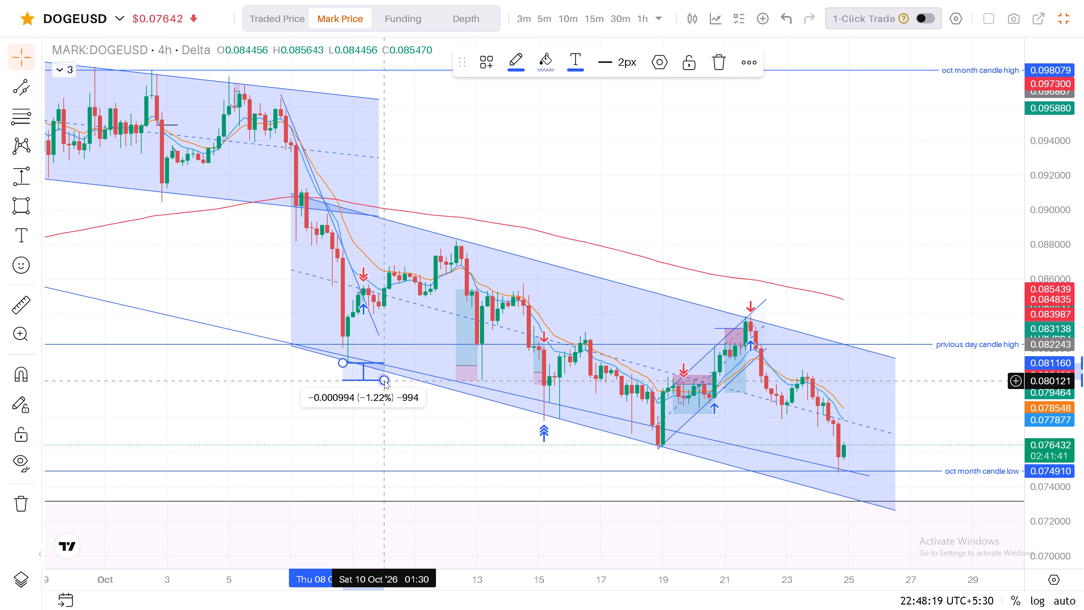
Measure from the 13 Oct low to the 15 Oct low with the price range, spanning about 0.0802 to 0.0779.
drag(366, 371, 515, 398)
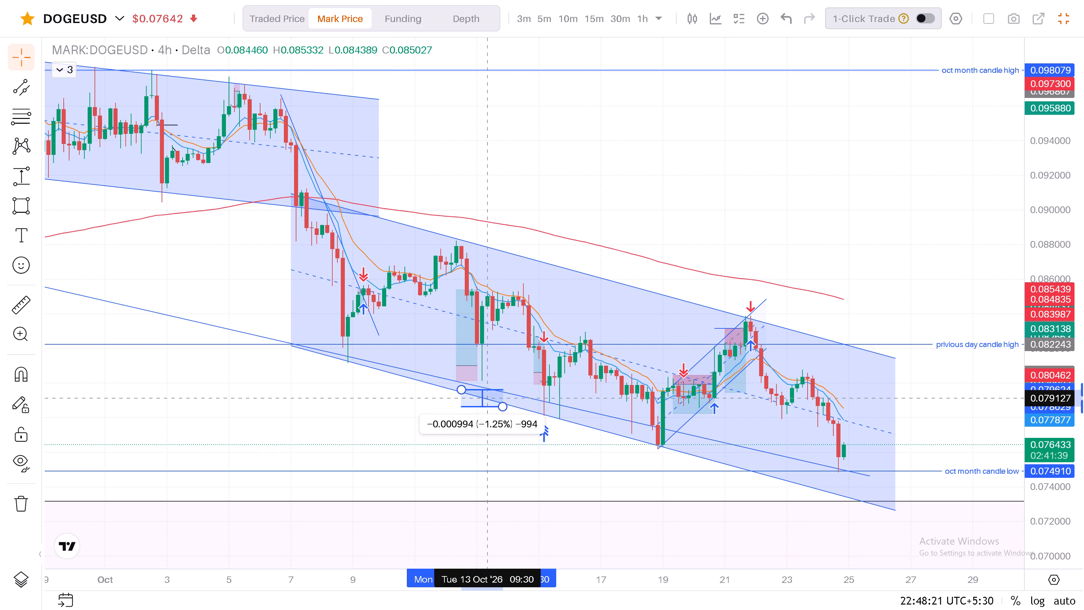
drag(515, 398, 500, 392)
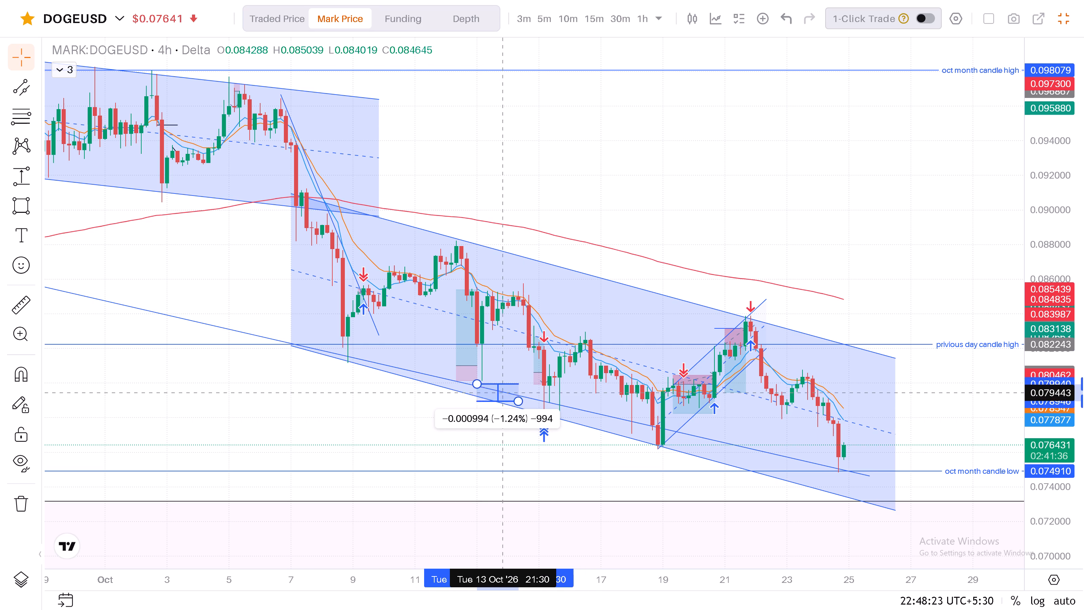
drag(500, 392, 500, 388)
drag(520, 398, 524, 404)
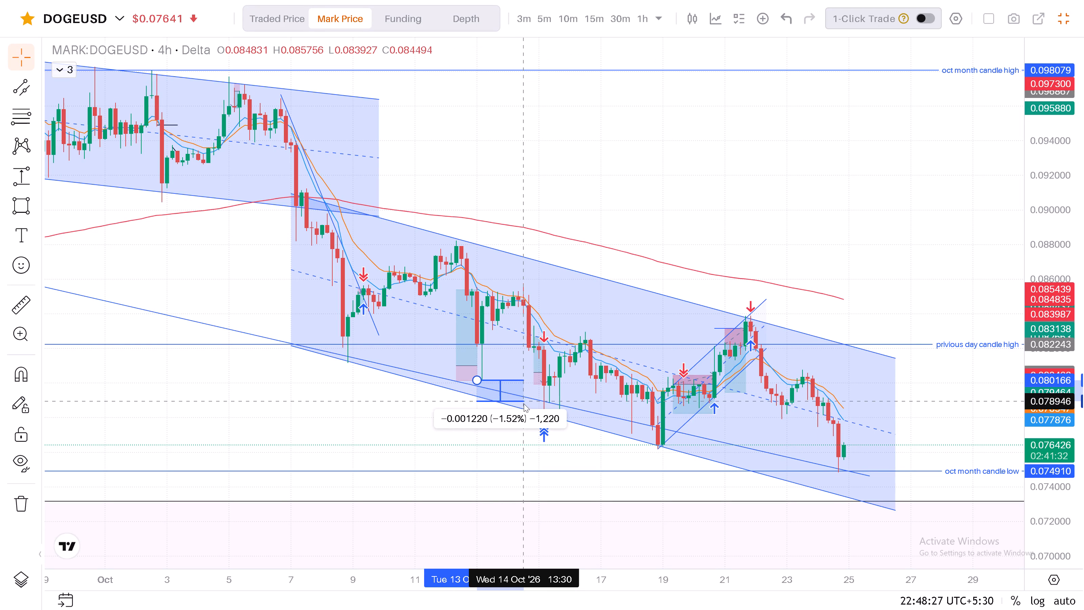
drag(524, 404, 527, 420)
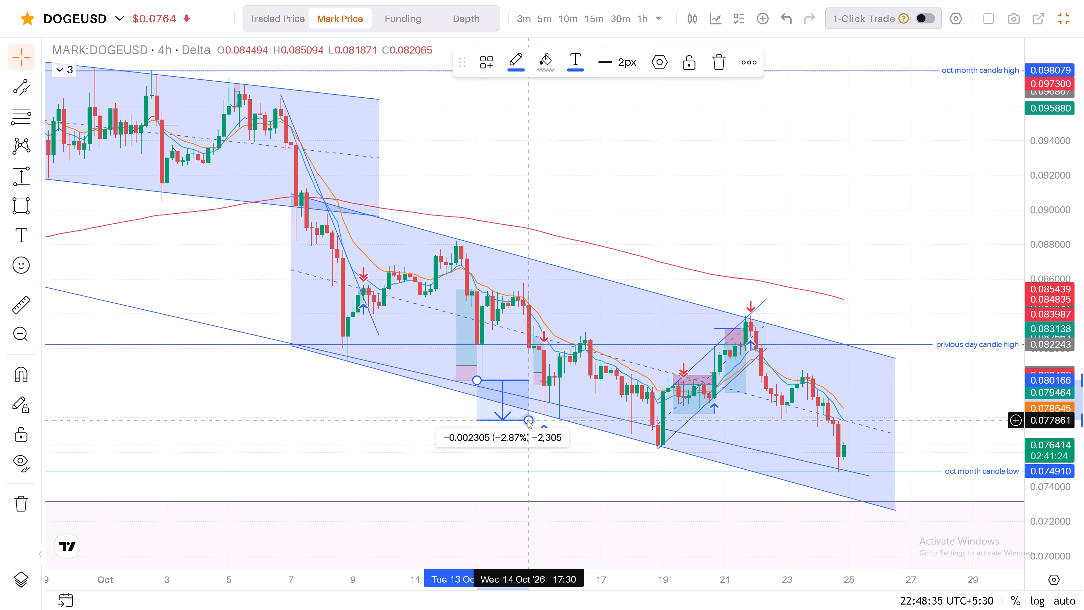
Move the price range to start at the 15 Oct low, about 0.0779, and set its end at about 0.0761.
drag(506, 413, 574, 453)
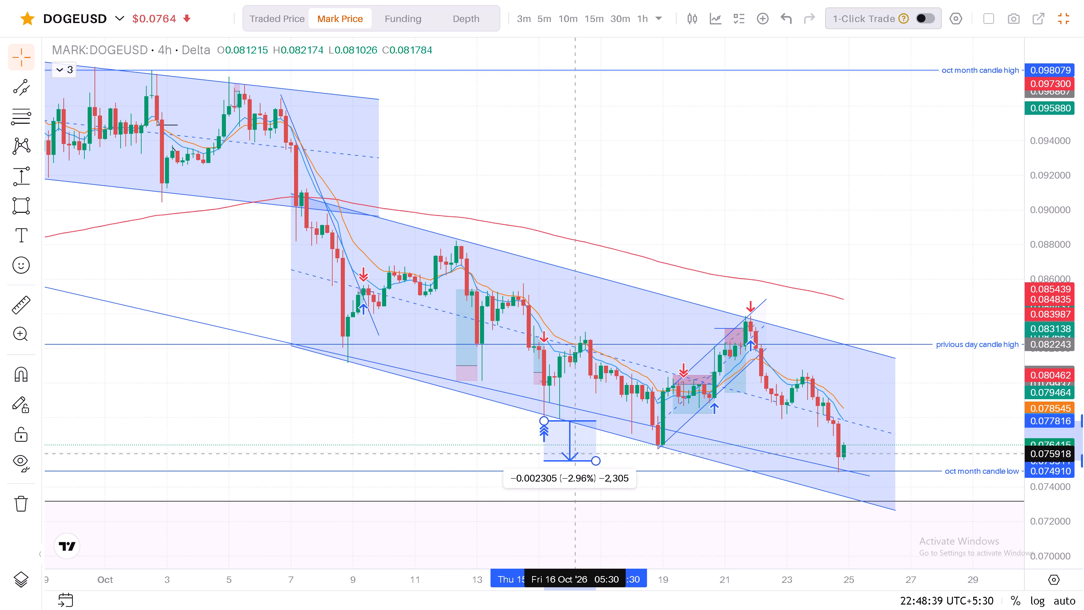
drag(574, 453, 573, 452)
drag(595, 459, 599, 450)
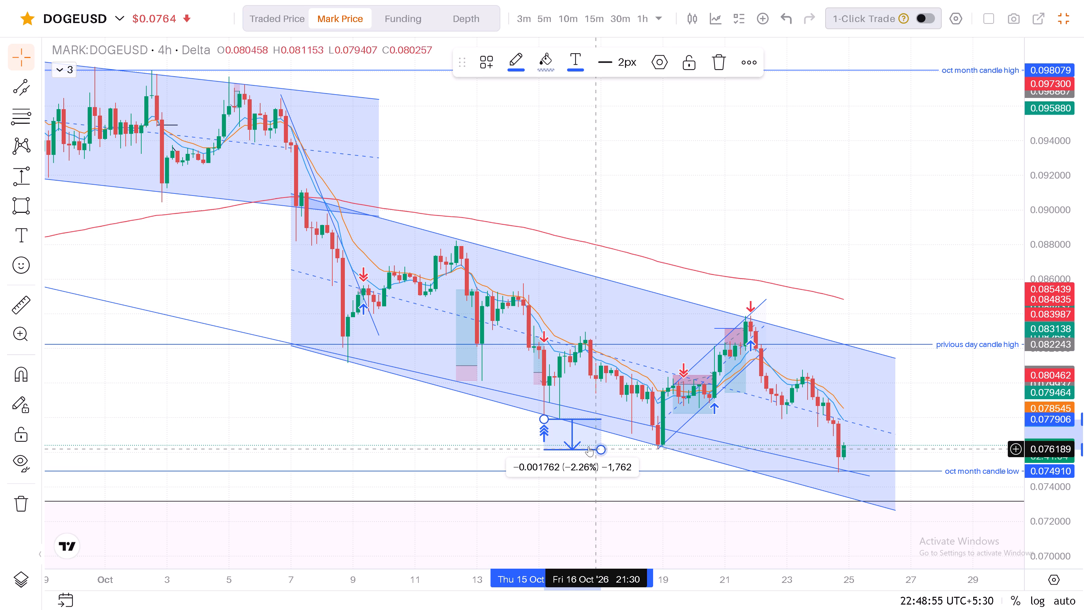
Move the price range so it starts at the 19 Oct low, spanning about 0.0764 to 0.0747.
drag(571, 441, 646, 464)
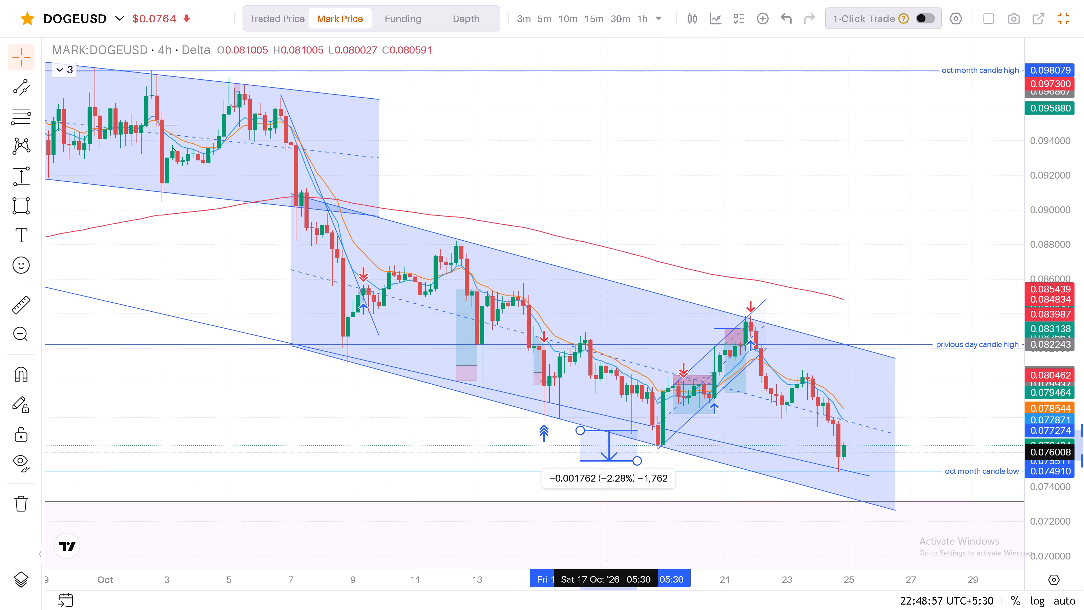
drag(646, 464, 685, 467)
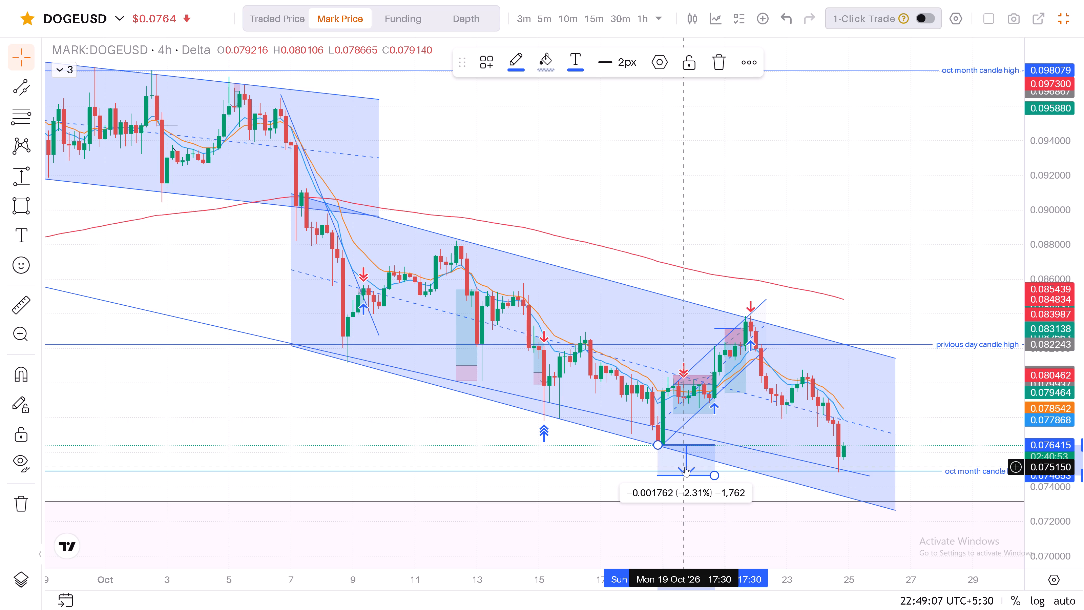
Delete the price range measurement beneath the 19 Oct low.
click(718, 68)
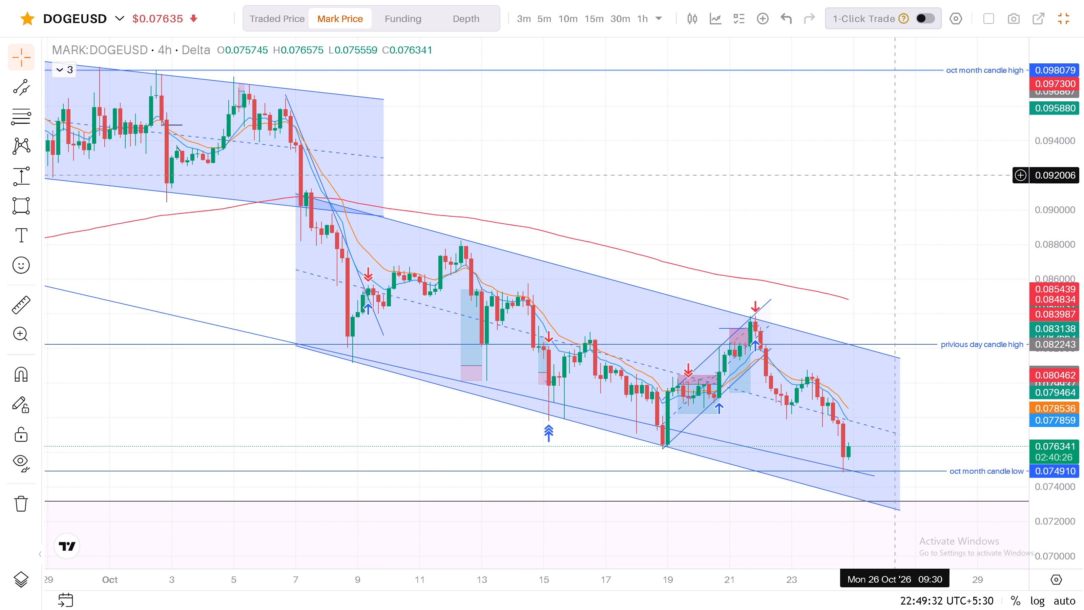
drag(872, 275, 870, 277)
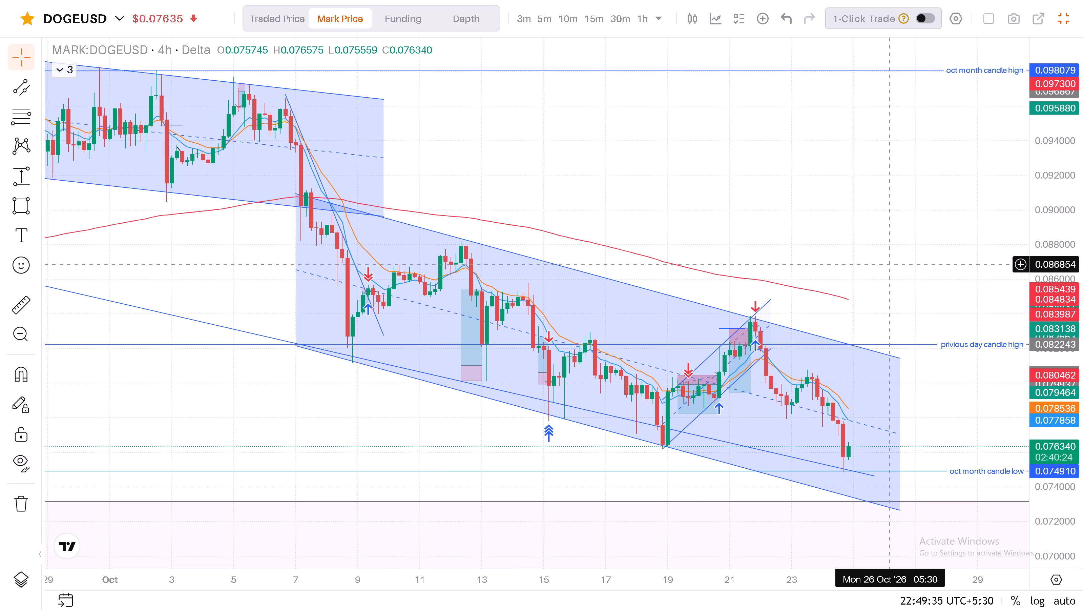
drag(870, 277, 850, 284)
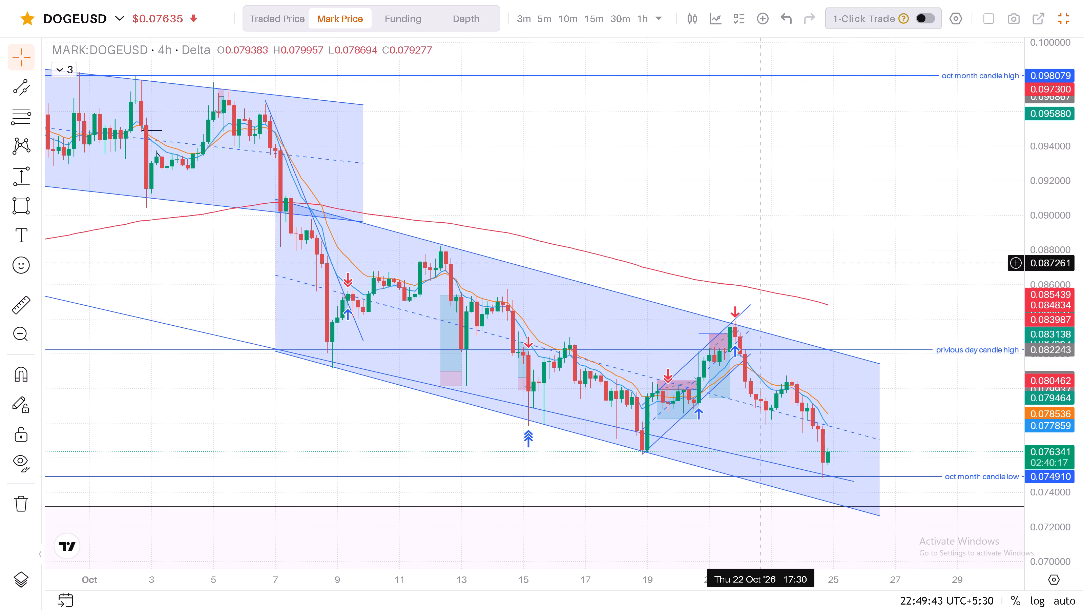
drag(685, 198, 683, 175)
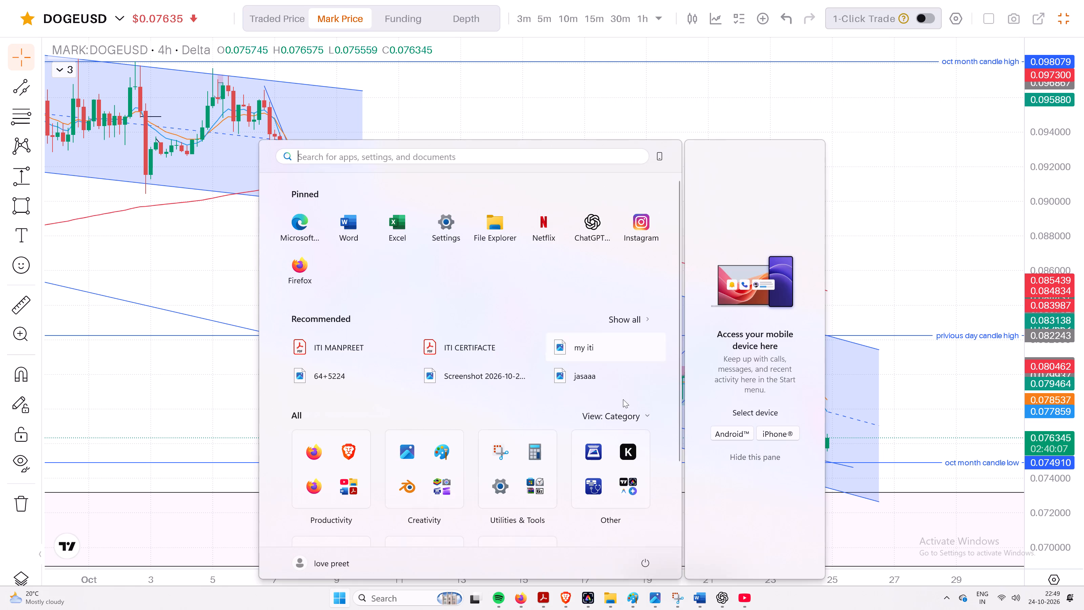
Switch to YouTube, skip the ad, look through the video's comments and suggestions, and return to the DOGEUSD chart.
click(750, 604)
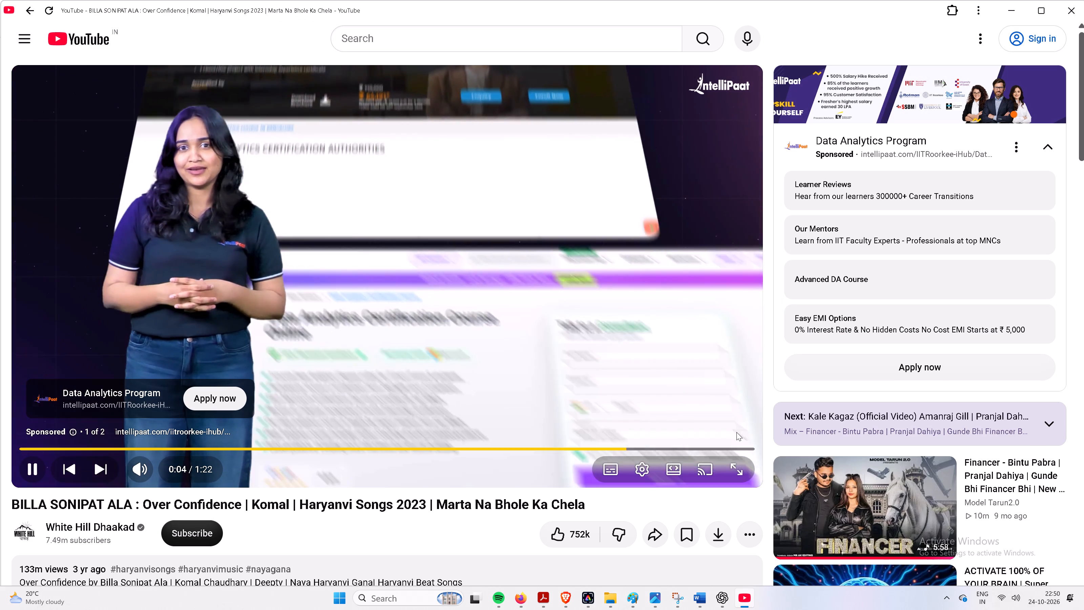
click(736, 432)
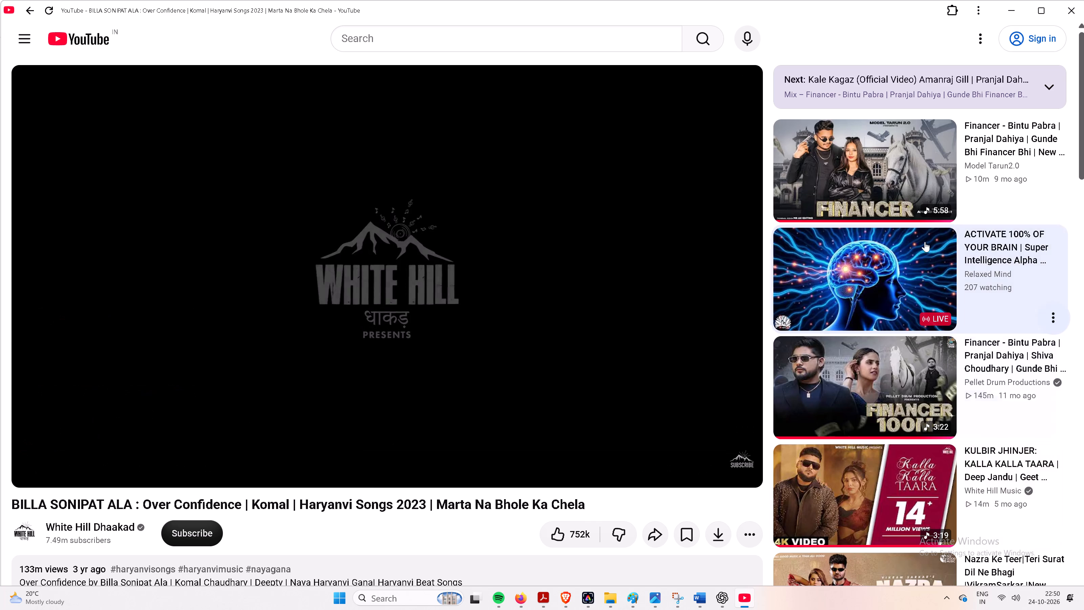
scroll(925, 224, down, 2)
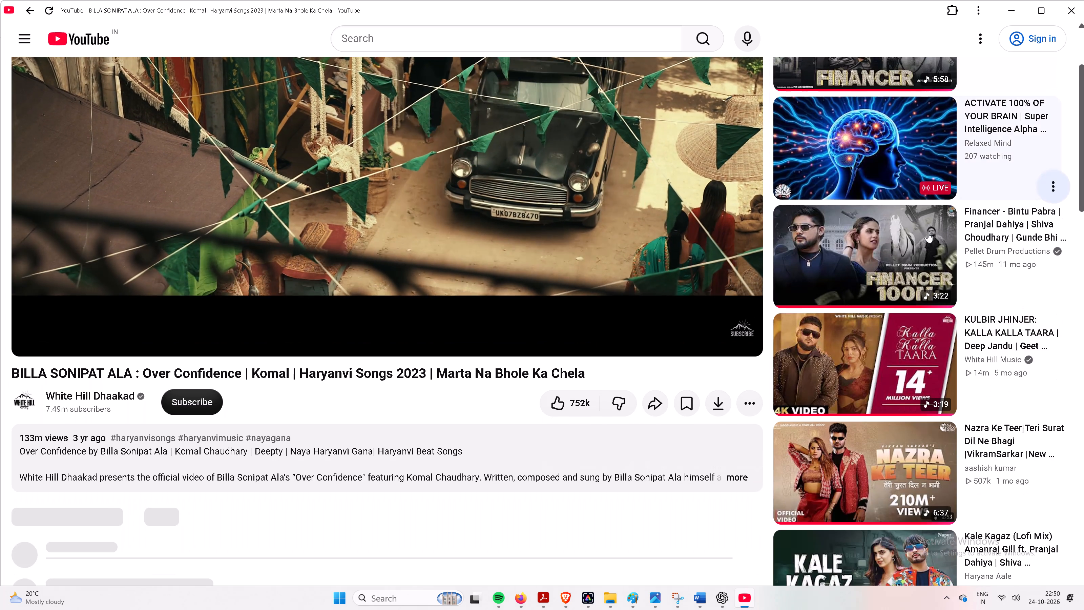
scroll(929, 233, down, 2)
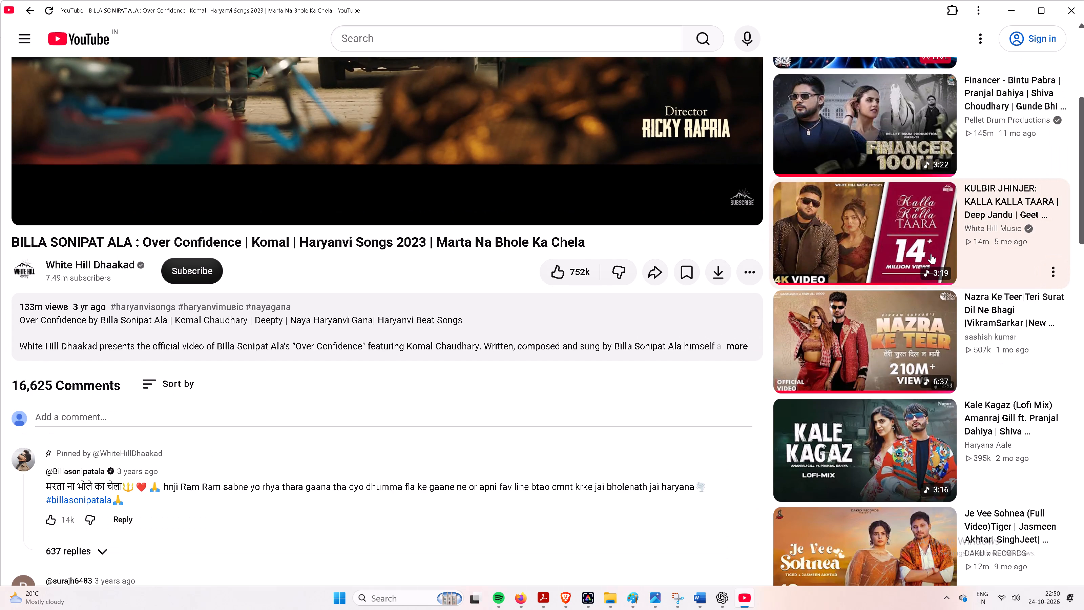
scroll(931, 267, down, 3)
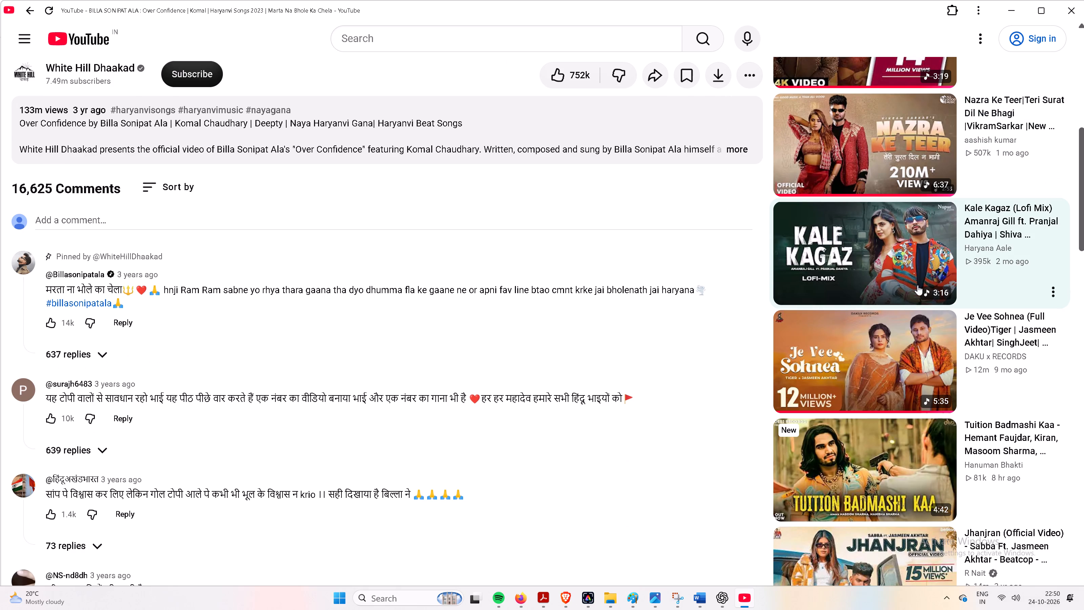
click(744, 598)
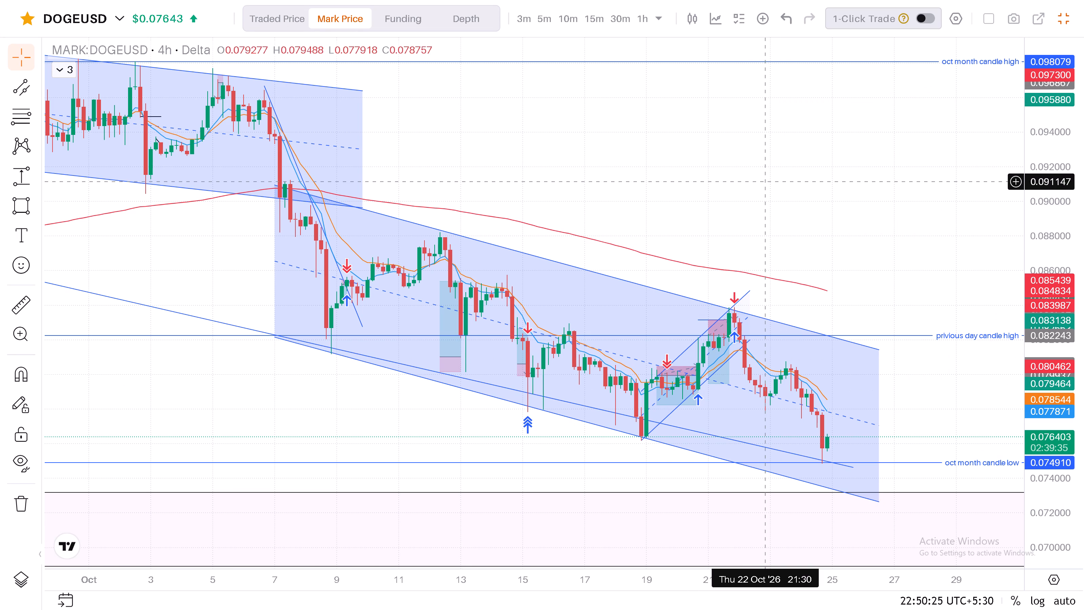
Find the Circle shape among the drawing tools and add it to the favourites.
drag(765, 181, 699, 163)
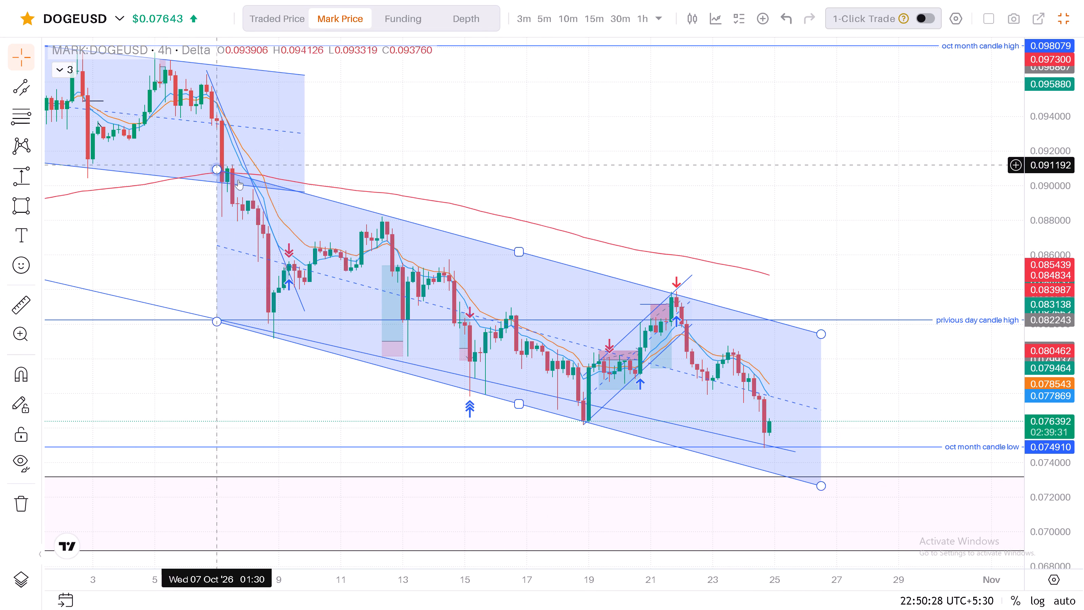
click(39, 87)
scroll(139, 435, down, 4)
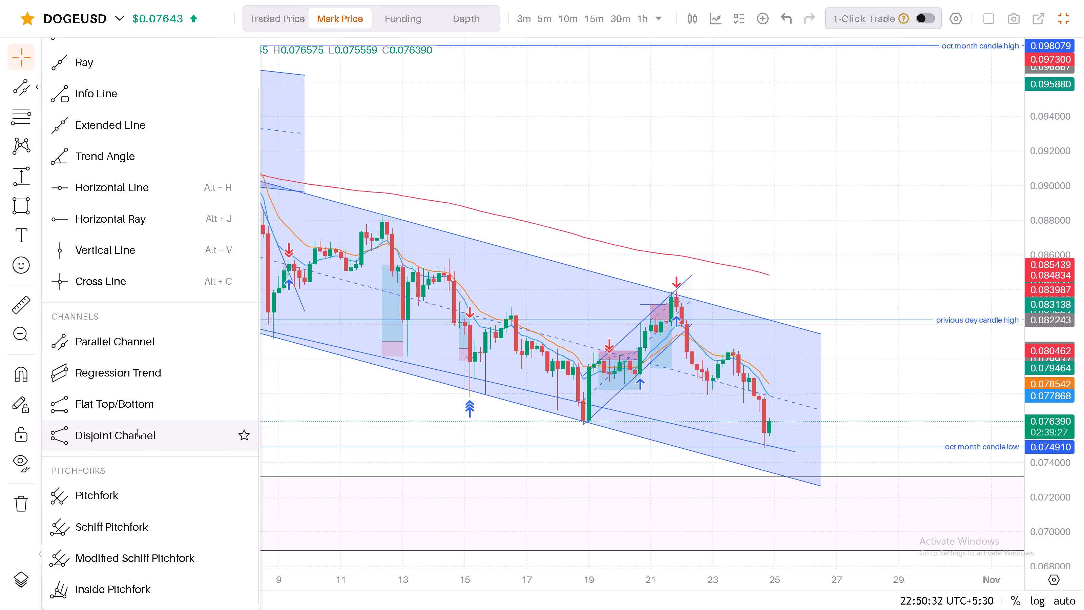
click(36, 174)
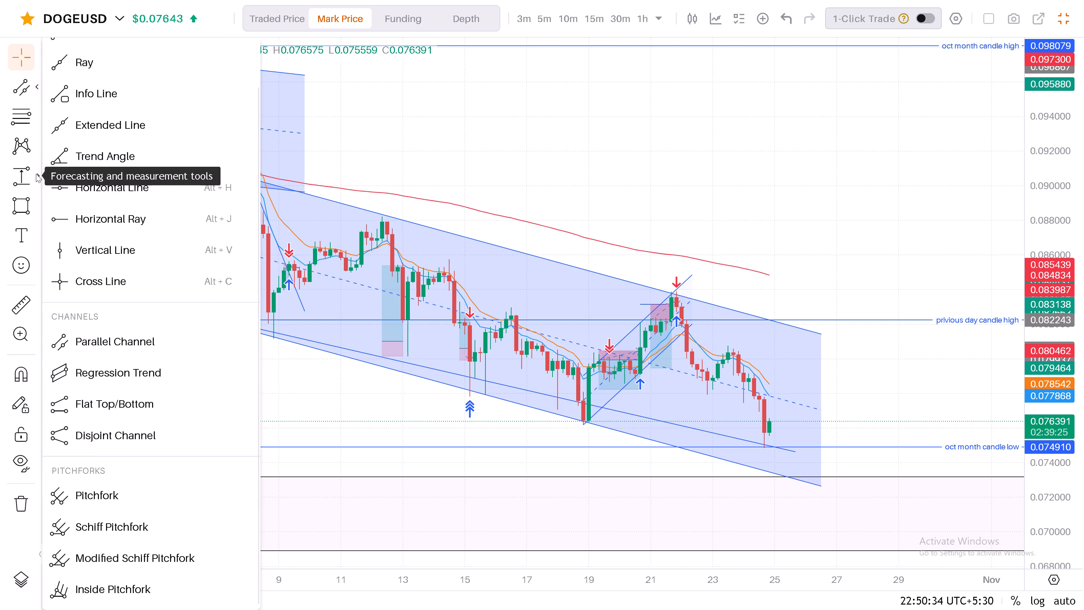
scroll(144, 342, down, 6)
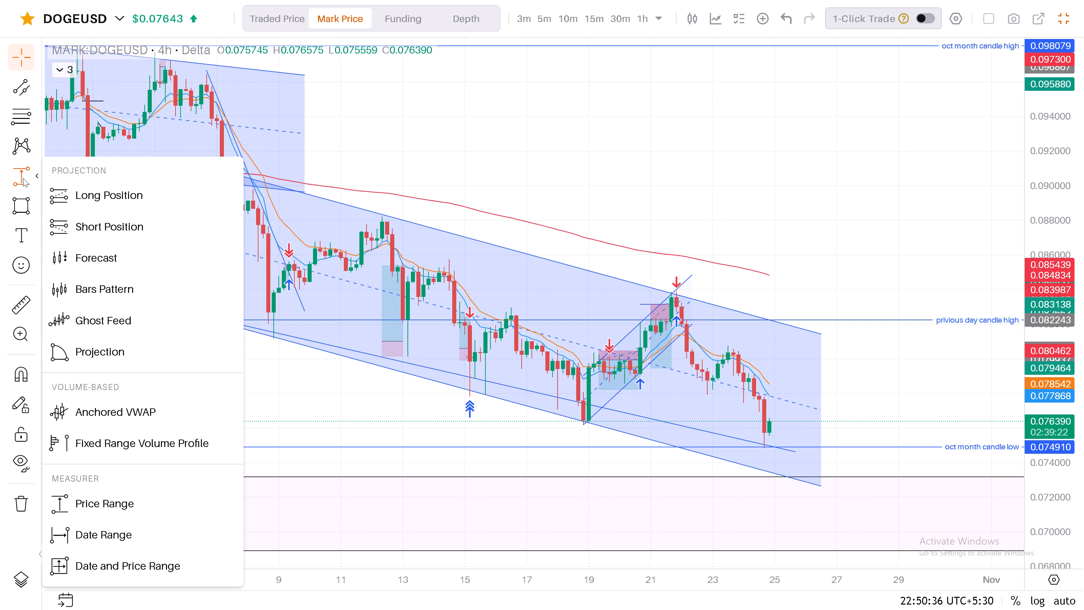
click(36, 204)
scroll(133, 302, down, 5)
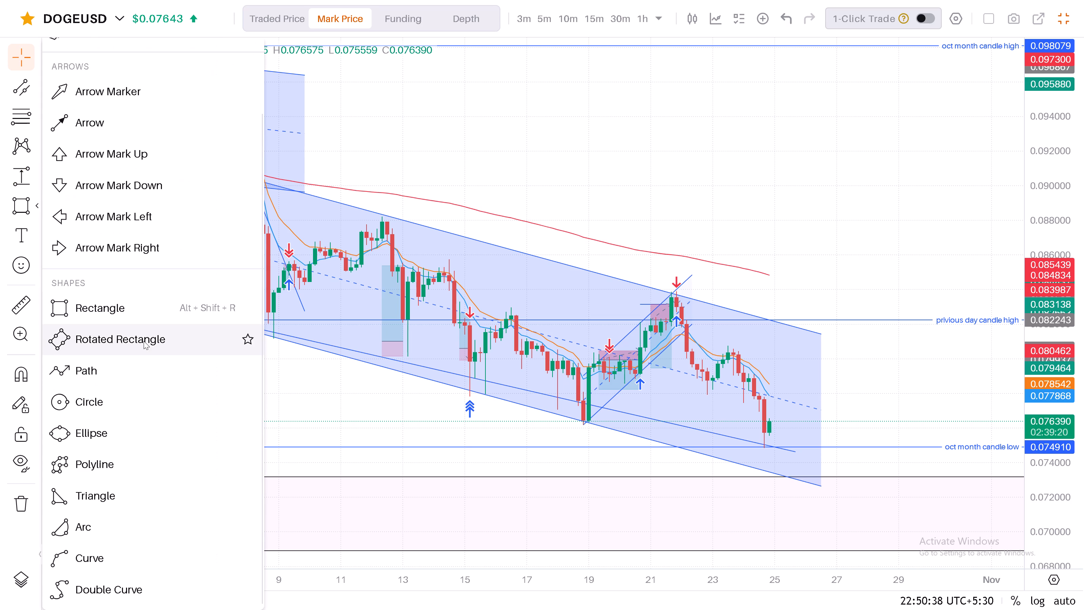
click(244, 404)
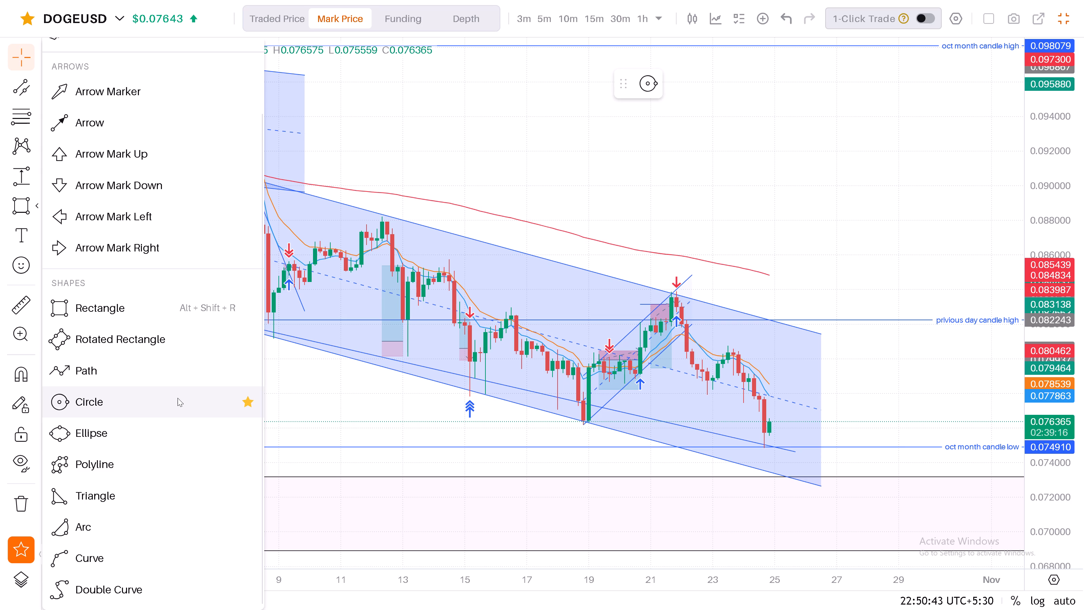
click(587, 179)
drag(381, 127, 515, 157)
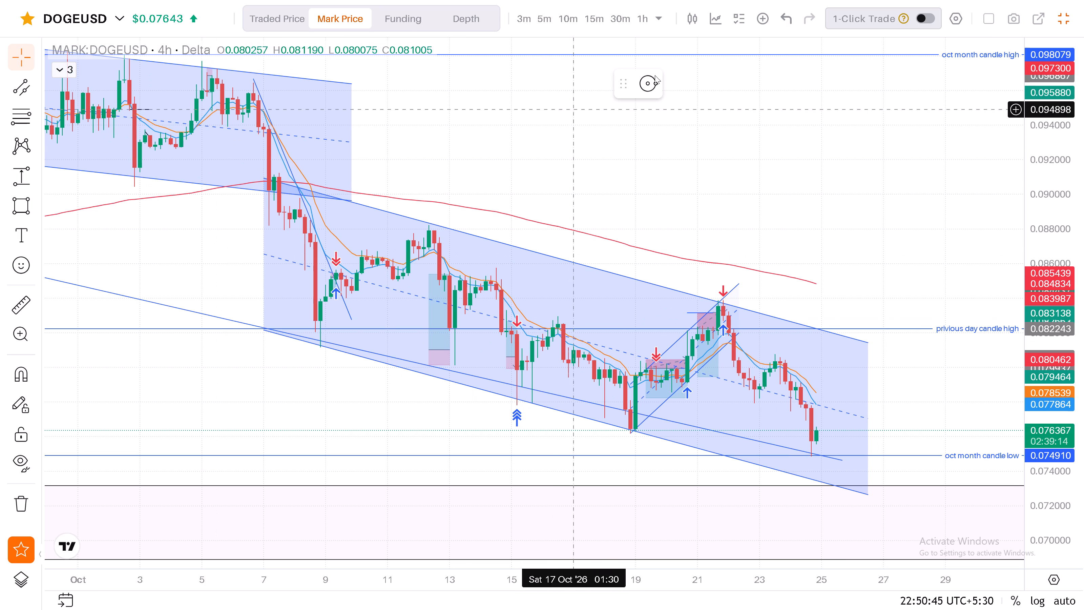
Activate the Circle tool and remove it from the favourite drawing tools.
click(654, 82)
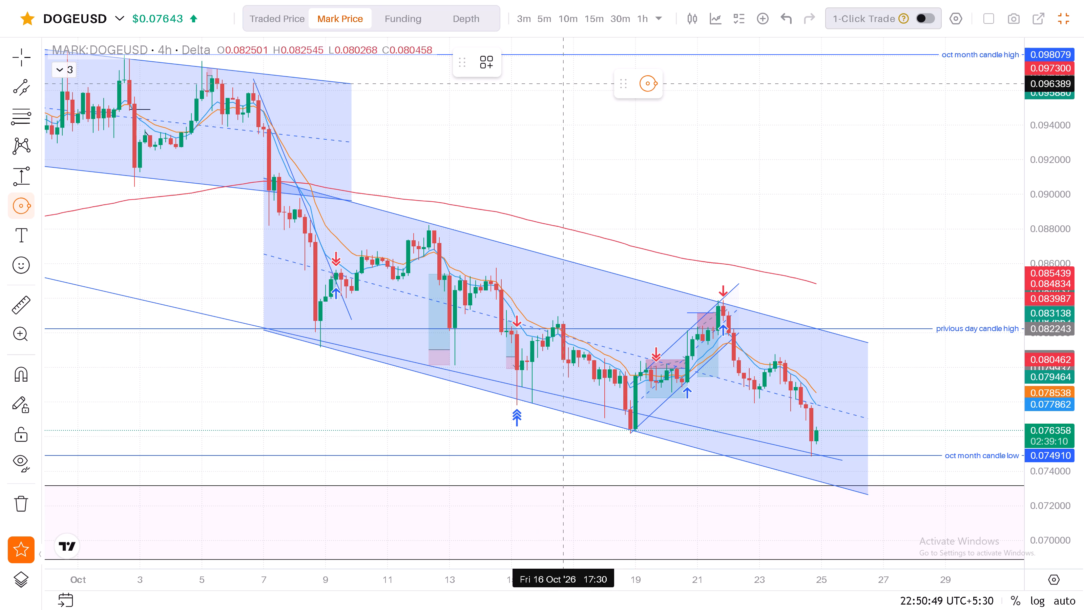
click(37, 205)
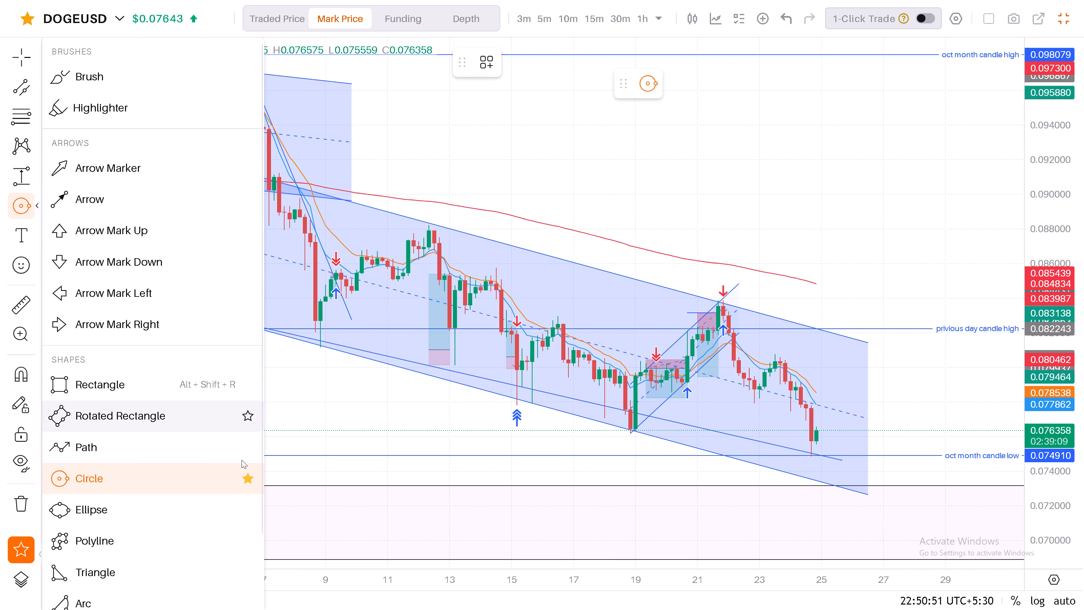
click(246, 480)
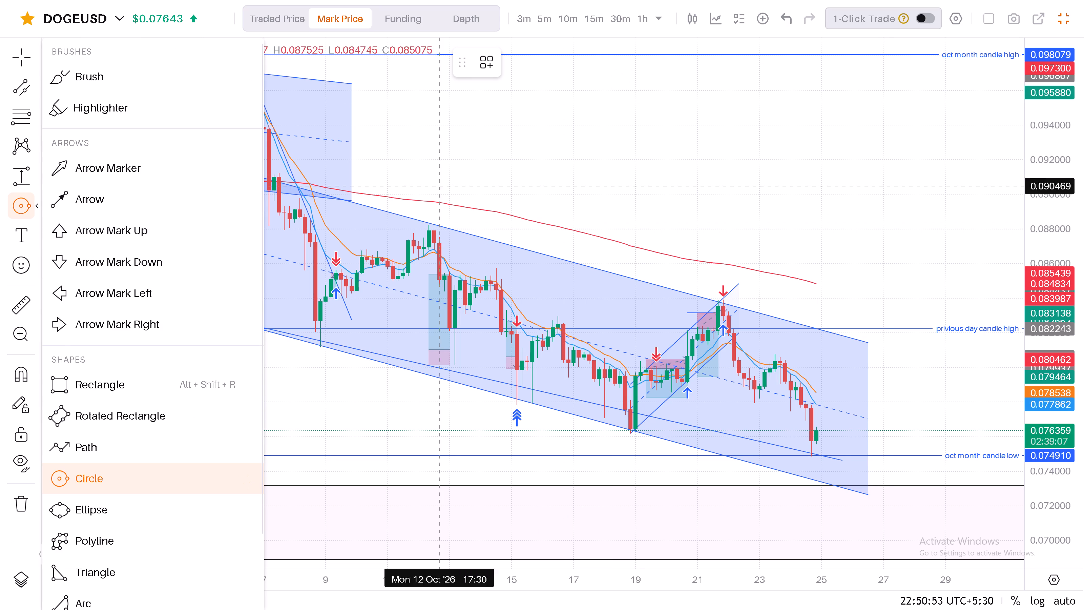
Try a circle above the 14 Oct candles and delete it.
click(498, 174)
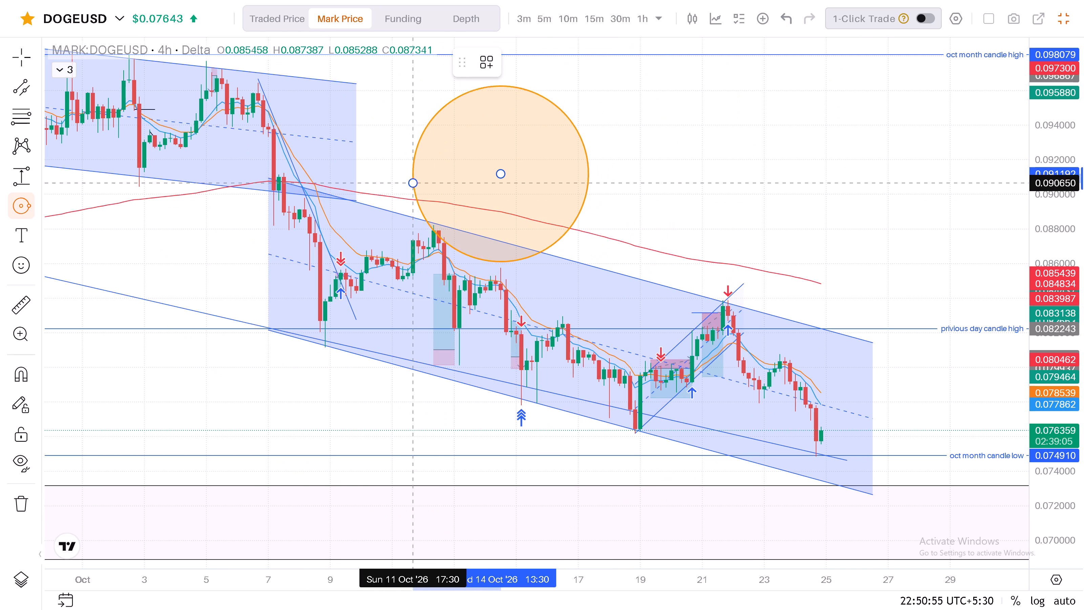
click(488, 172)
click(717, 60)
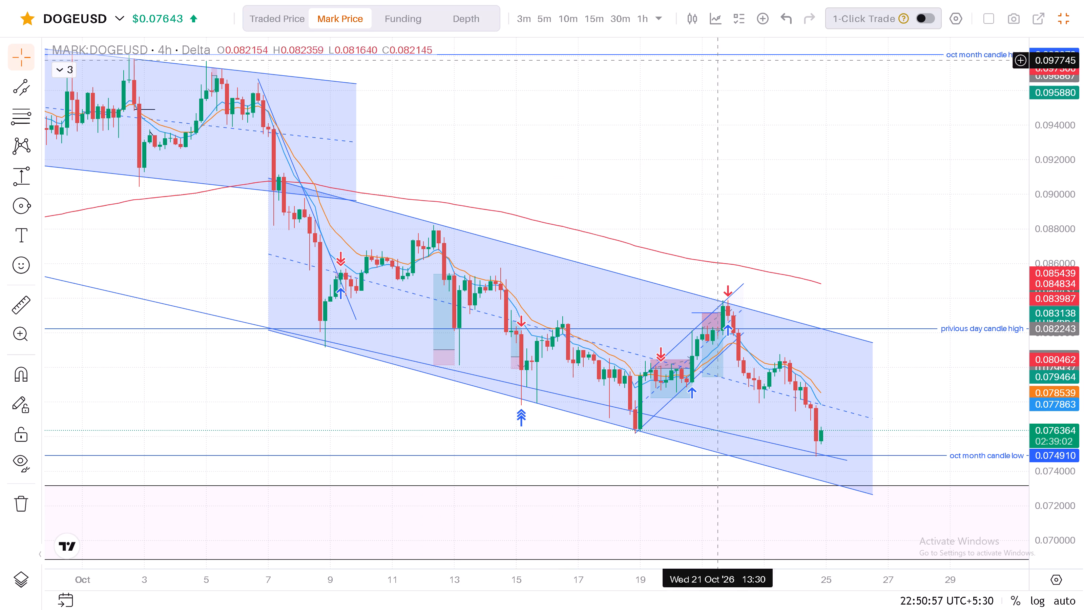
Circle the 7 Oct candles where the second descending channel begins, centred at about 0.0910.
click(20, 205)
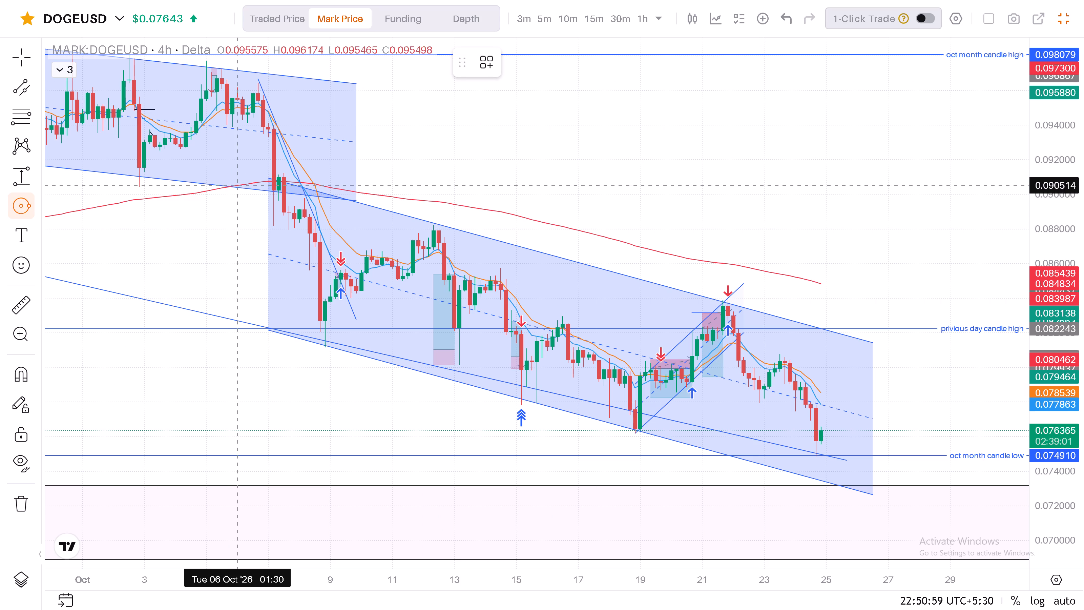
click(279, 177)
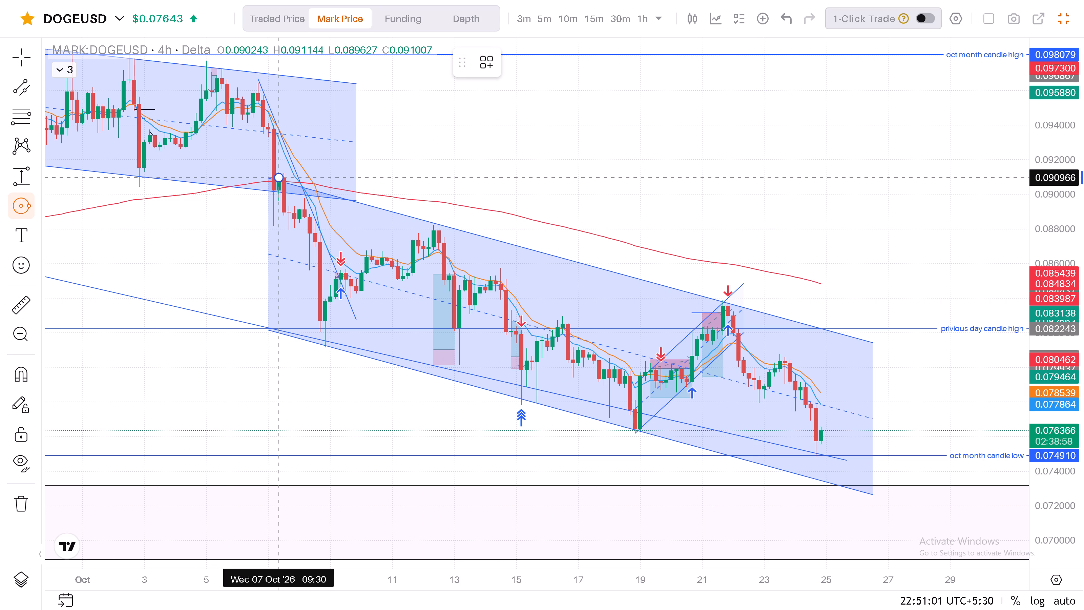
click(283, 189)
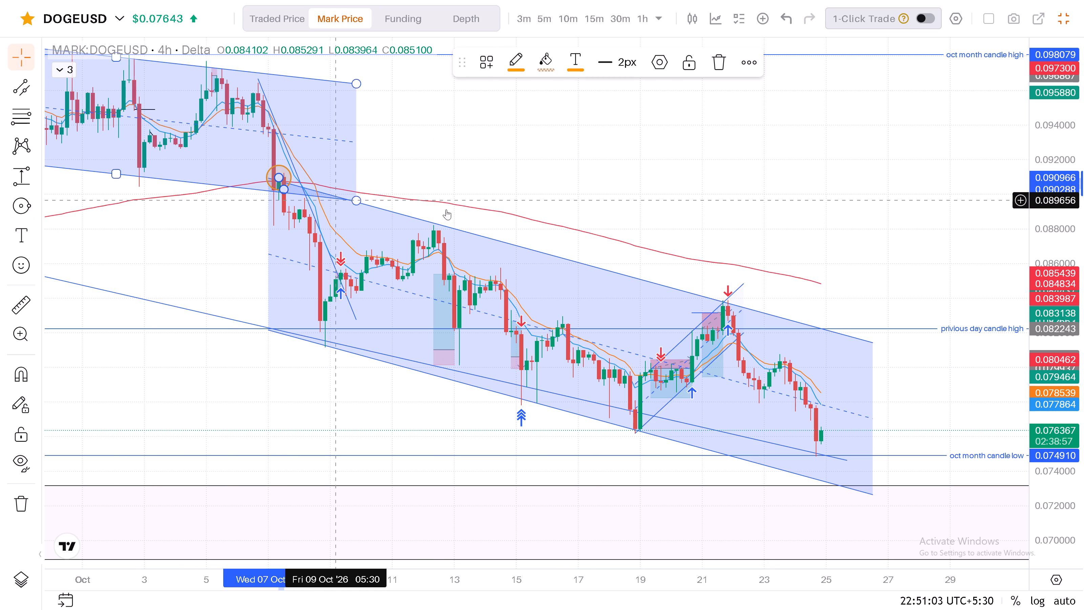
click(516, 176)
Circle the 12 Oct high where price touches the channel's upper line.
click(28, 206)
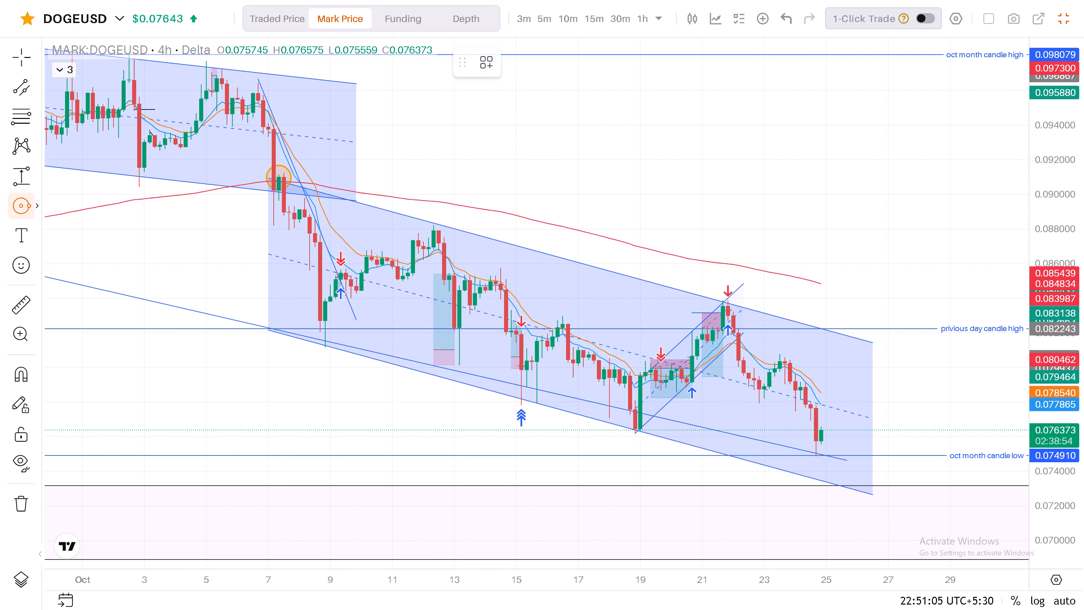
click(433, 226)
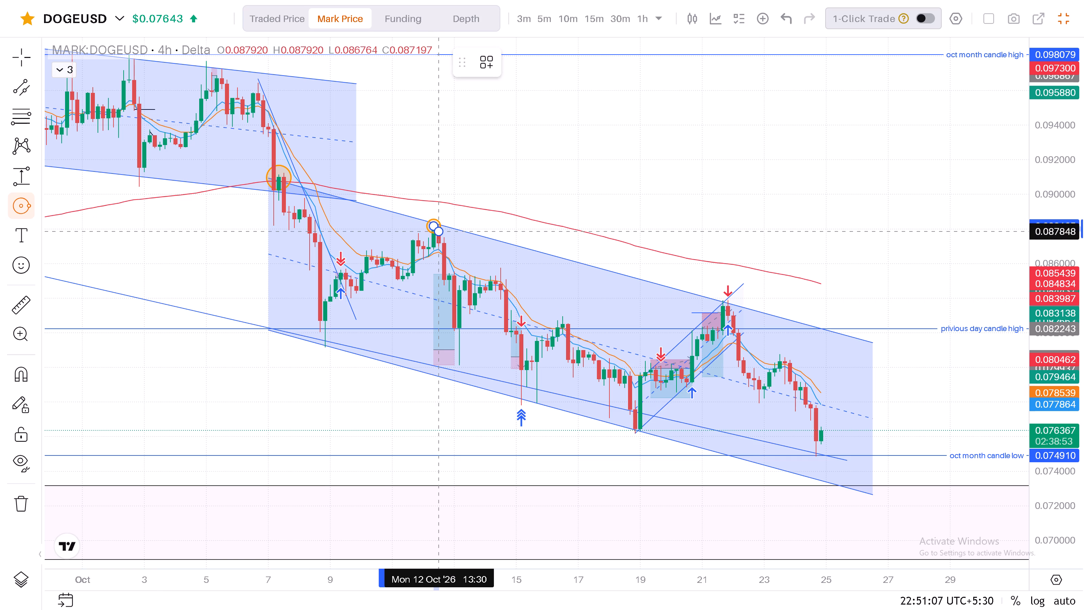
click(441, 236)
click(506, 165)
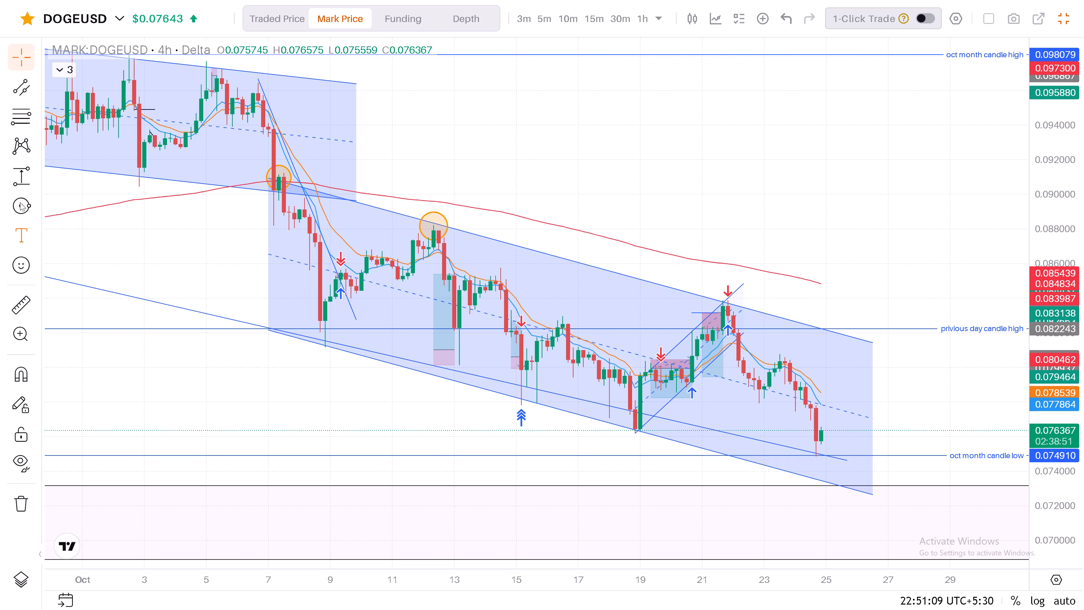
Circle the 21 Oct high near the channel's upper line, centred at about 0.0836.
click(26, 199)
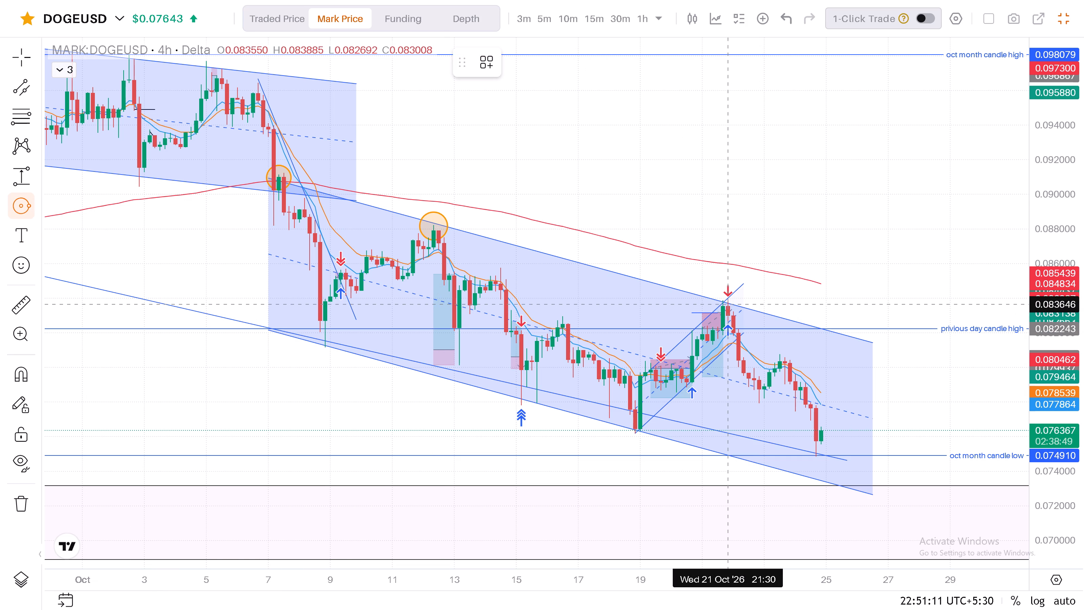
click(726, 304)
click(732, 313)
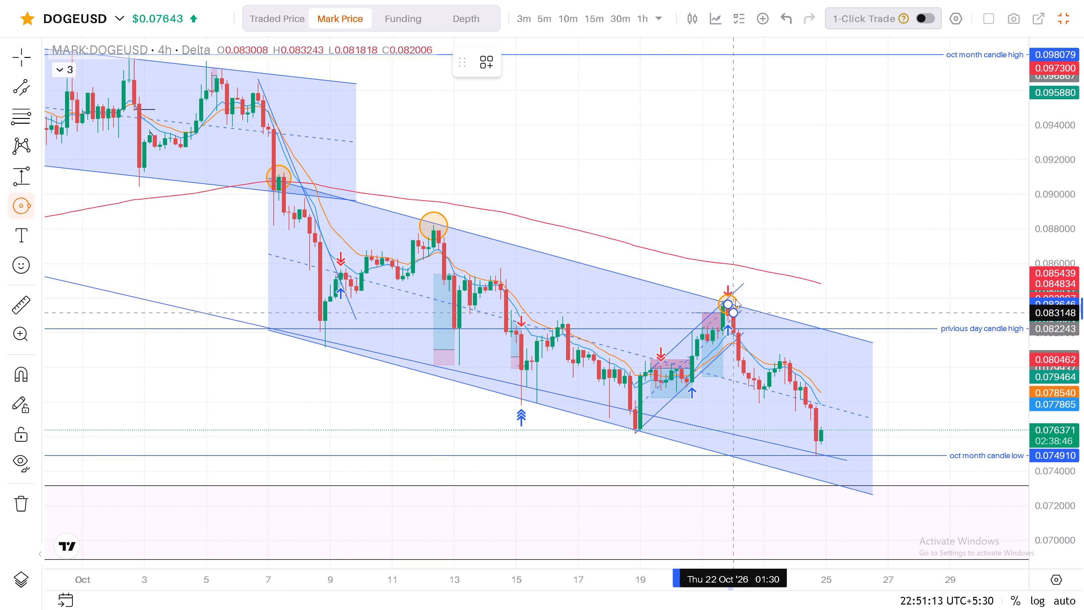
click(764, 212)
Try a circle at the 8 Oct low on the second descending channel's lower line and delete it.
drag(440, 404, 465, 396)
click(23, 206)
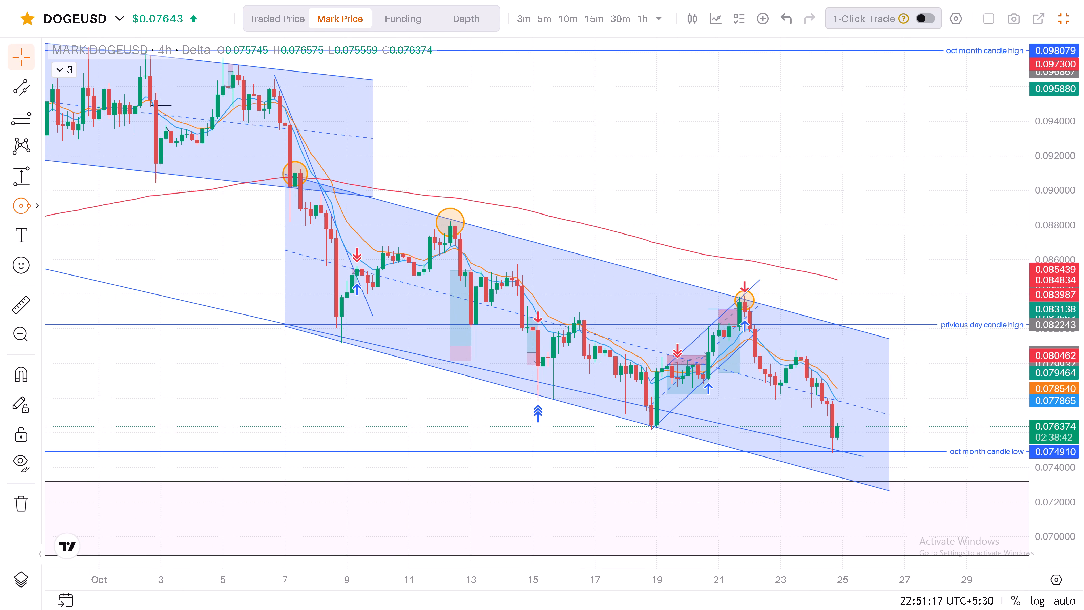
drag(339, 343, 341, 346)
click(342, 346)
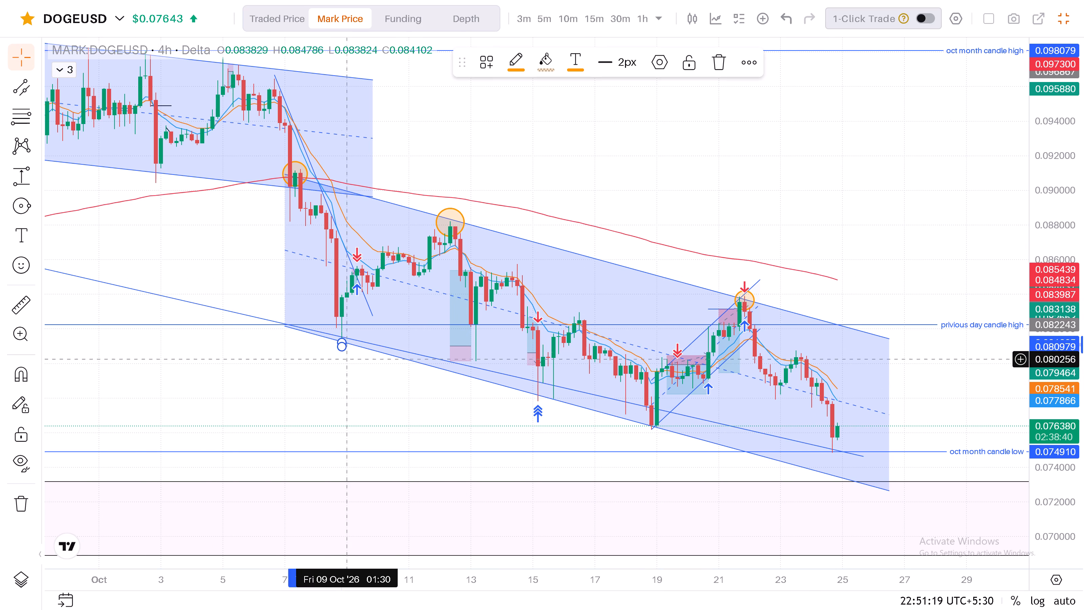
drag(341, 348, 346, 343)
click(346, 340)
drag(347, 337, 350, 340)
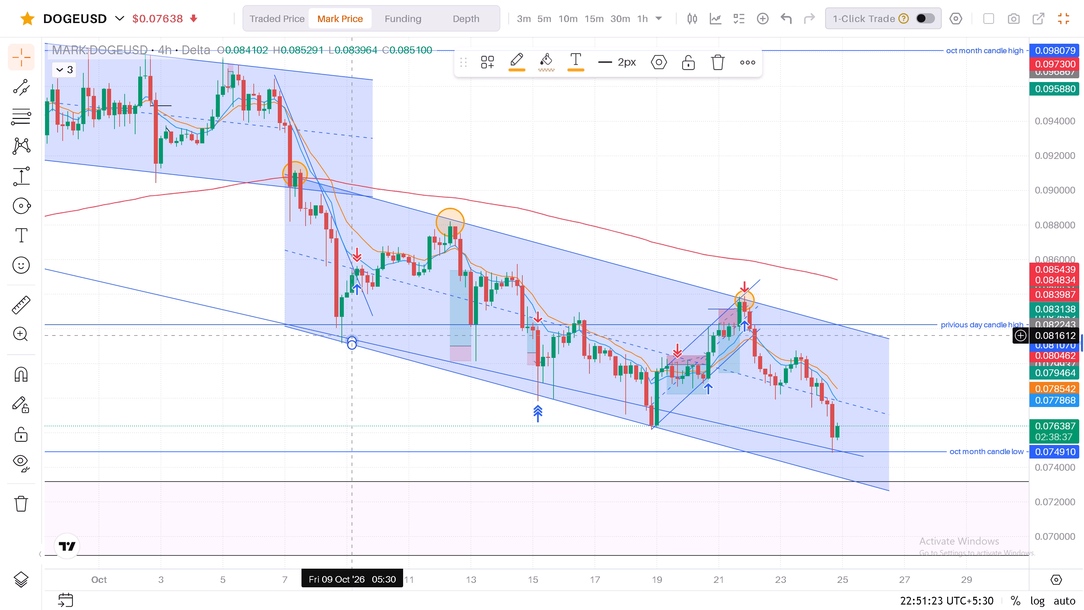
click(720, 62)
Circle the 8 Oct low where price touches the channel's lower line, centred at about 0.0814.
click(22, 208)
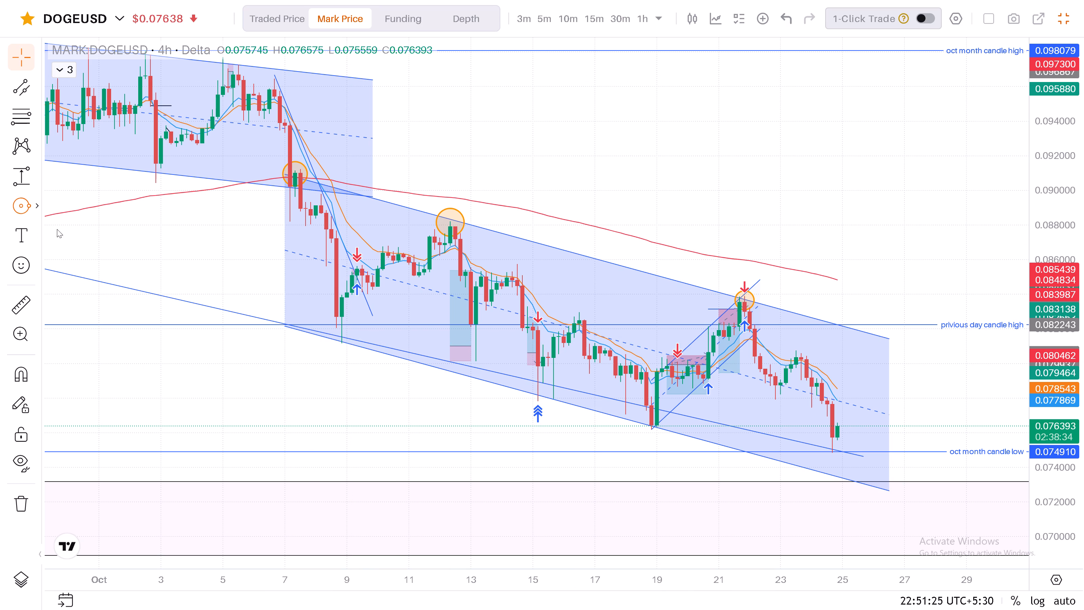
click(338, 339)
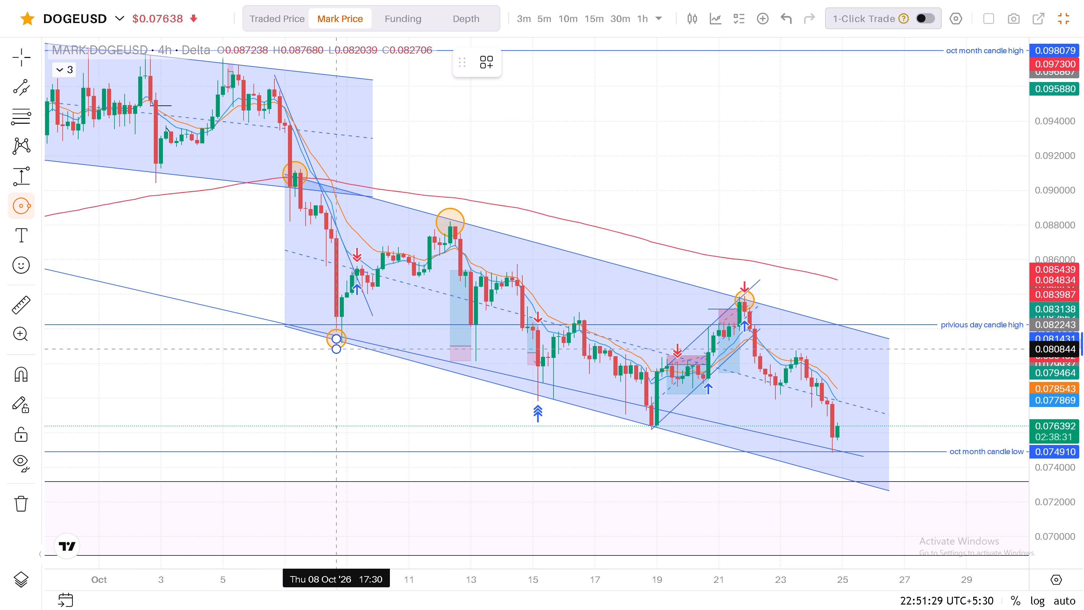
click(338, 349)
click(348, 372)
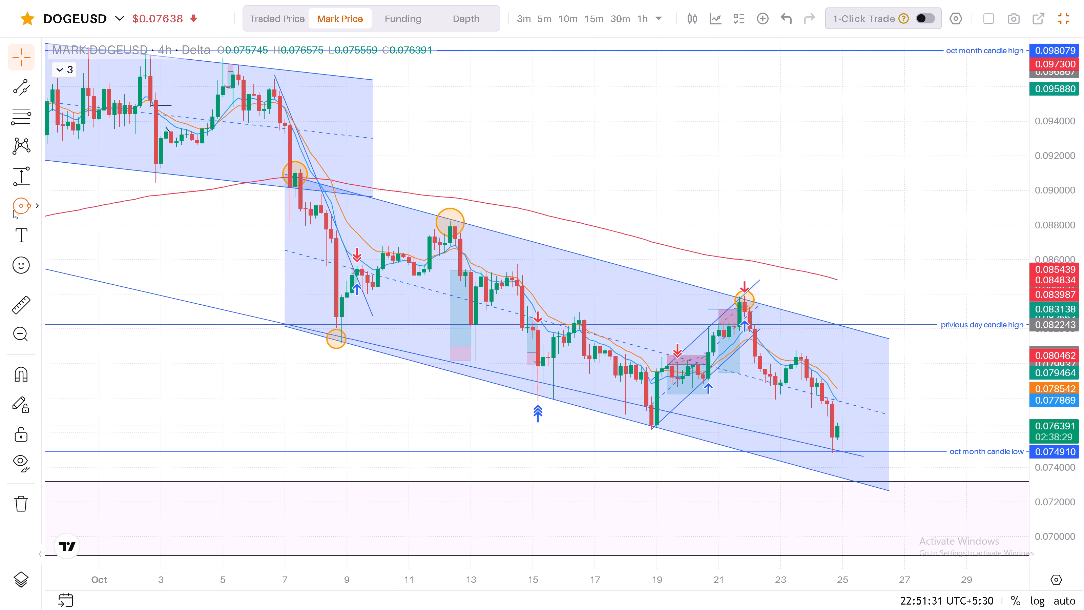
Circle the 15 Oct low where price touches the channel's lower line, centred at about 0.0781.
click(24, 209)
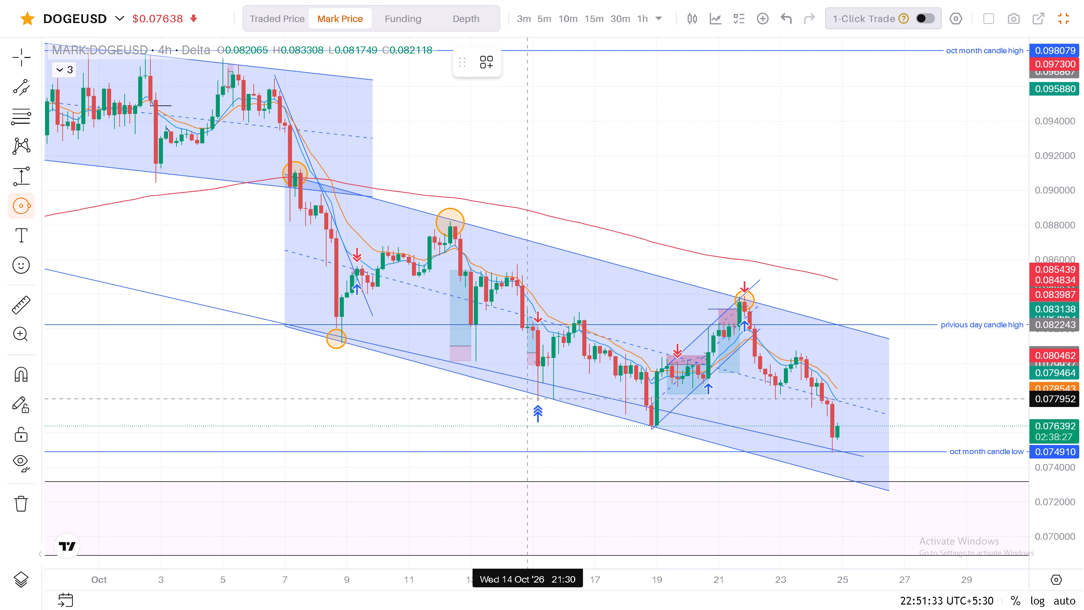
click(537, 397)
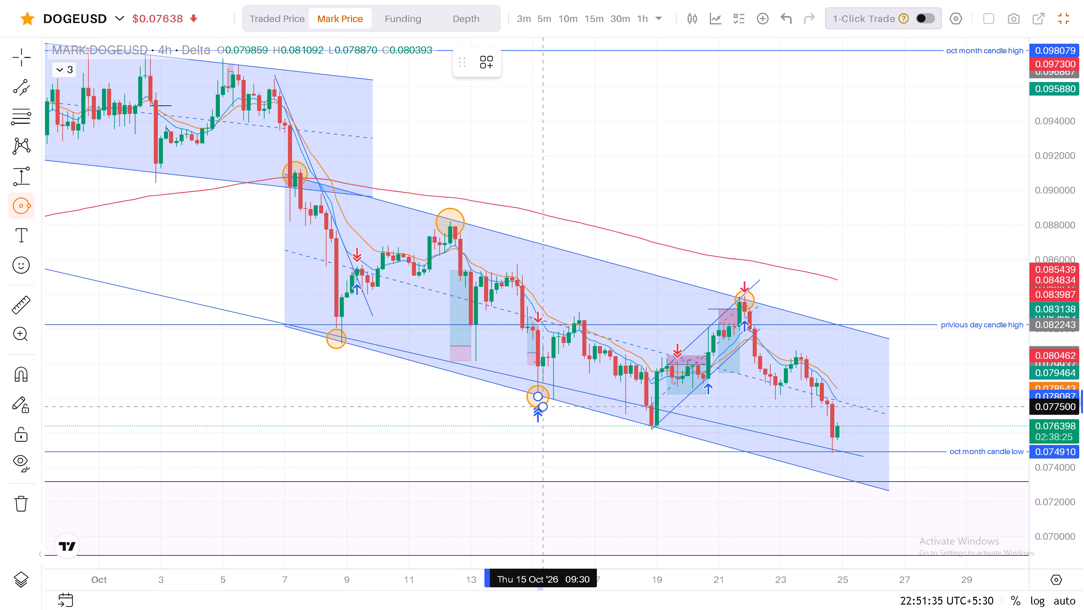
click(542, 407)
click(477, 408)
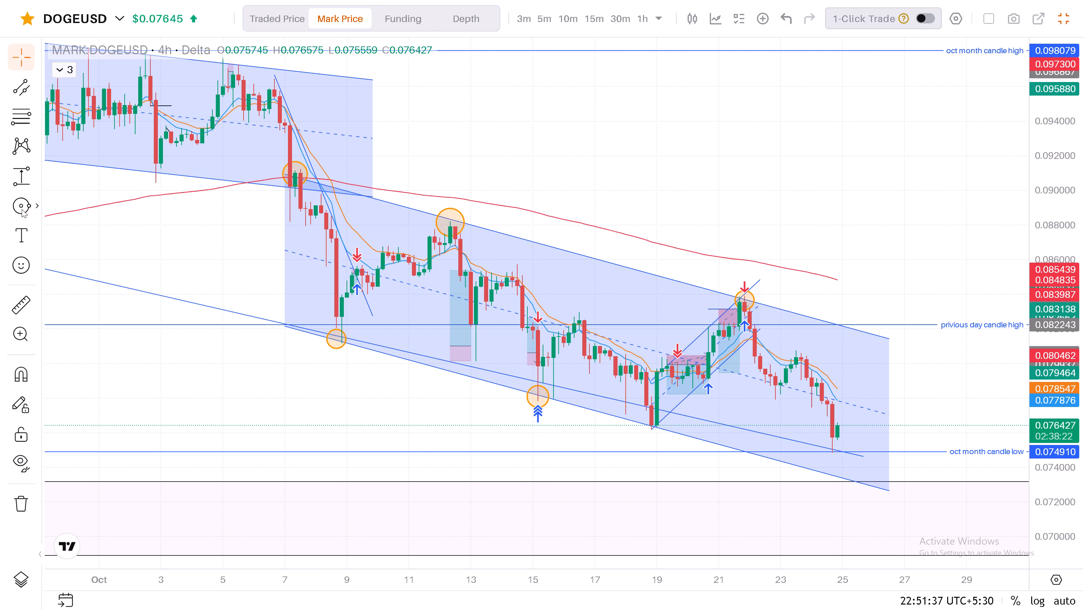
Circle the 18 Oct low where price touches the channel's lower line, centred at about 0.0765.
click(20, 208)
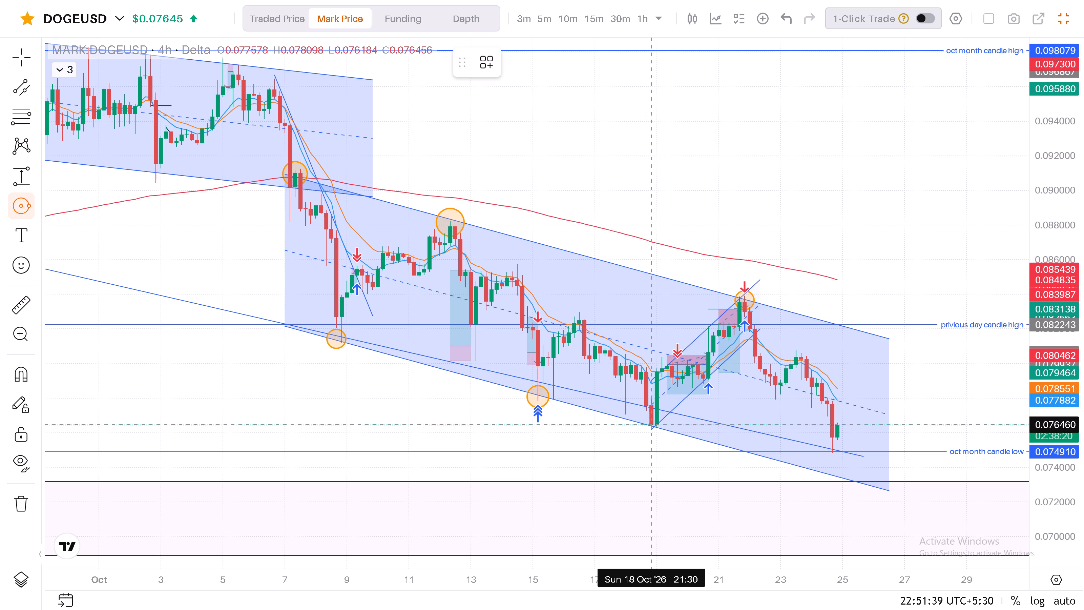
click(653, 424)
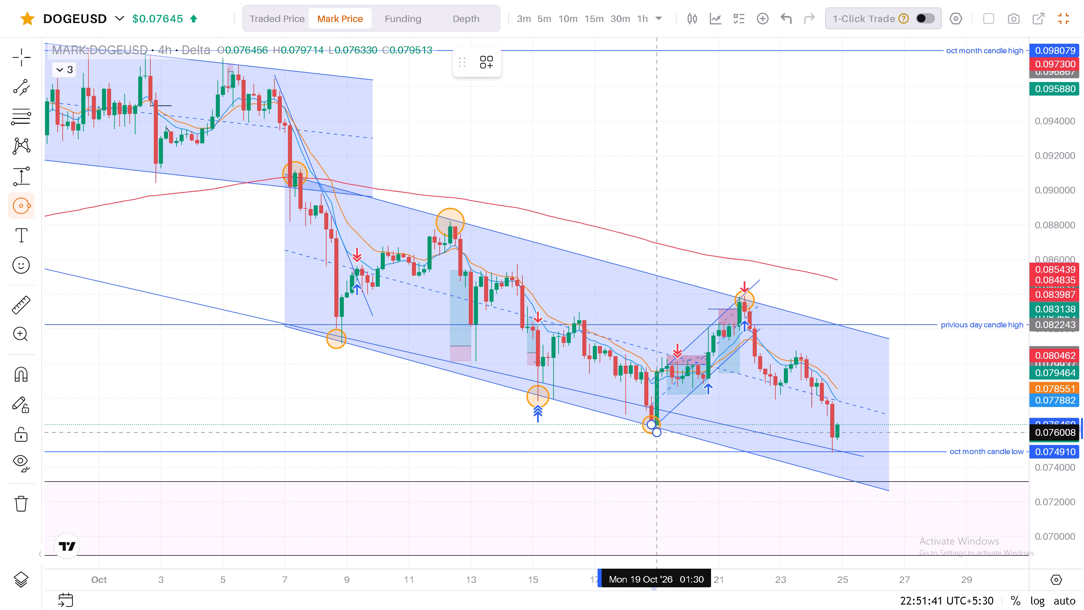
click(657, 434)
click(733, 206)
drag(786, 207, 777, 226)
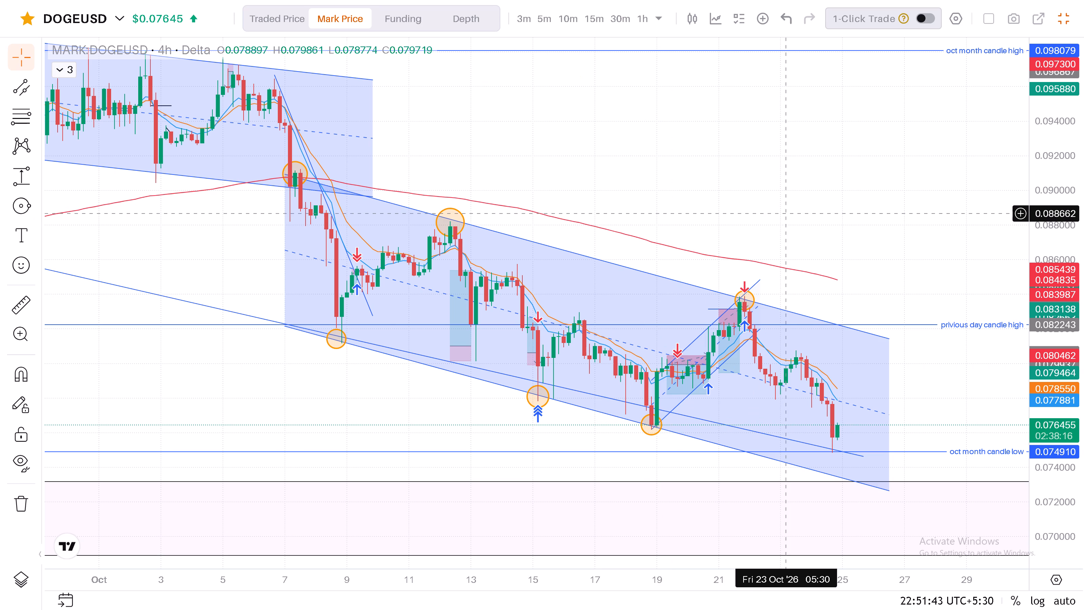
Steepen the second descending channel by lowering its 26 Oct end, so the lower line ends at about 0.0722.
drag(777, 226, 753, 236)
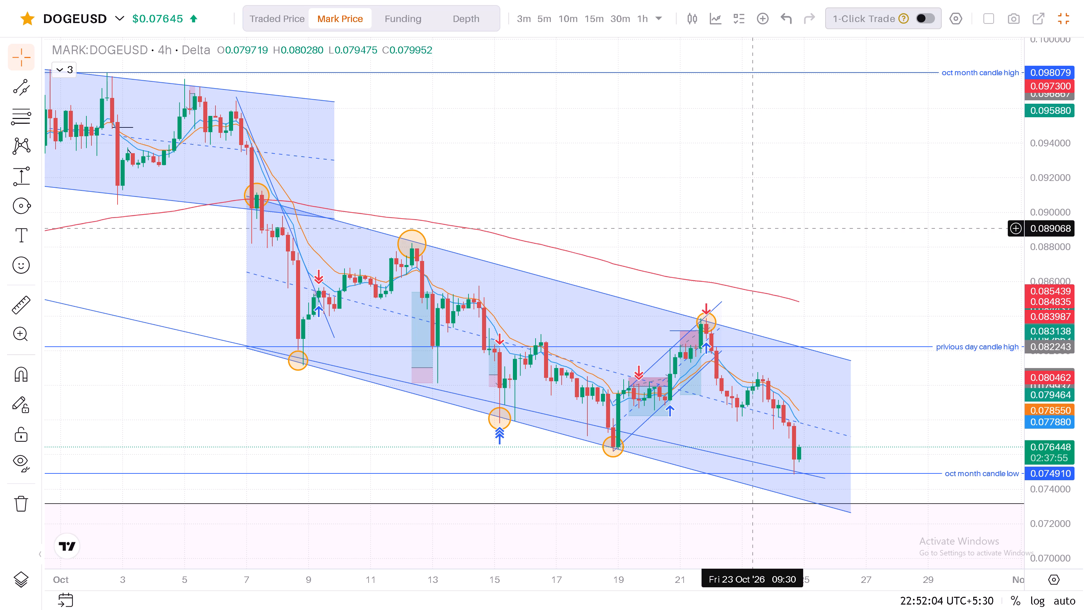
drag(851, 358, 852, 365)
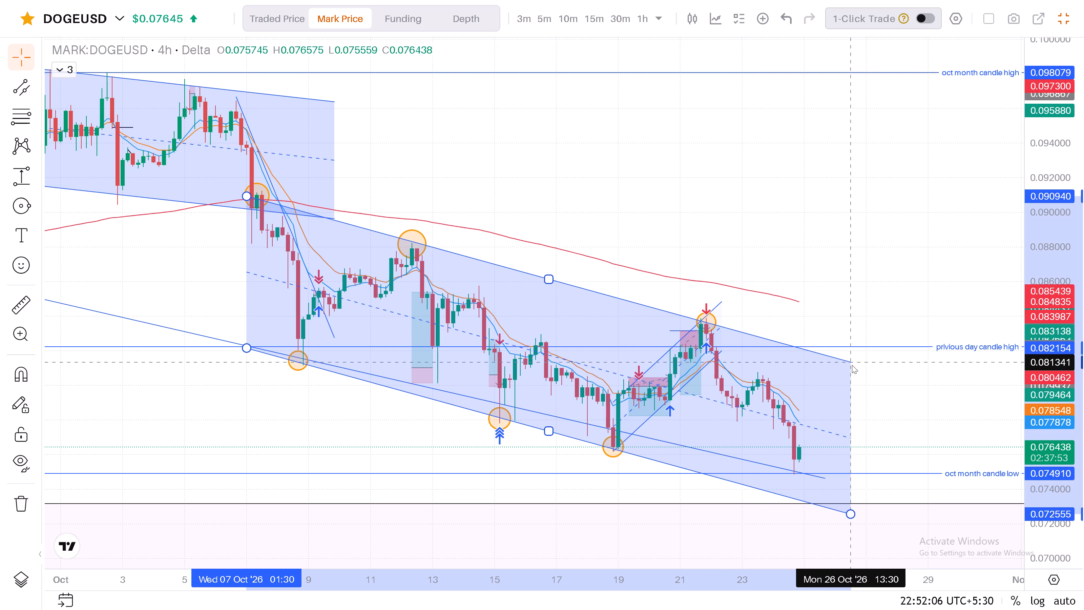
drag(852, 365, 851, 368)
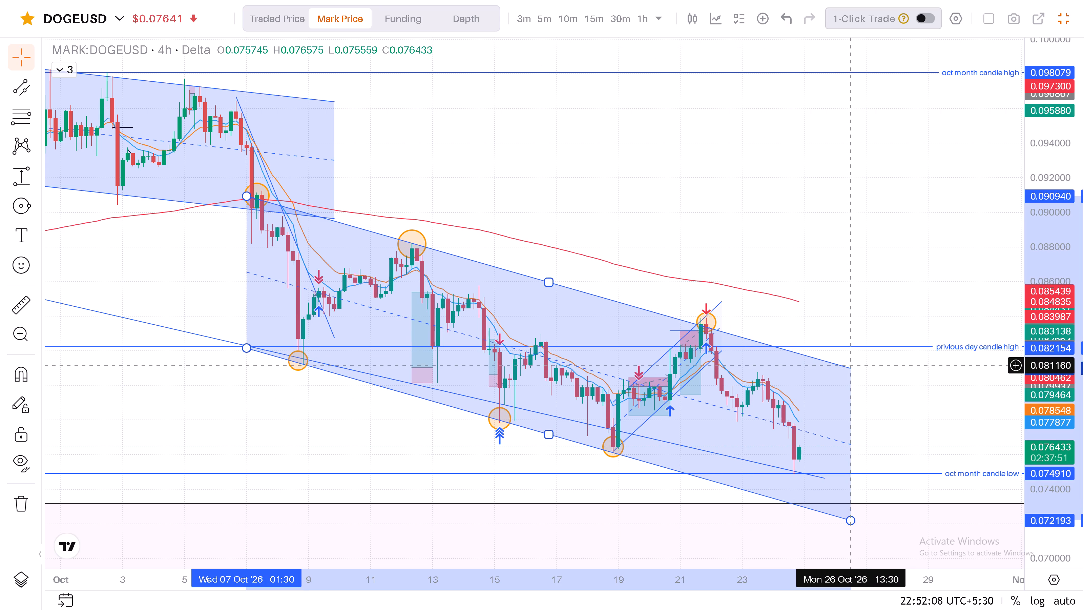
click(836, 296)
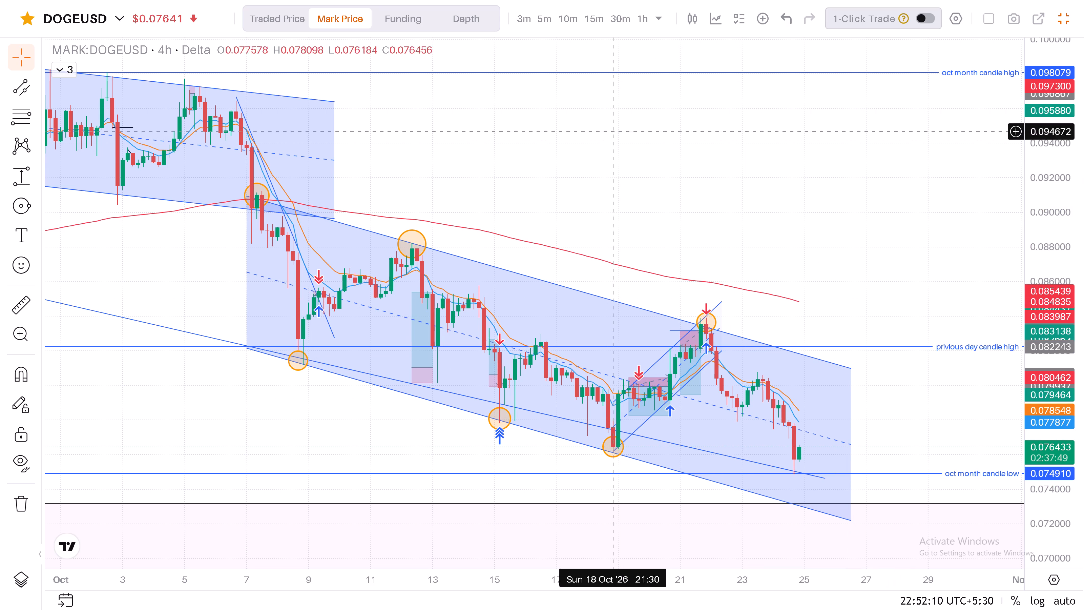
Exit the full-screen chart view.
drag(758, 186, 643, 184)
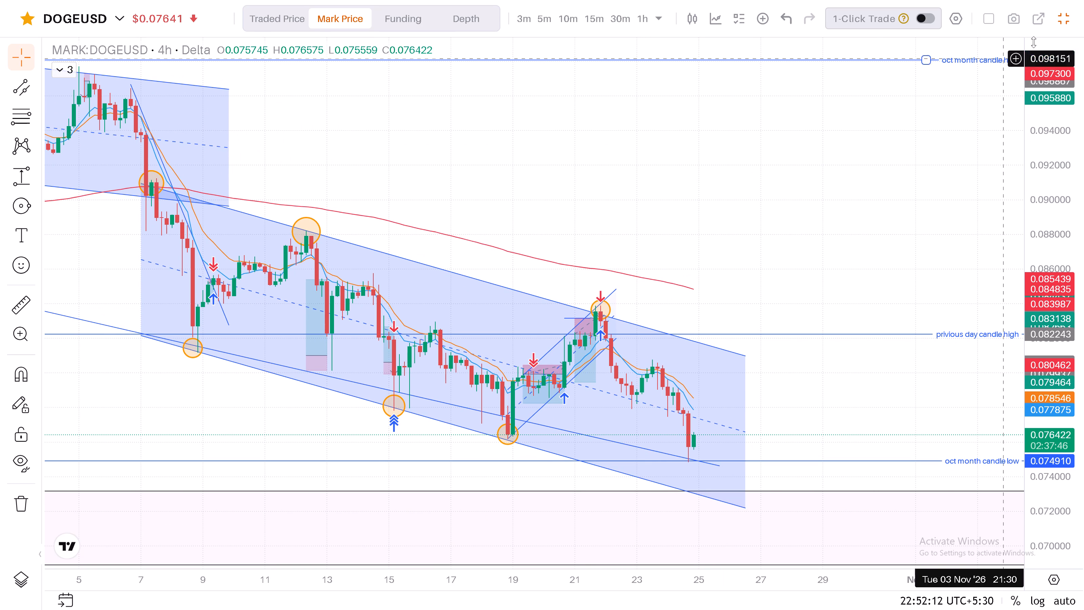
click(1075, 15)
click(1062, 18)
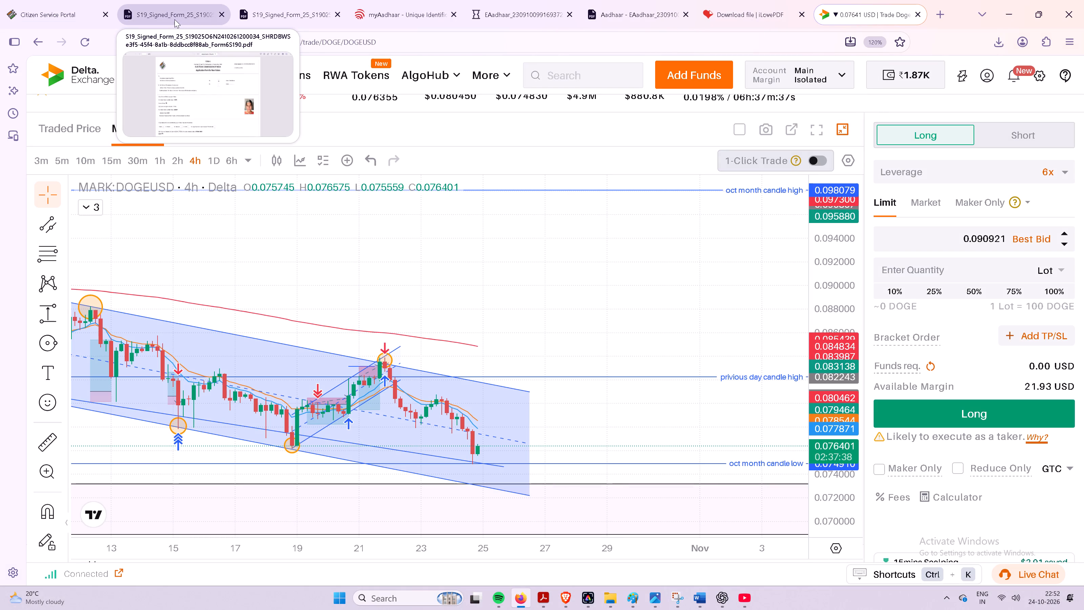
Close the signed-form, Aadhaar and iLovePDF tabs, keeping the Citizen Service Portal and DOGEUSD chart tabs open.
triple_click(224, 14)
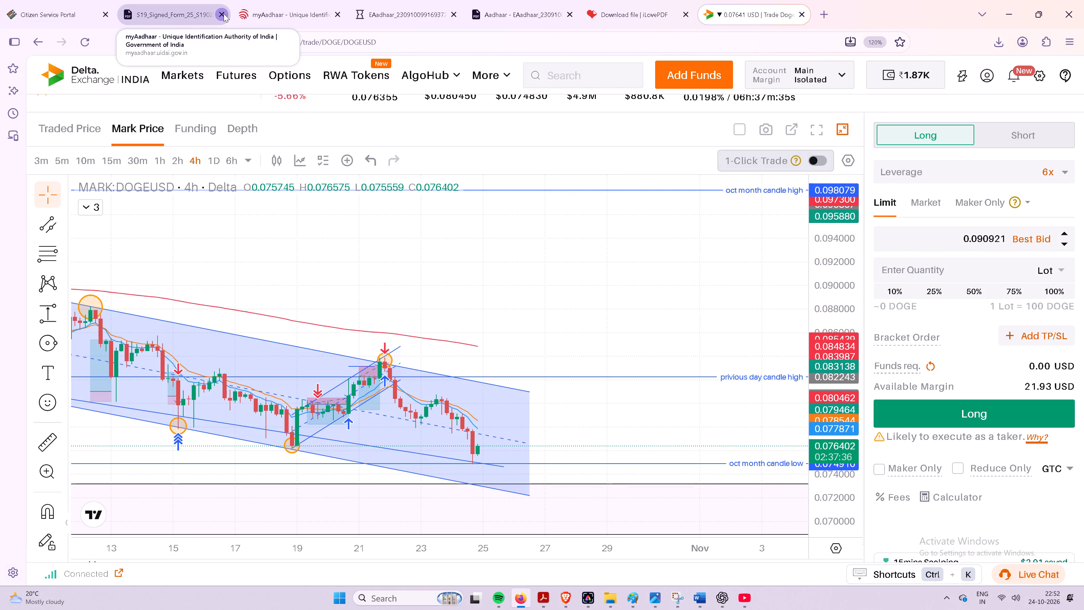
triple_click(224, 14)
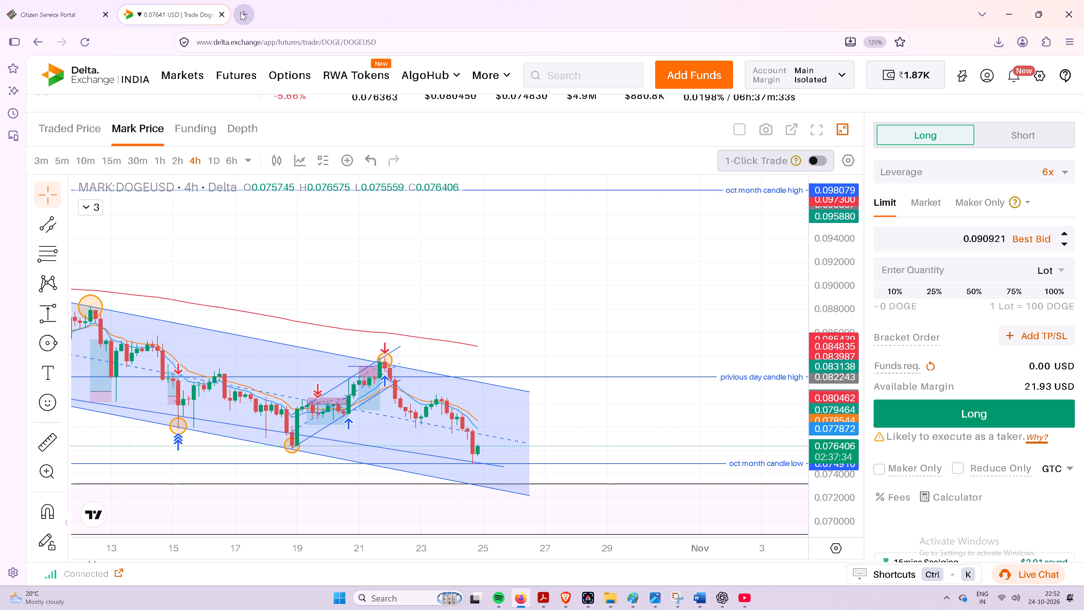
Open a new browser tab and bring up its address suggestions.
click(241, 12)
click(256, 41)
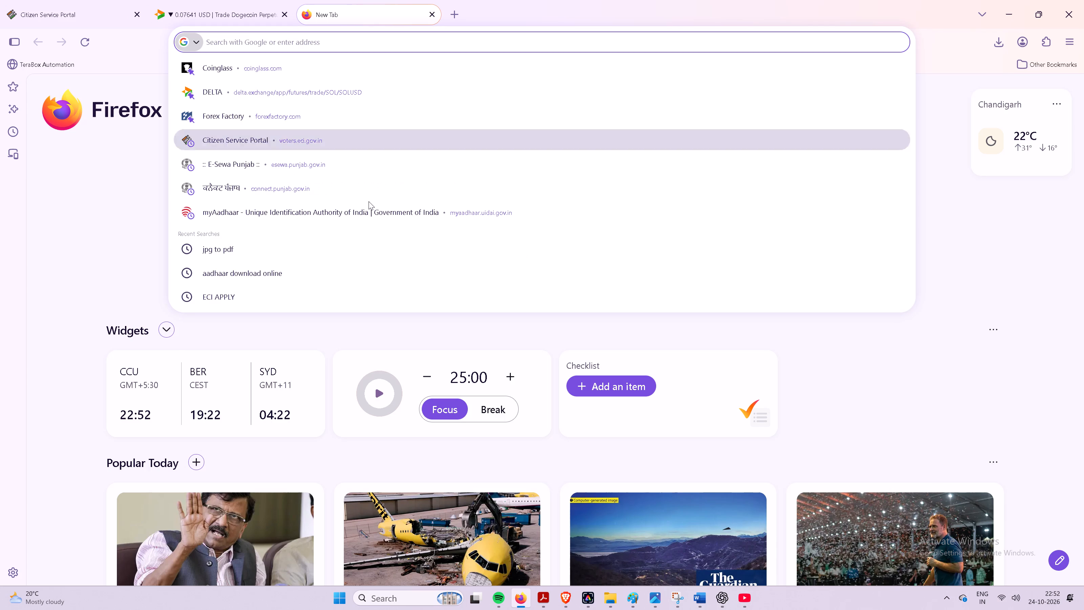
Switch to YouTube, play the suggested video "Kale Kagaz (Lofi Mix)" and skip ahead to about 0:11.
click(745, 592)
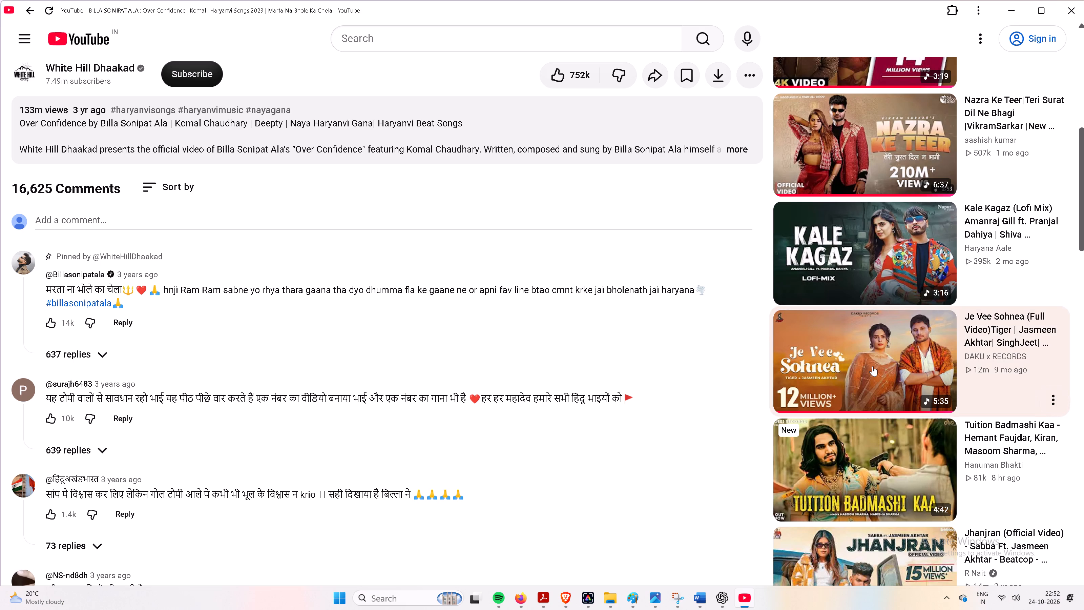
scroll(901, 444, down, 1)
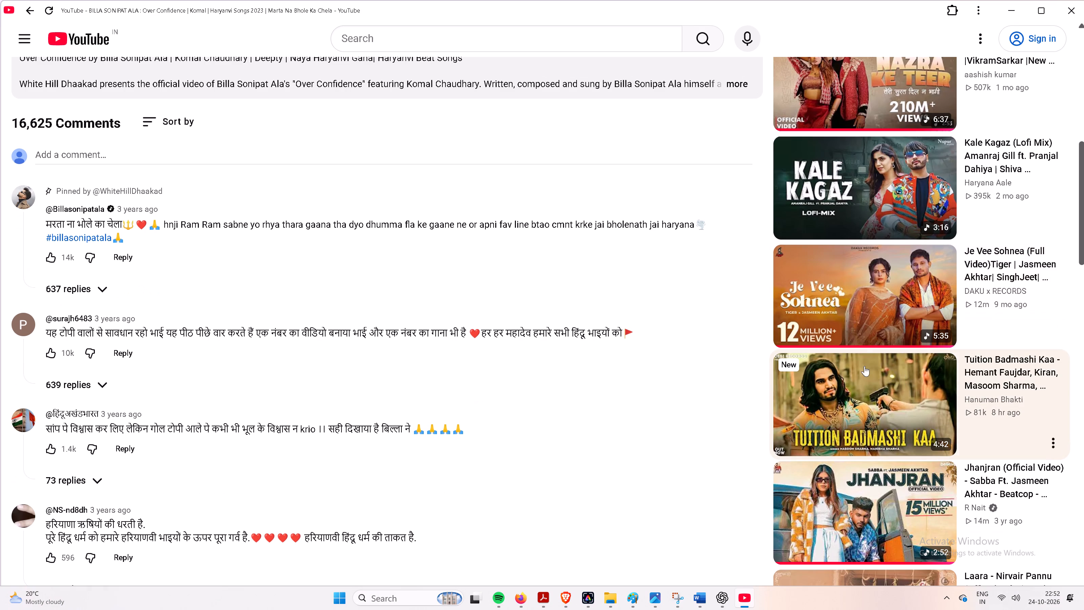
click(843, 158)
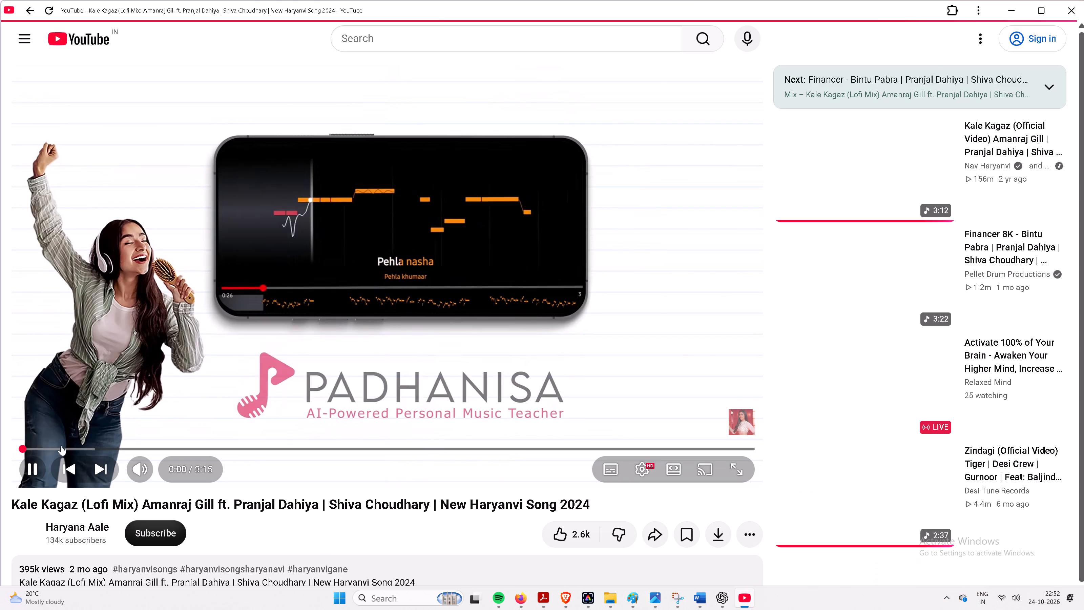
click(61, 445)
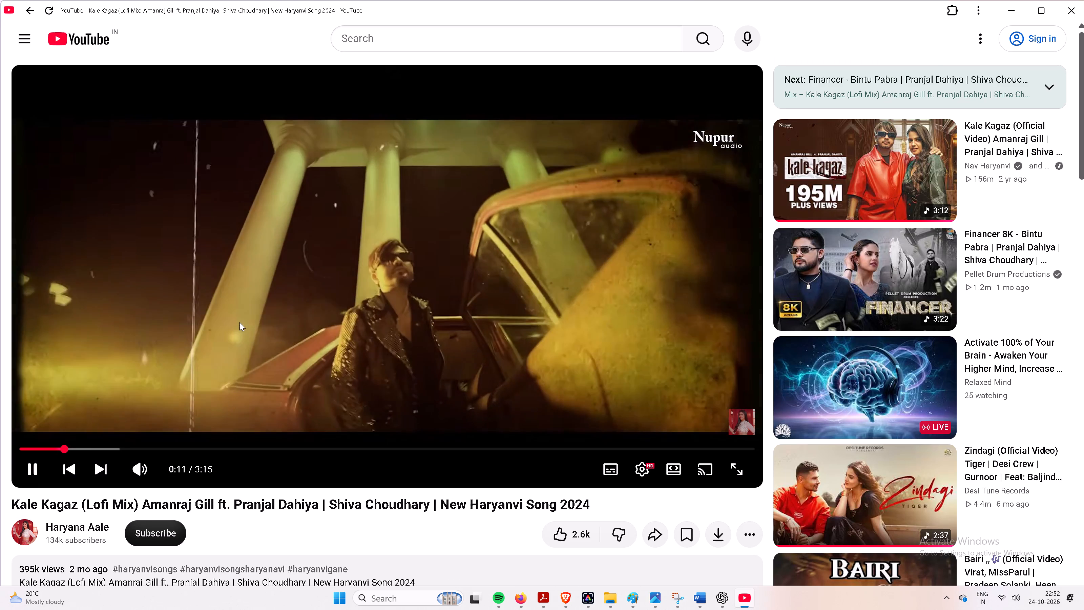
Play "Kaise Ho (Official Video)" from the suggested videos and skip ahead to 0:37.
scroll(930, 217, down, 3)
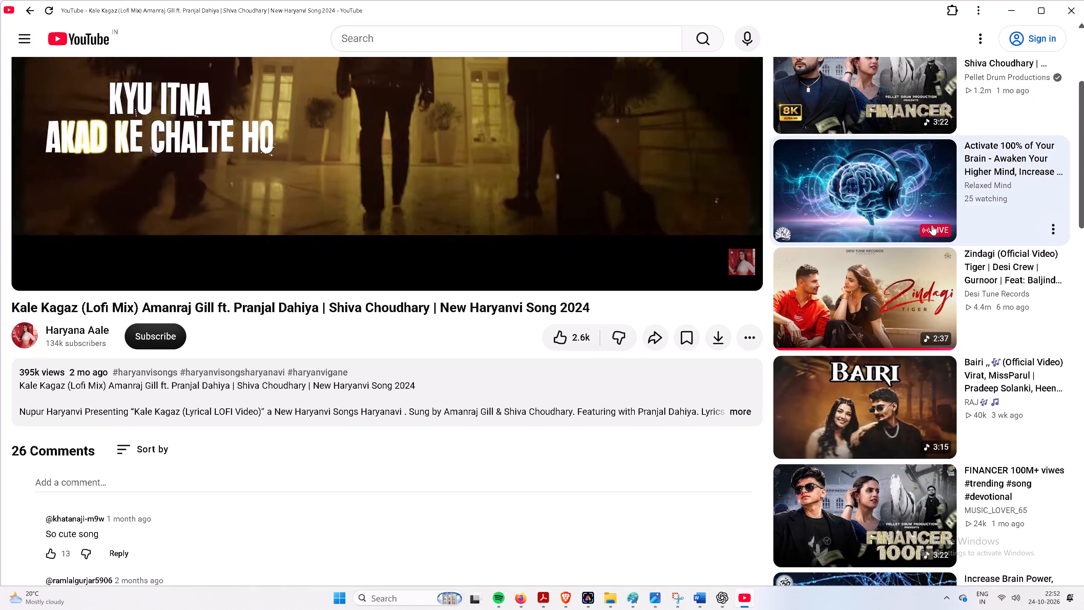
scroll(933, 226, down, 3)
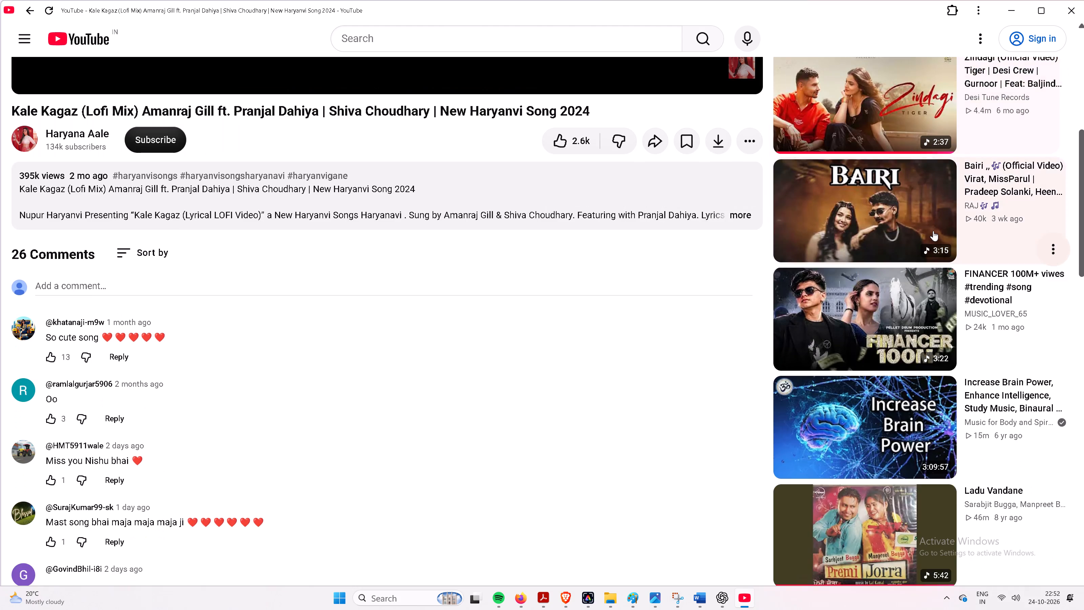
scroll(933, 231, down, 3)
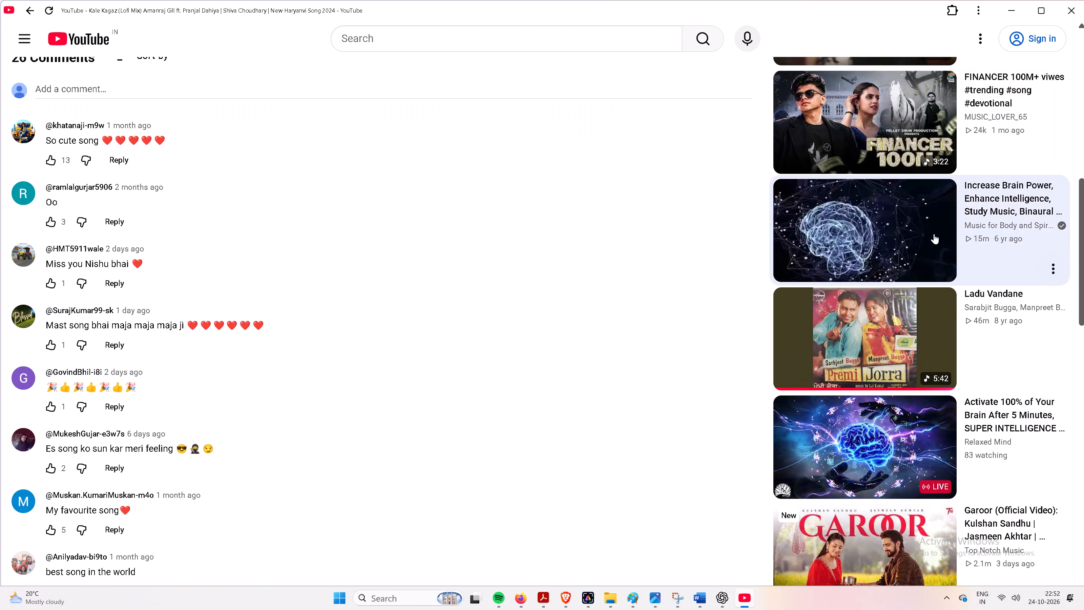
scroll(934, 234, down, 5)
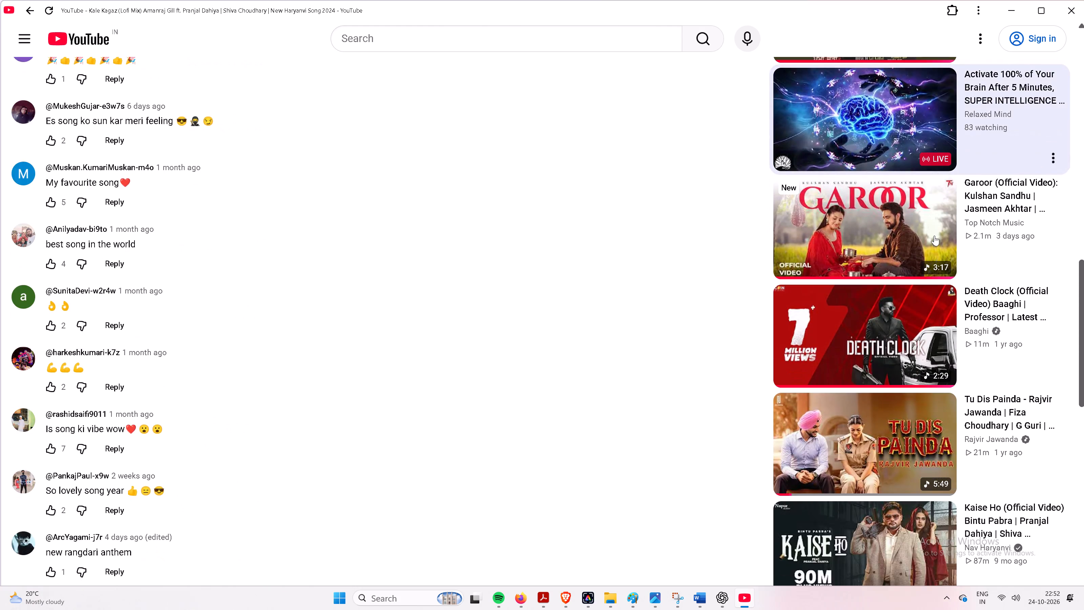
scroll(934, 236, down, 1)
scroll(868, 250, down, 3)
click(869, 290)
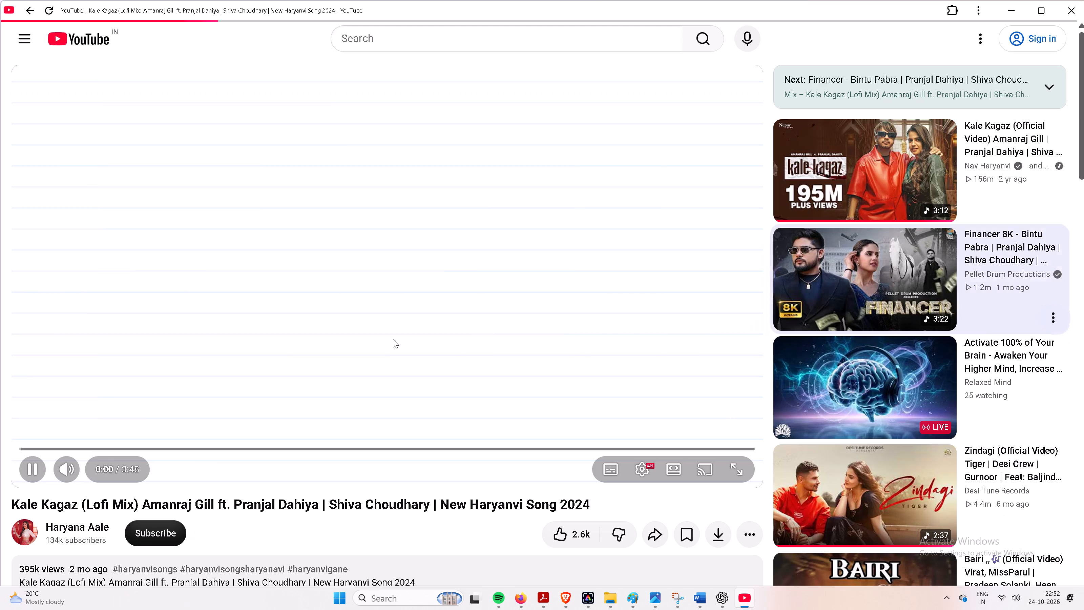
click(45, 446)
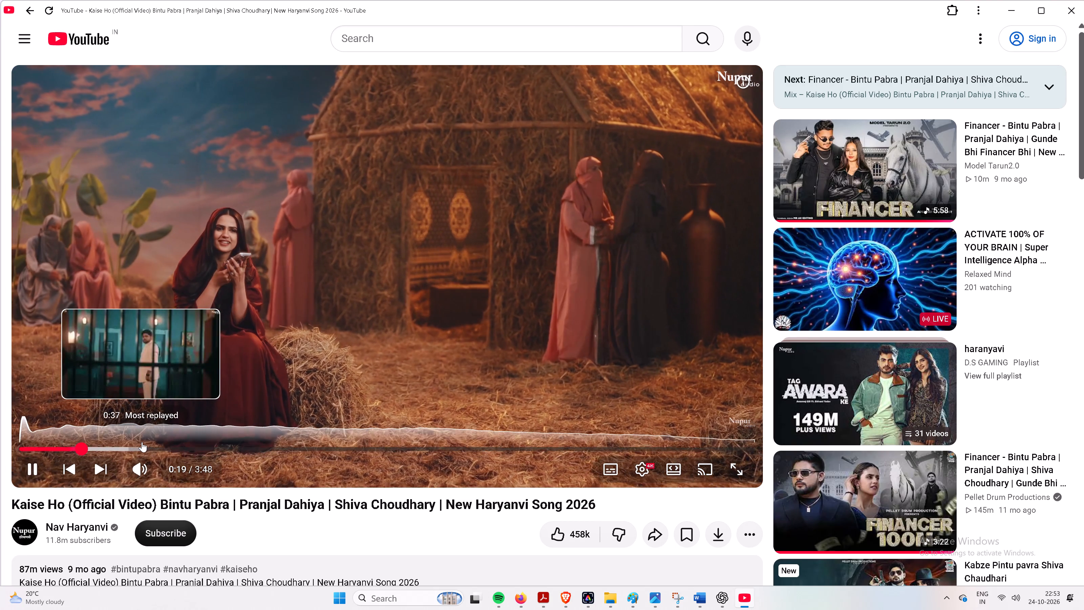
click(142, 442)
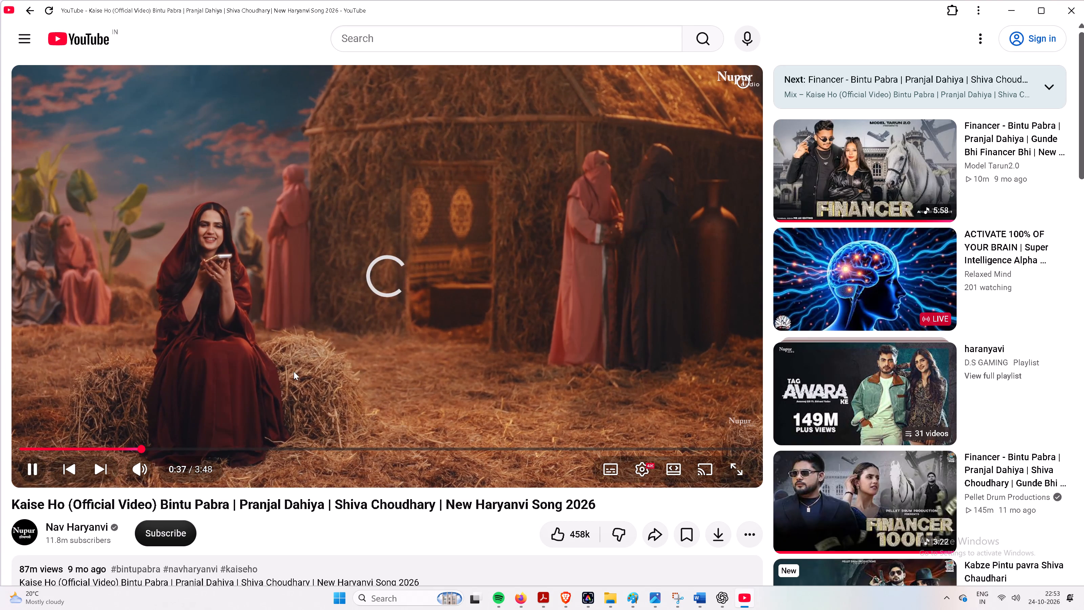
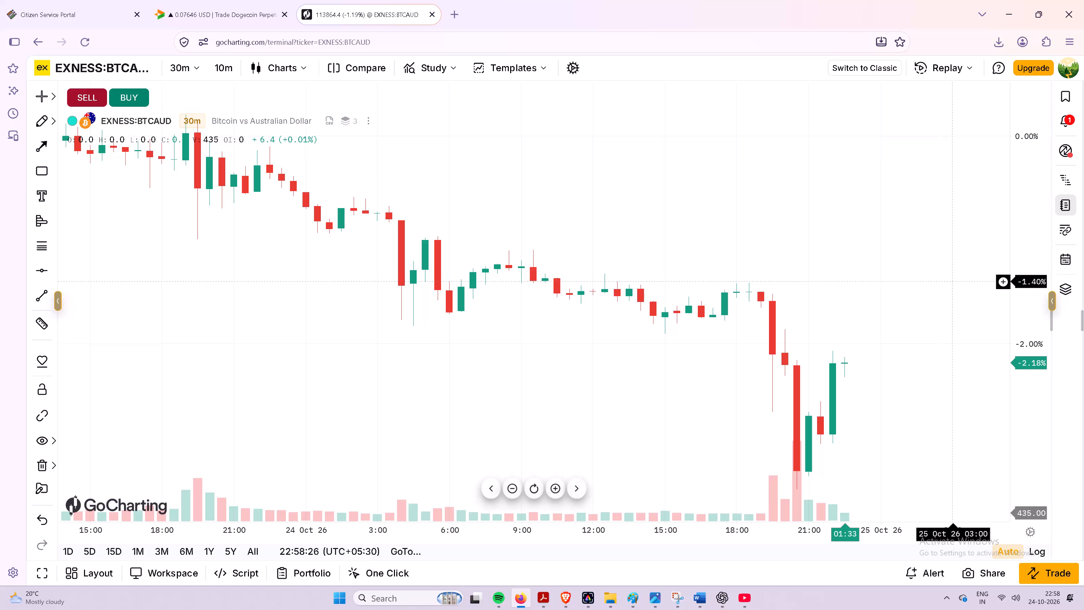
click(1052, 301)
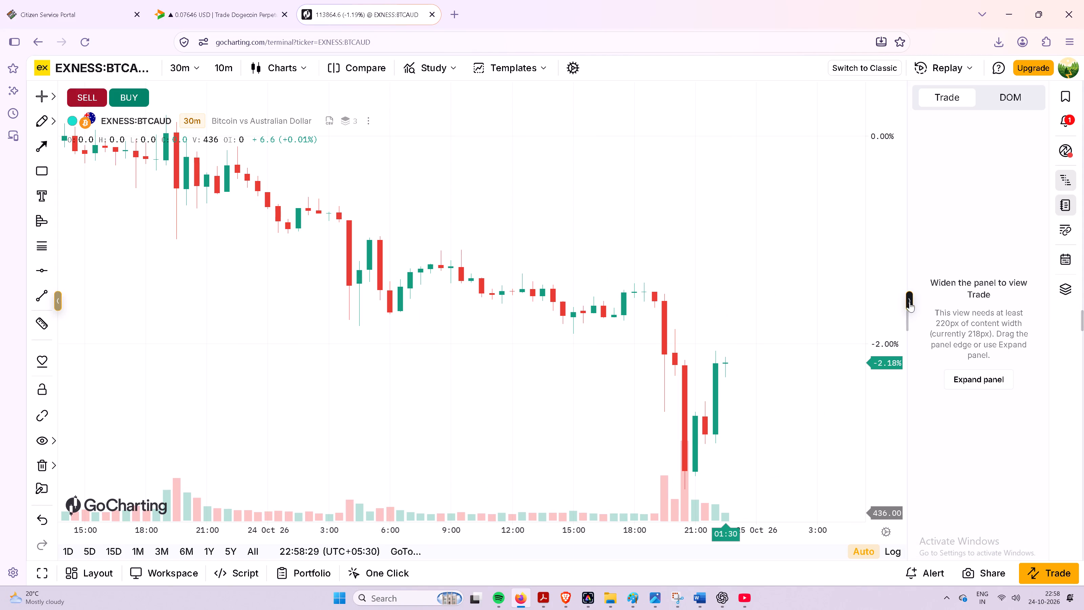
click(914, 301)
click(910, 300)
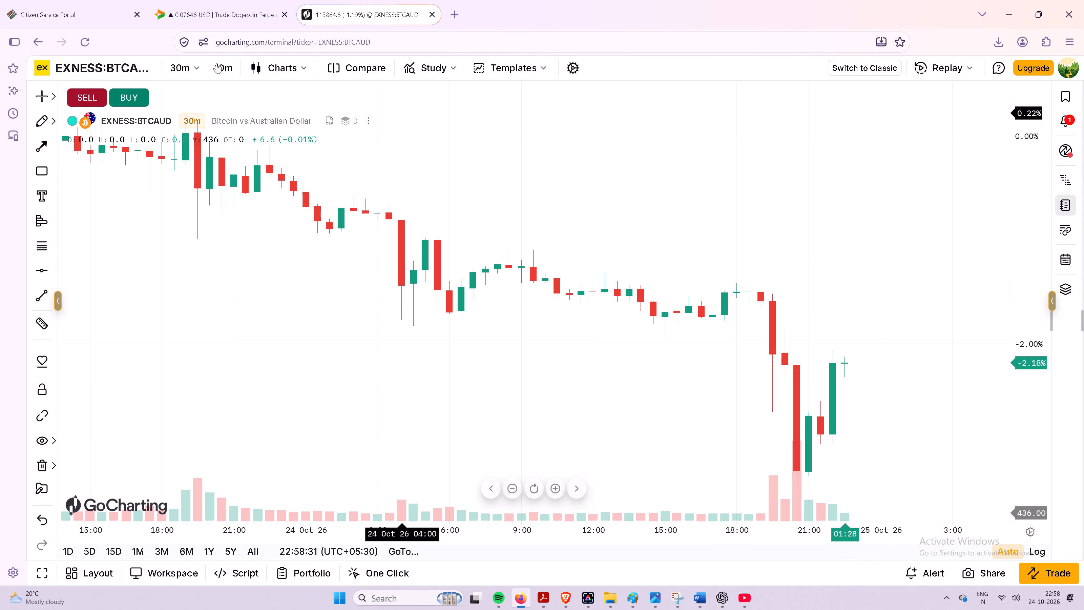
Set the EXNESS:BTCAUD chart's timeframe to 1 Hour after briefly trying 10 minutes.
click(185, 65)
click(238, 67)
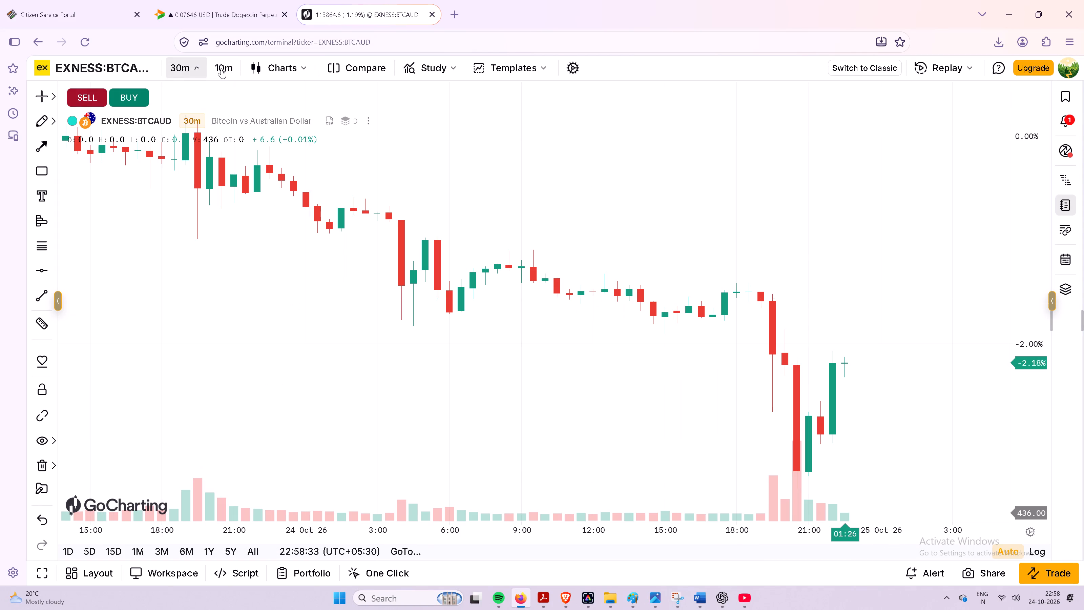
click(221, 68)
click(198, 68)
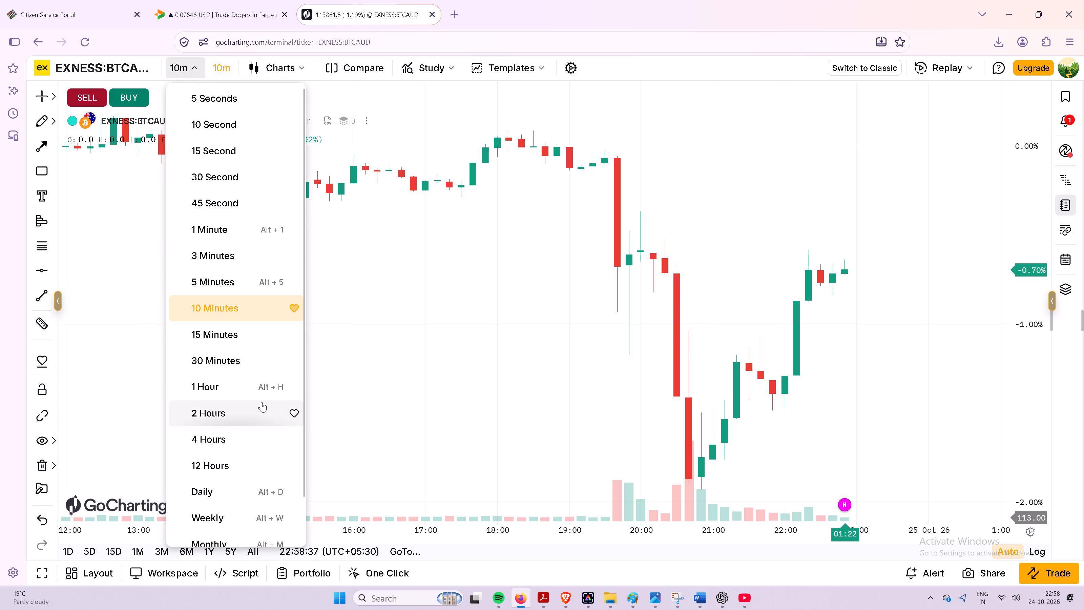
click(254, 384)
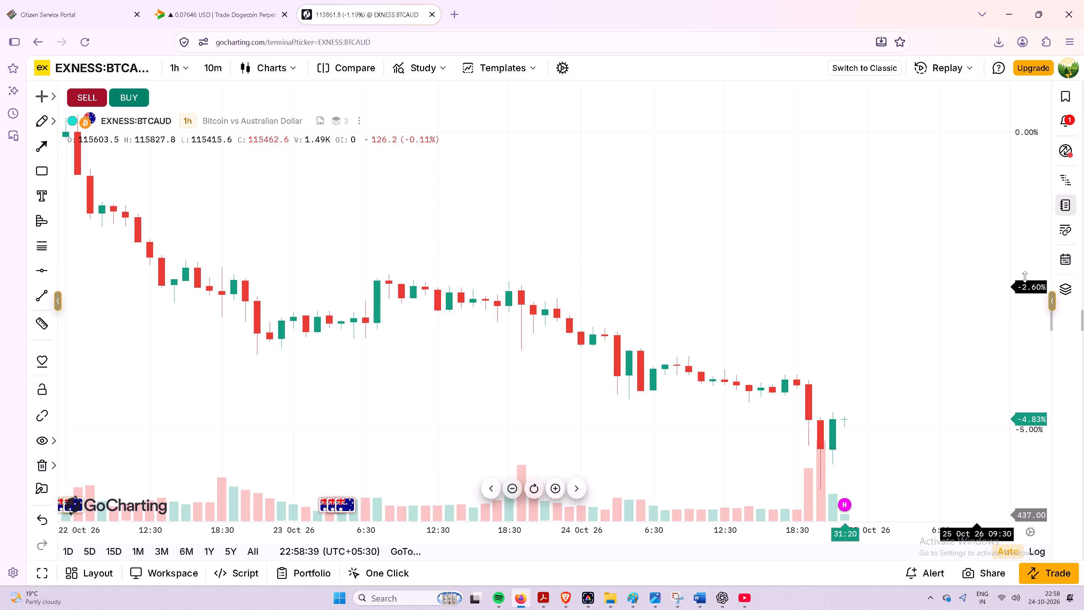
Try to rescale the hourly chart's price axis and bring the candles from before 22 Oct into view.
drag(1017, 262, 1032, 413)
drag(1030, 429, 1028, 316)
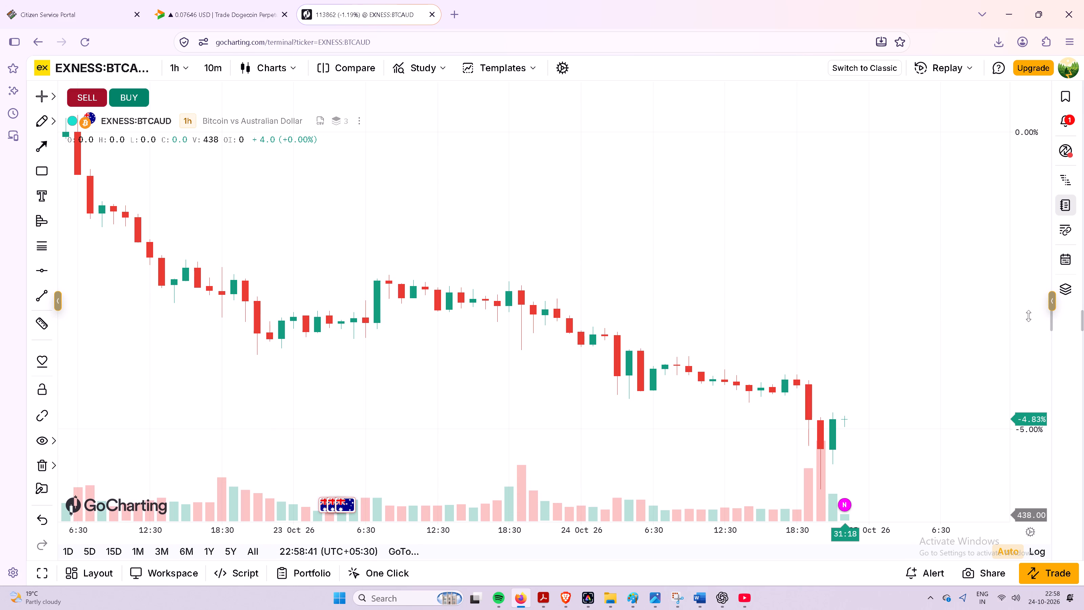
drag(1028, 316, 1028, 246)
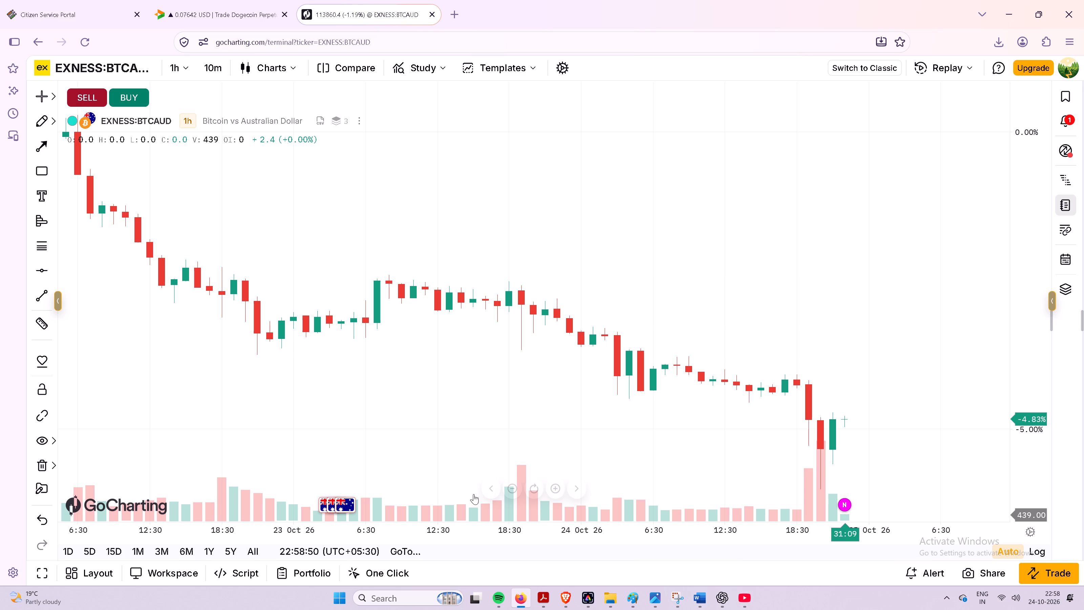
drag(341, 499, 398, 486)
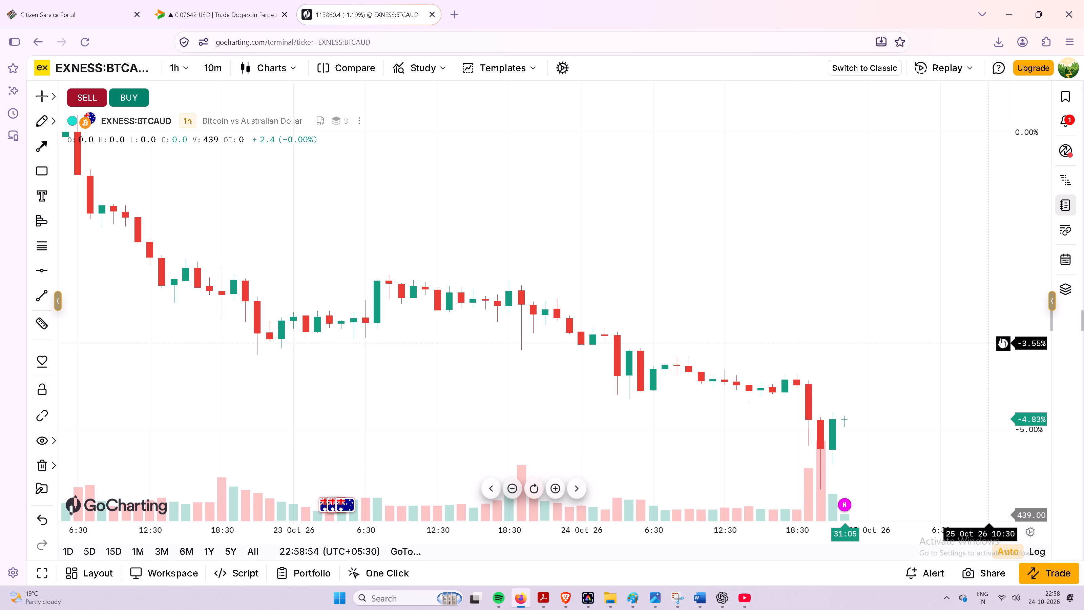
drag(488, 332, 700, 283)
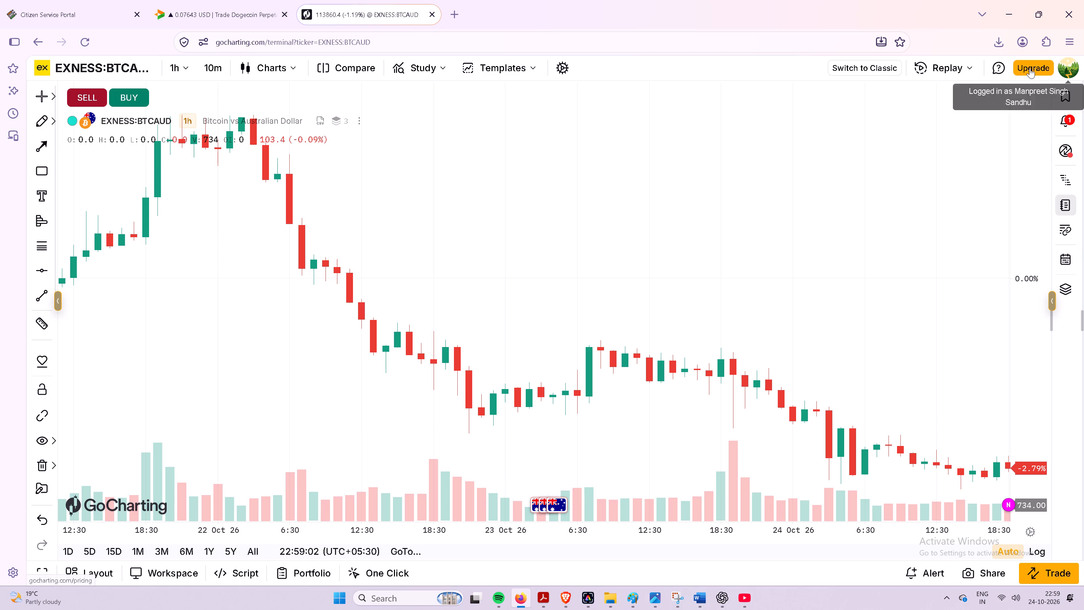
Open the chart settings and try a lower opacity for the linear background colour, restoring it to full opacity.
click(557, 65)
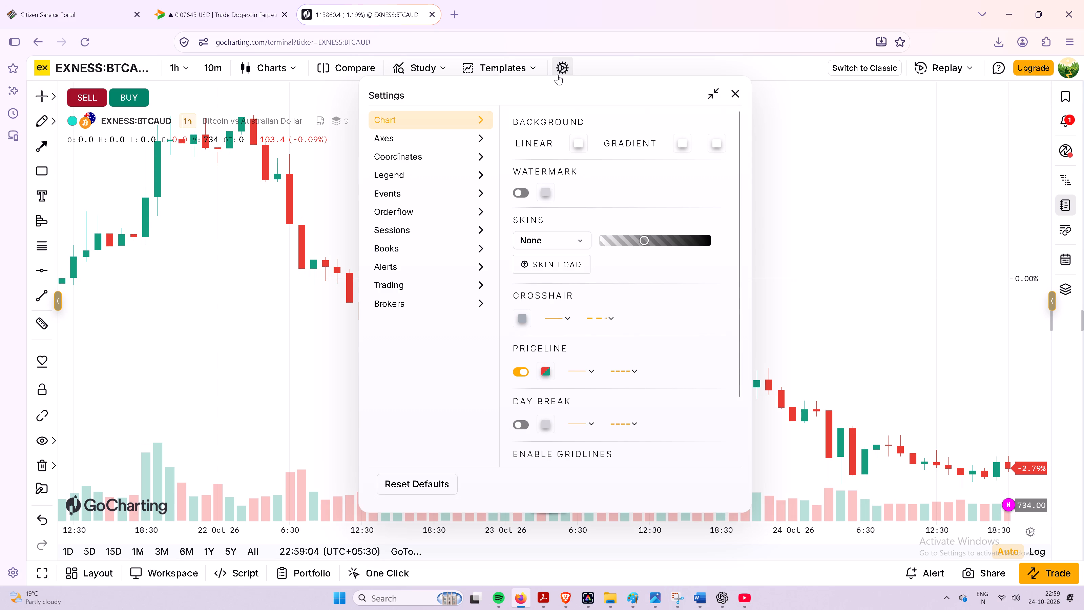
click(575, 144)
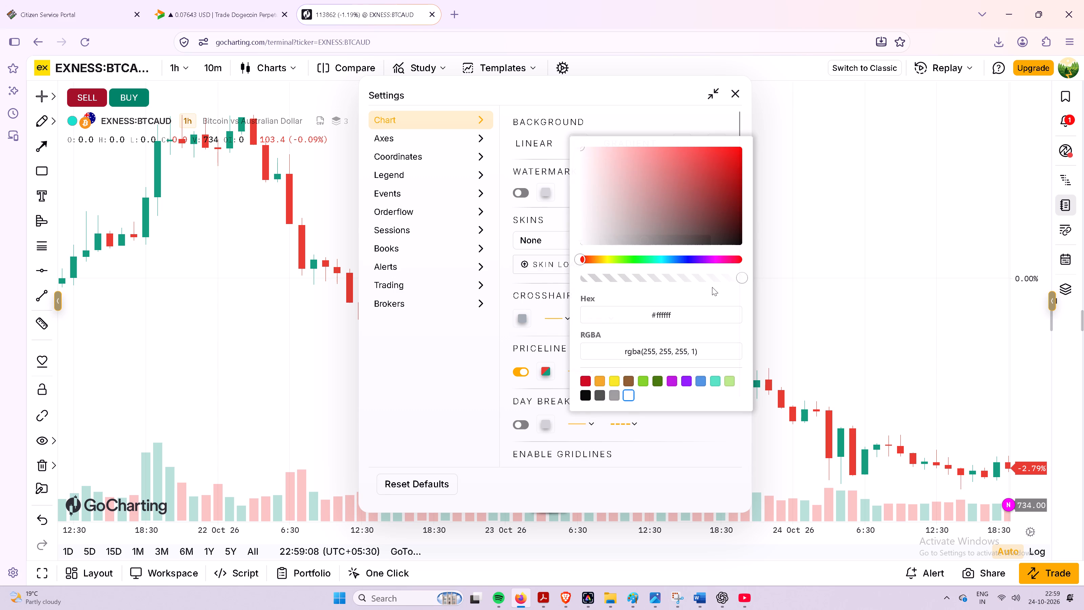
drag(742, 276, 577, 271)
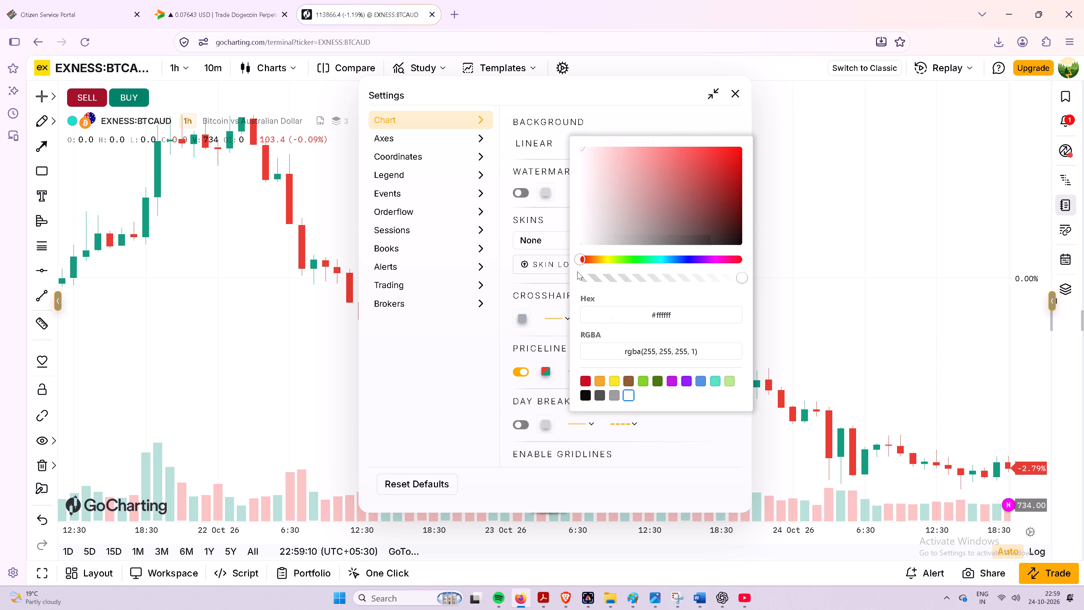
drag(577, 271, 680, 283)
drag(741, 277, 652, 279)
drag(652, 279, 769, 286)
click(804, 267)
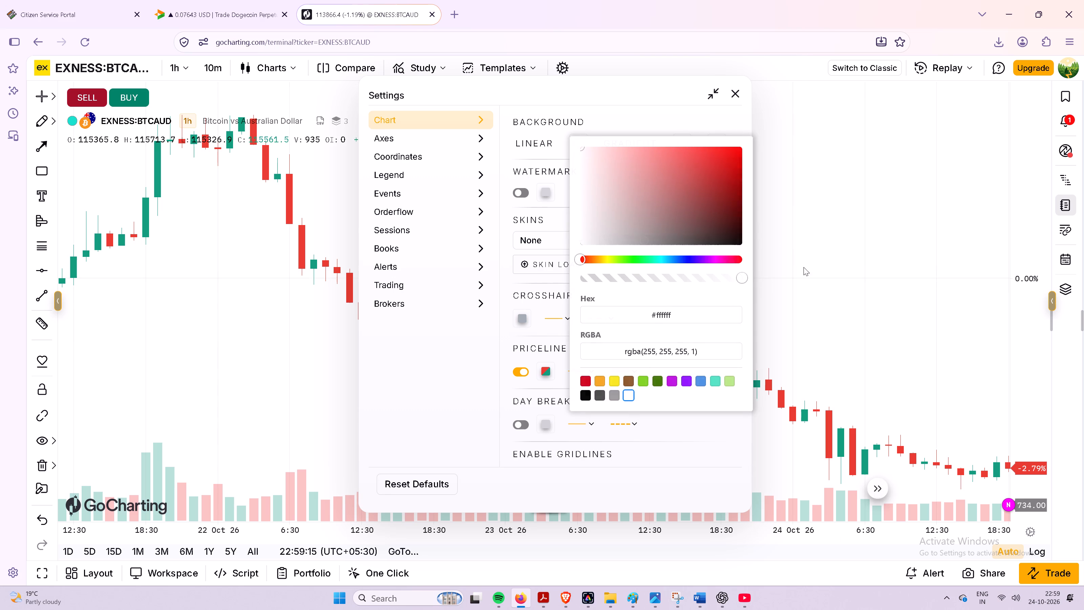
Raise the skin opacity to slightly above the middle of its range.
drag(641, 240, 687, 244)
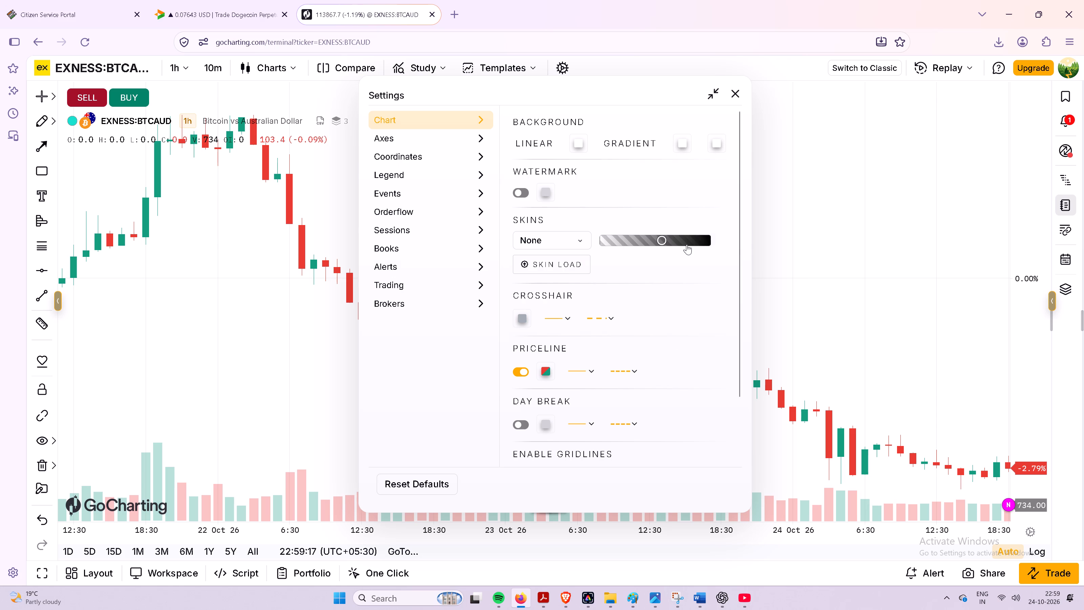
drag(687, 244, 660, 254)
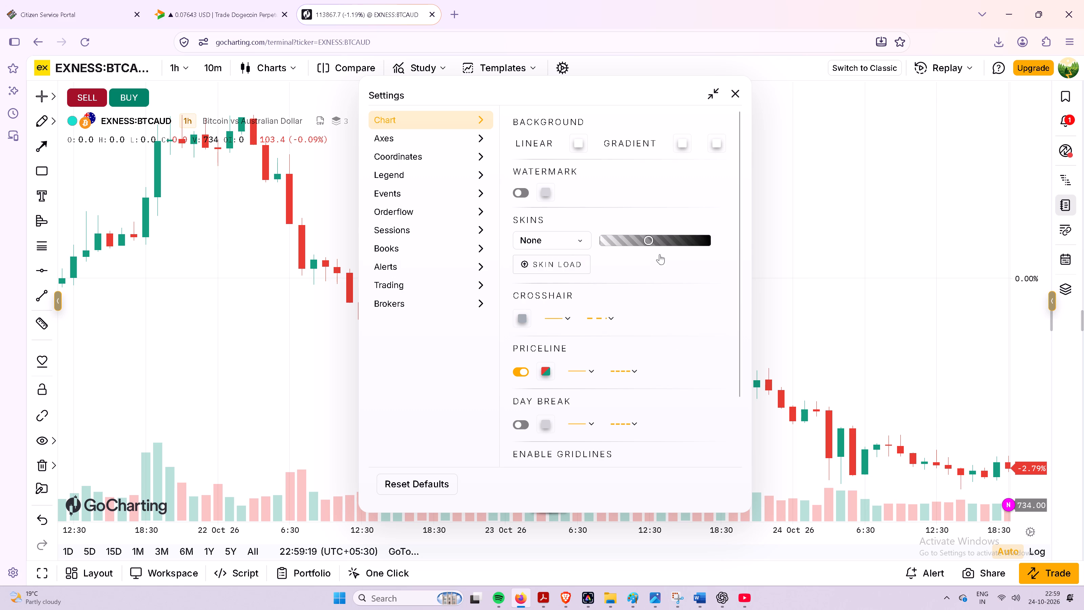
drag(660, 254, 667, 255)
Try a deep blue watermark colour, settle on a muted grey-blue, and briefly enable the chart watermark to preview it.
click(543, 189)
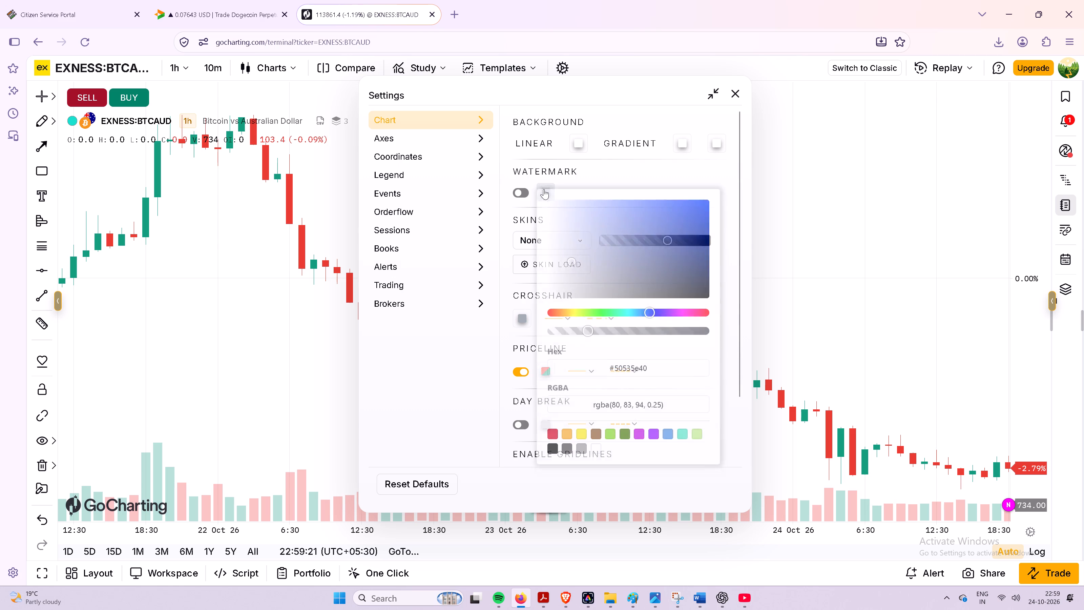
drag(573, 259, 717, 233)
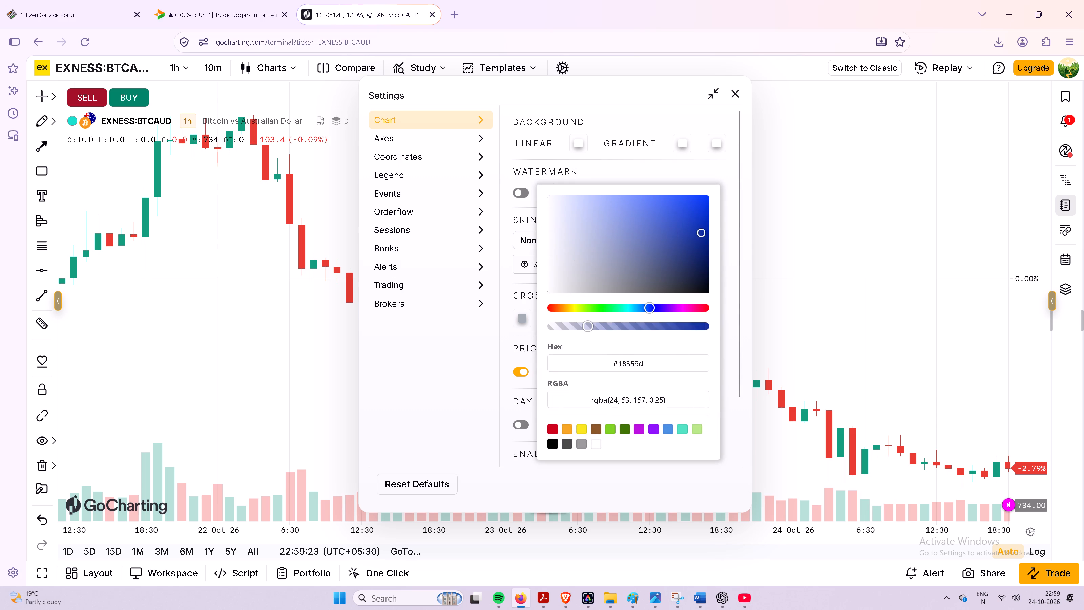
drag(717, 233, 577, 253)
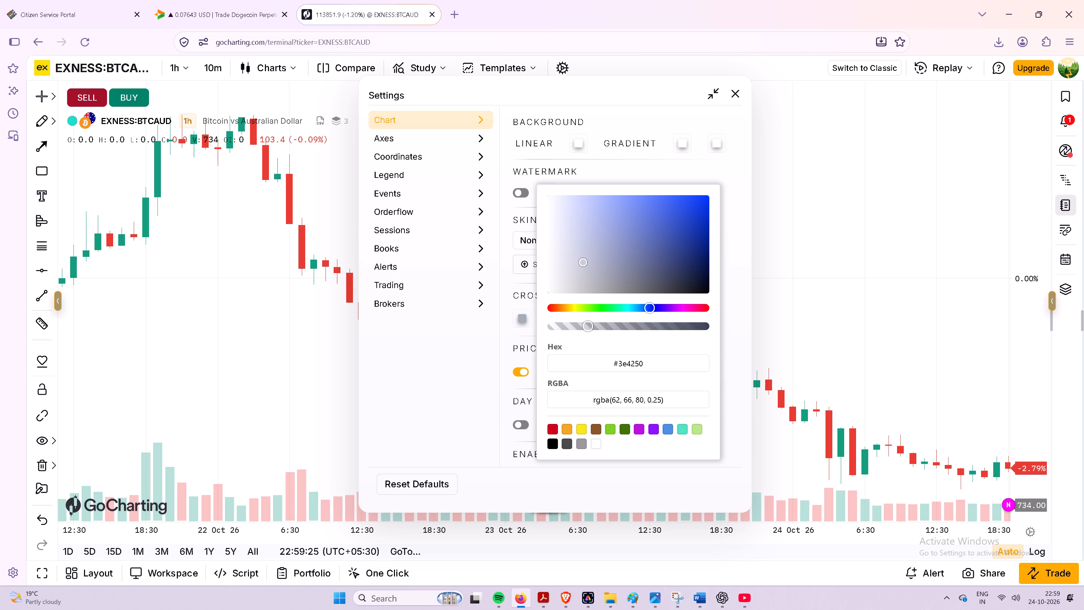
drag(577, 253, 579, 250)
click(617, 164)
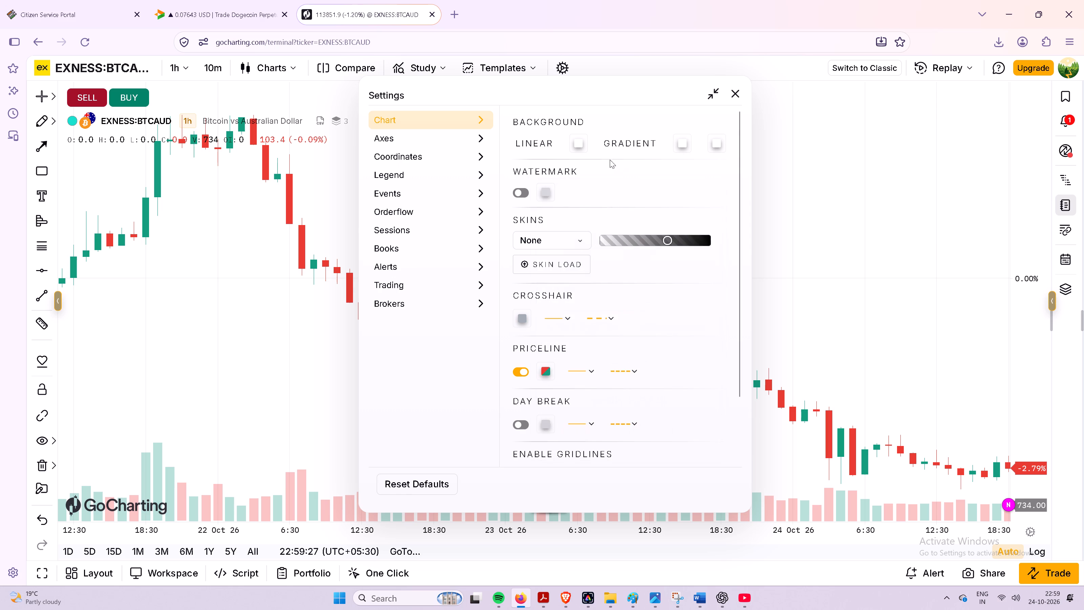
click(524, 190)
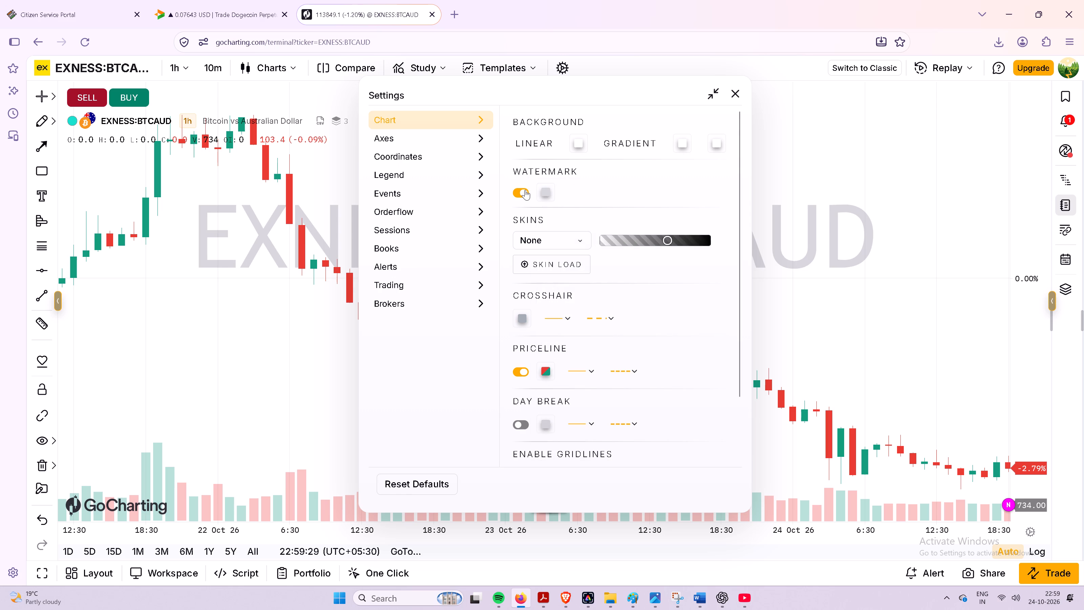
click(525, 190)
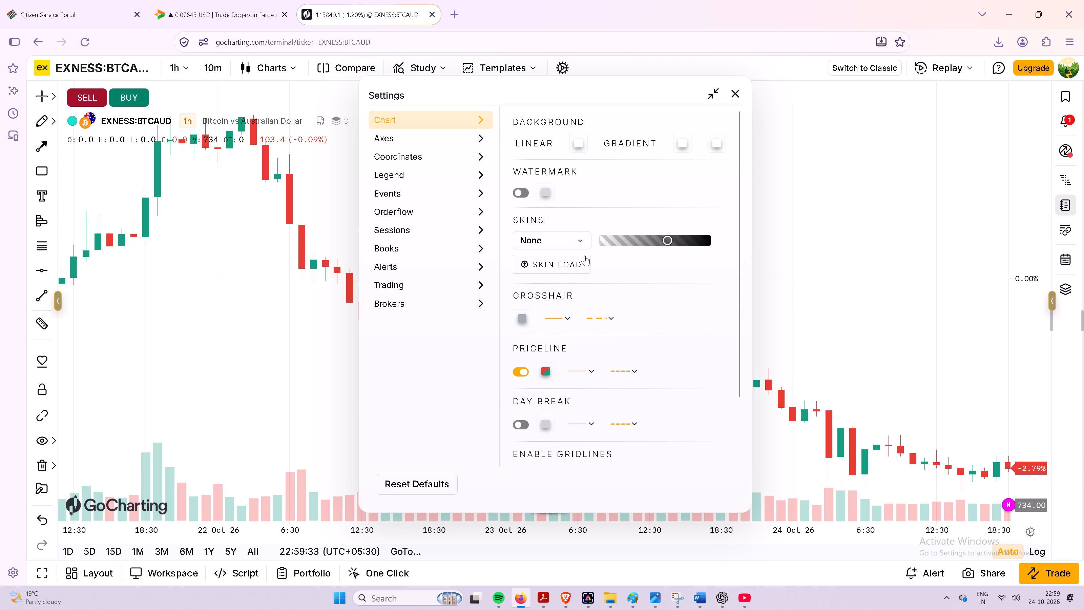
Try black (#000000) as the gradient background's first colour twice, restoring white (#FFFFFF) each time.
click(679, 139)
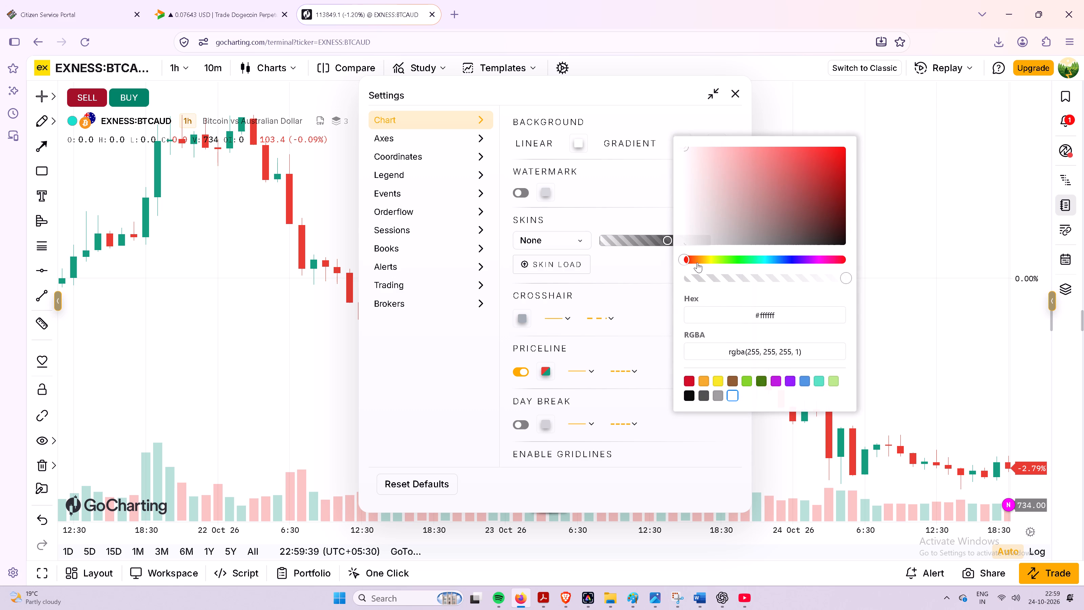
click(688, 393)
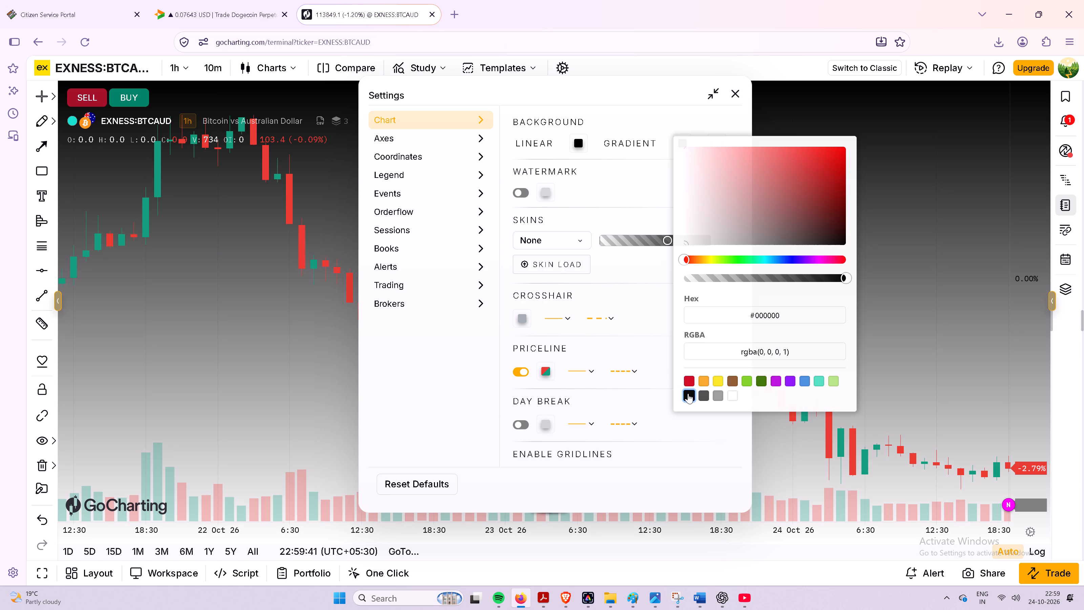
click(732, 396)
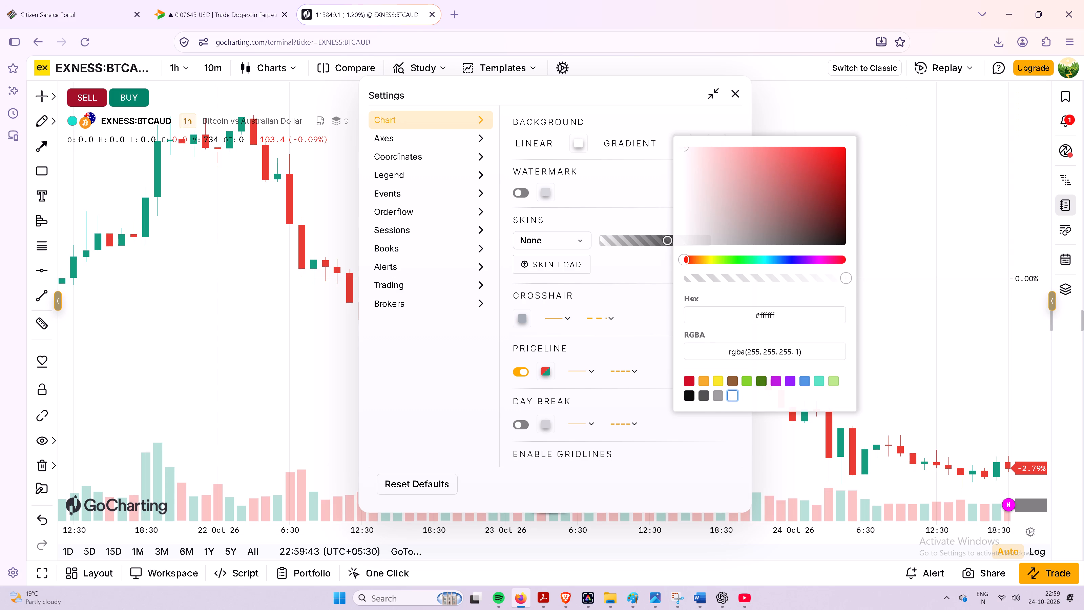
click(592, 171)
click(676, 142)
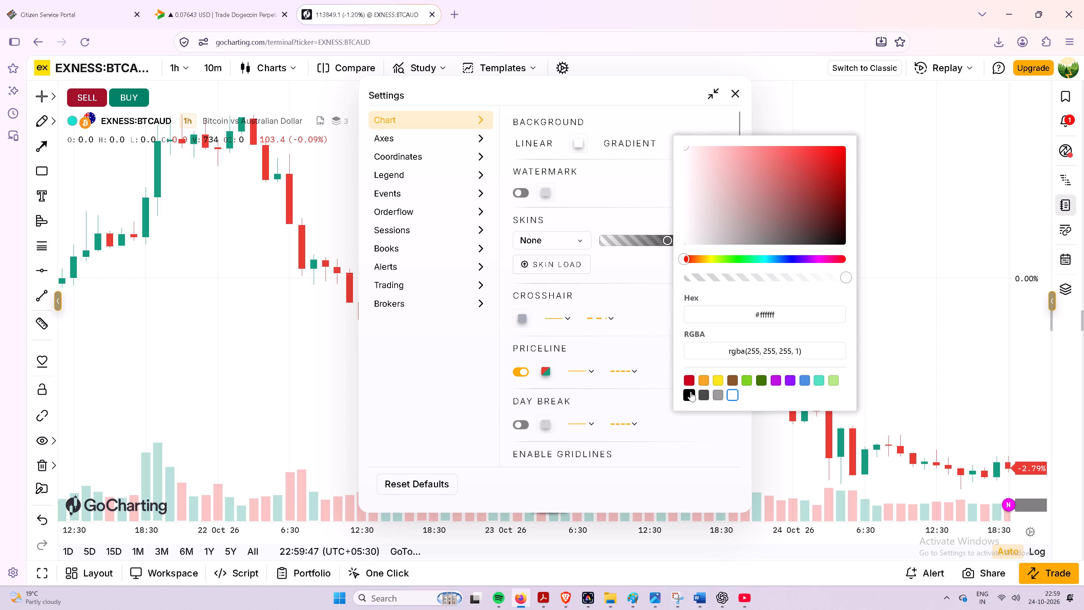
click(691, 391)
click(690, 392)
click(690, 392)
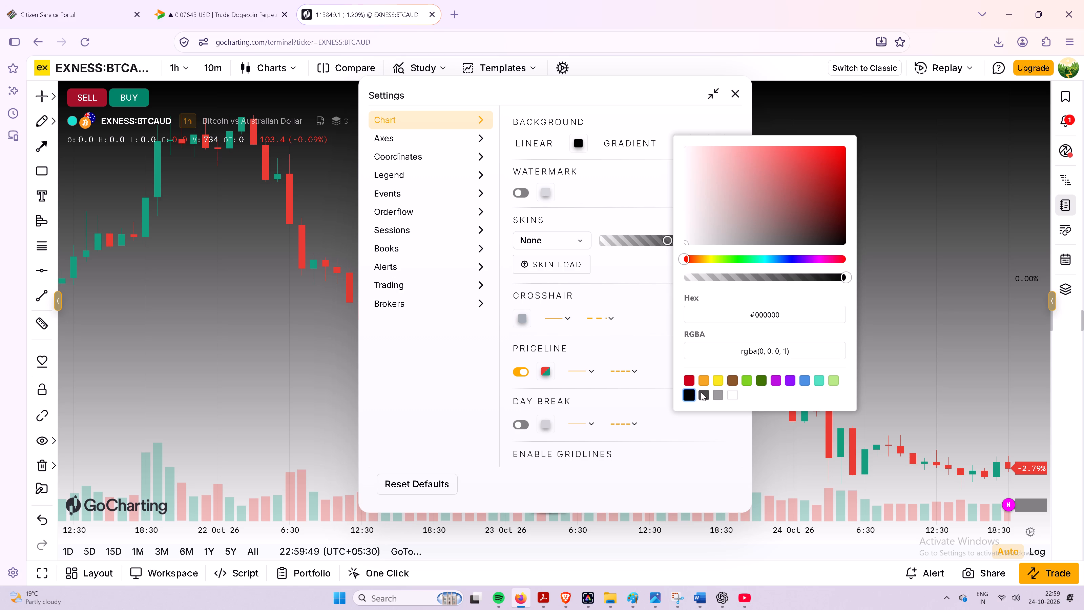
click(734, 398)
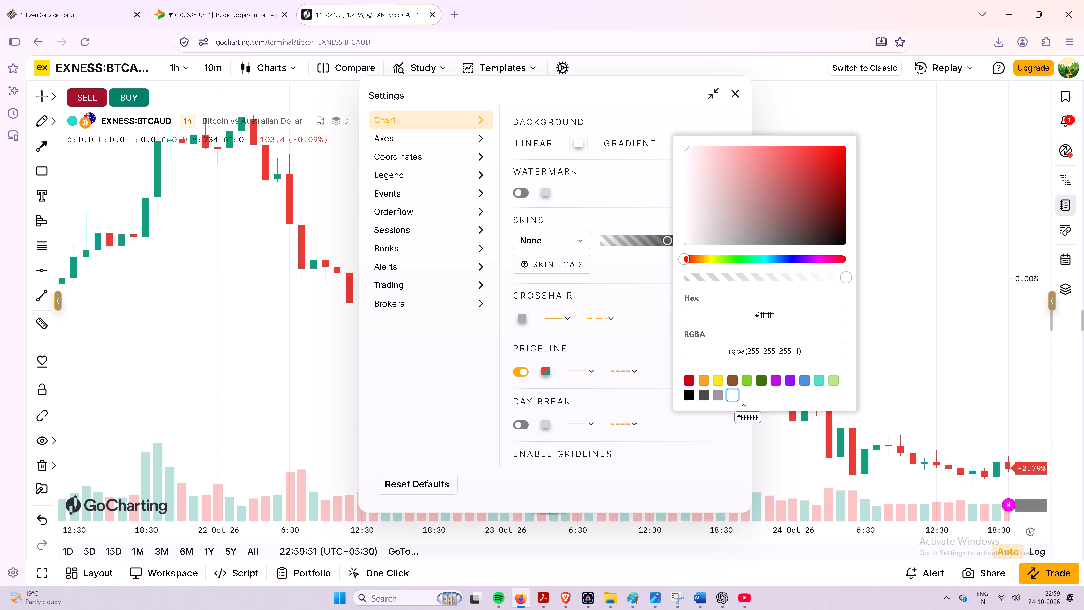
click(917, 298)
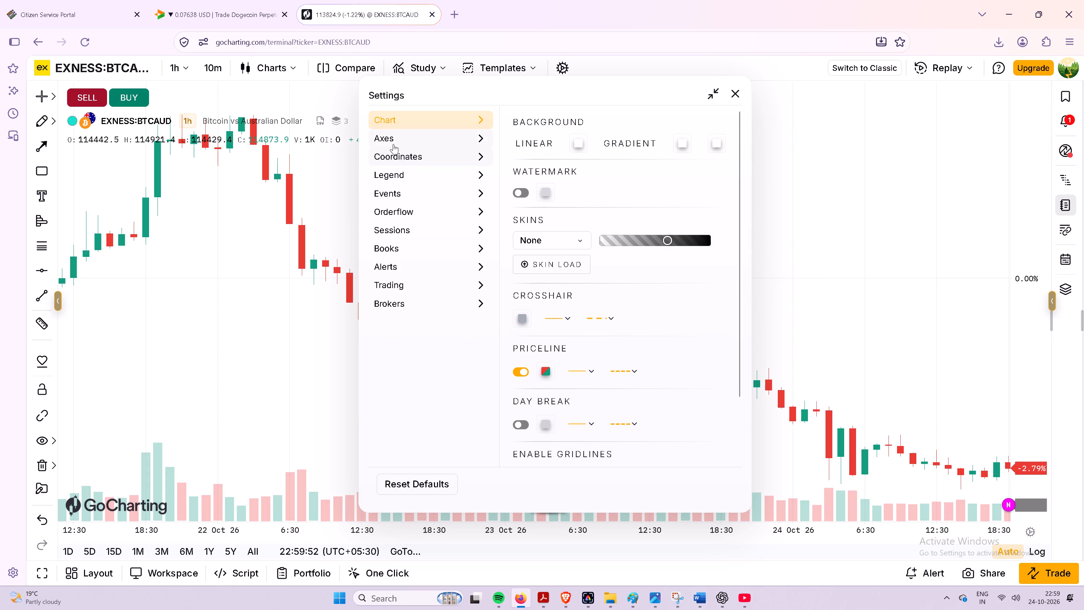
Look through the priceline's thickness and dash-style choices and the crosshair's colour options without changing them.
click(584, 373)
click(587, 371)
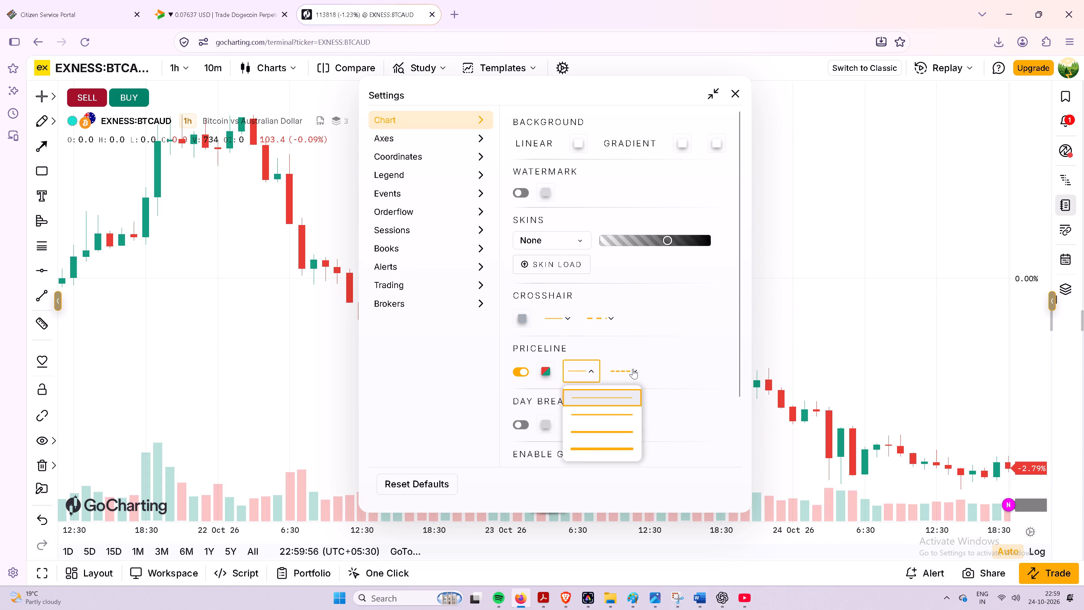
click(633, 369)
click(633, 369)
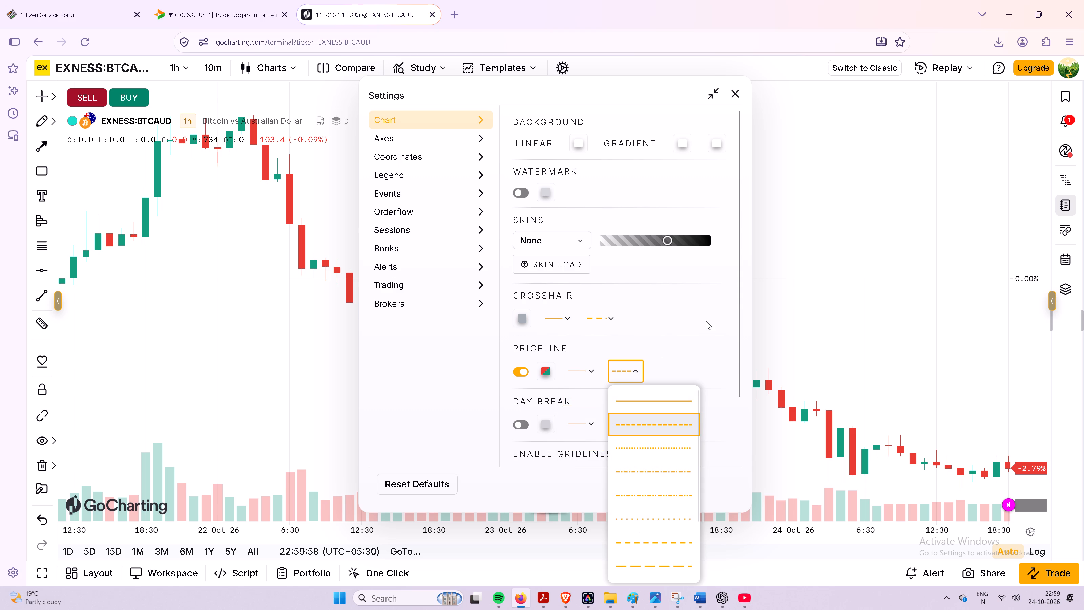
click(706, 321)
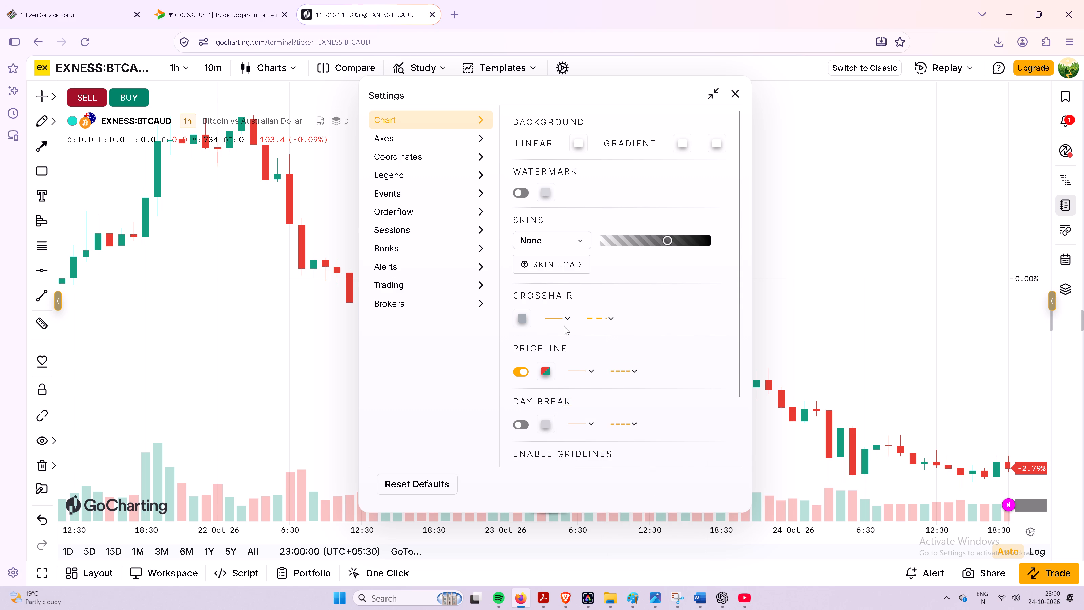
click(534, 315)
click(528, 319)
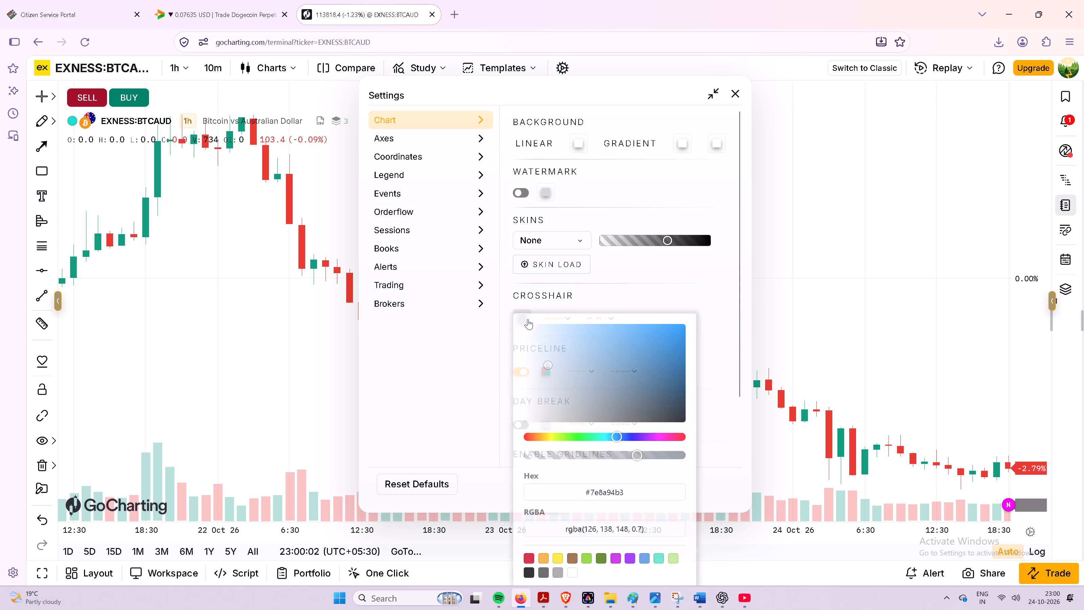
scroll(649, 526, down, 2)
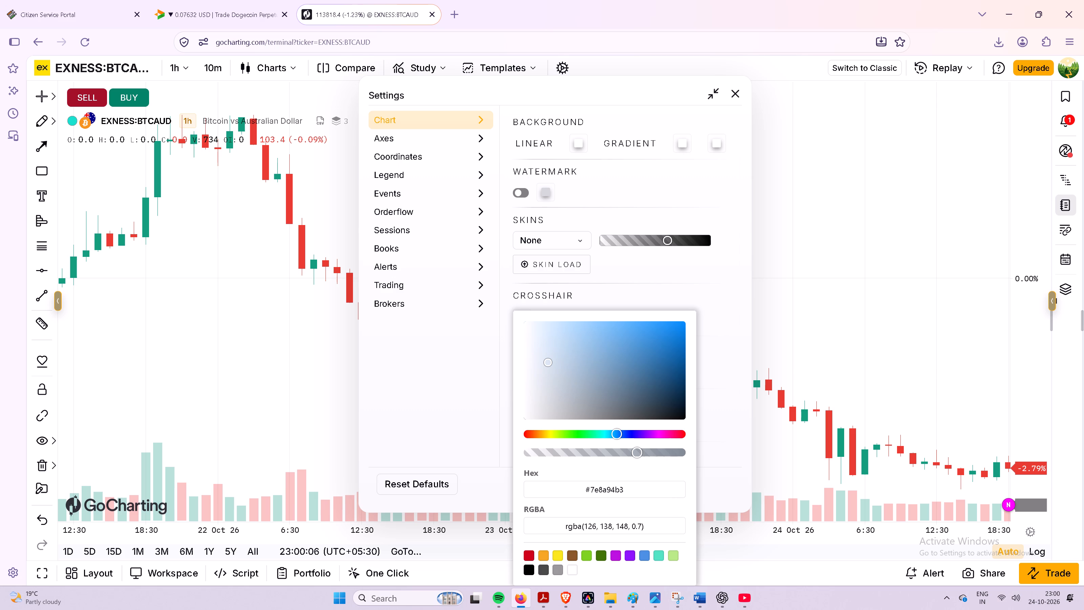
click(817, 278)
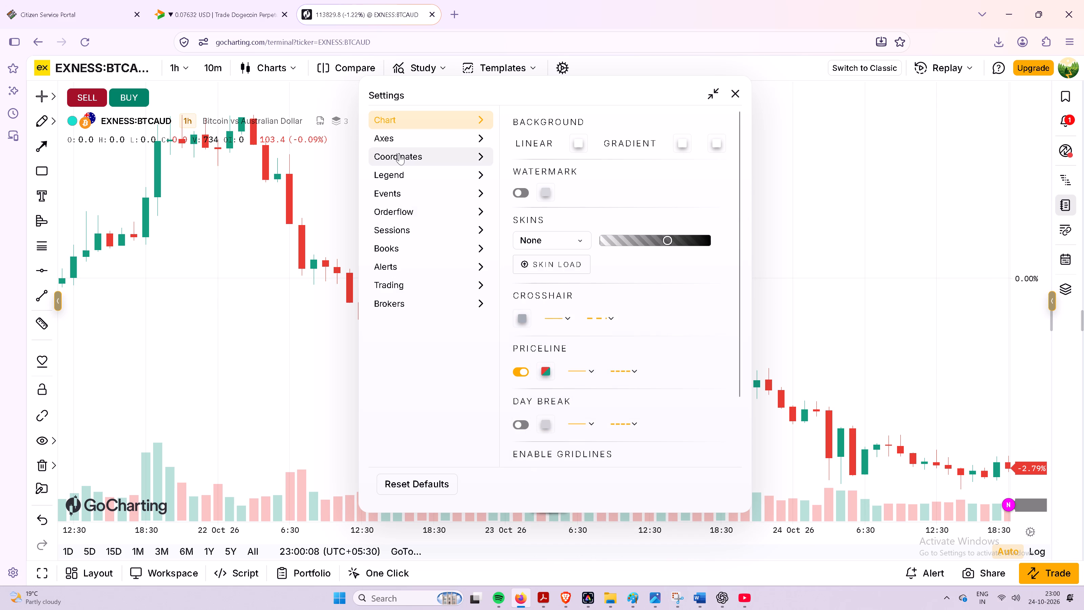
Look through the Axes, Coordinates and Legend chart settings, leaving them as they are, and close the settings.
click(405, 138)
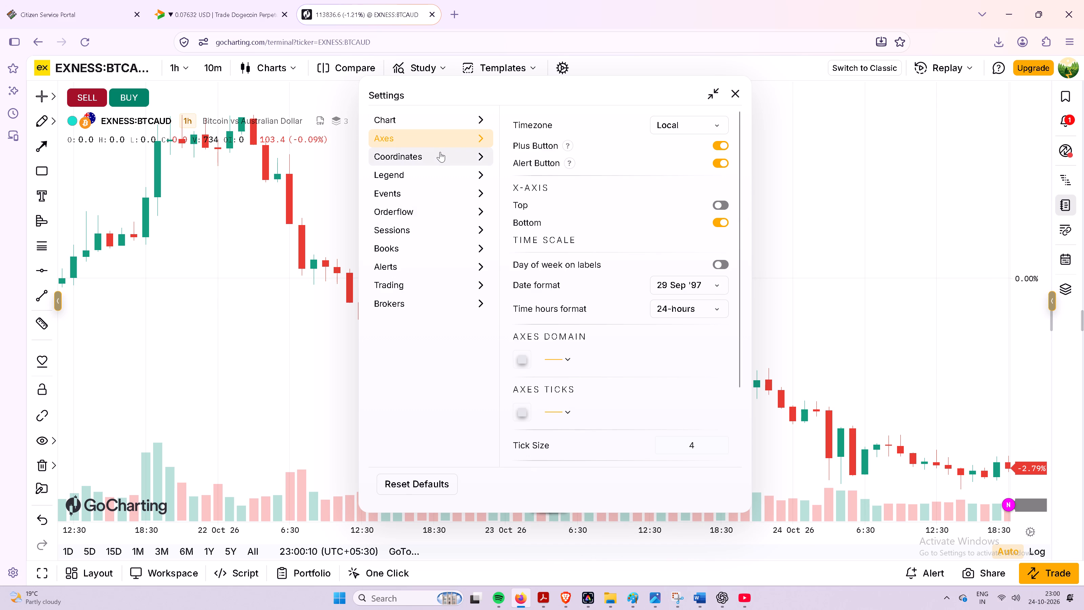
click(441, 152)
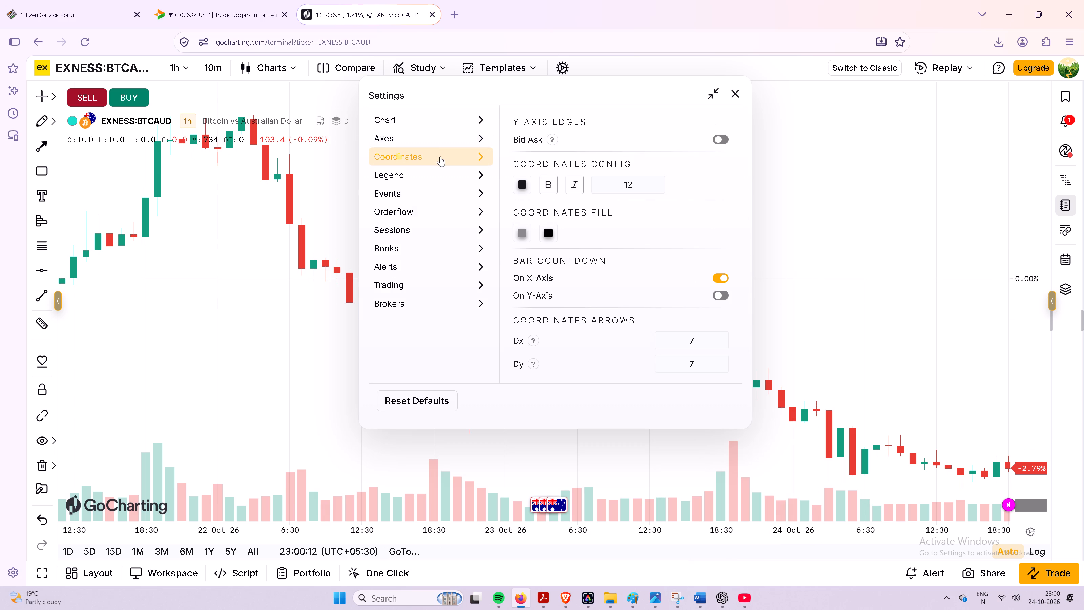
click(435, 175)
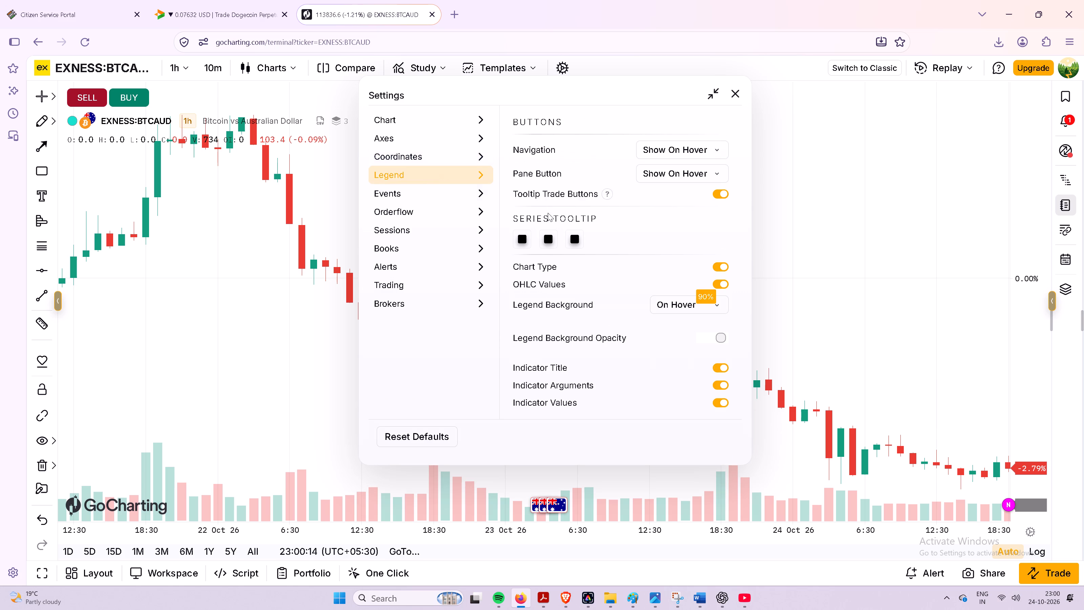
click(738, 94)
Show BTCAUD history back to 15 October and try to rescale the price axis manually while it uses the percent scale.
scroll(876, 253, down, 5)
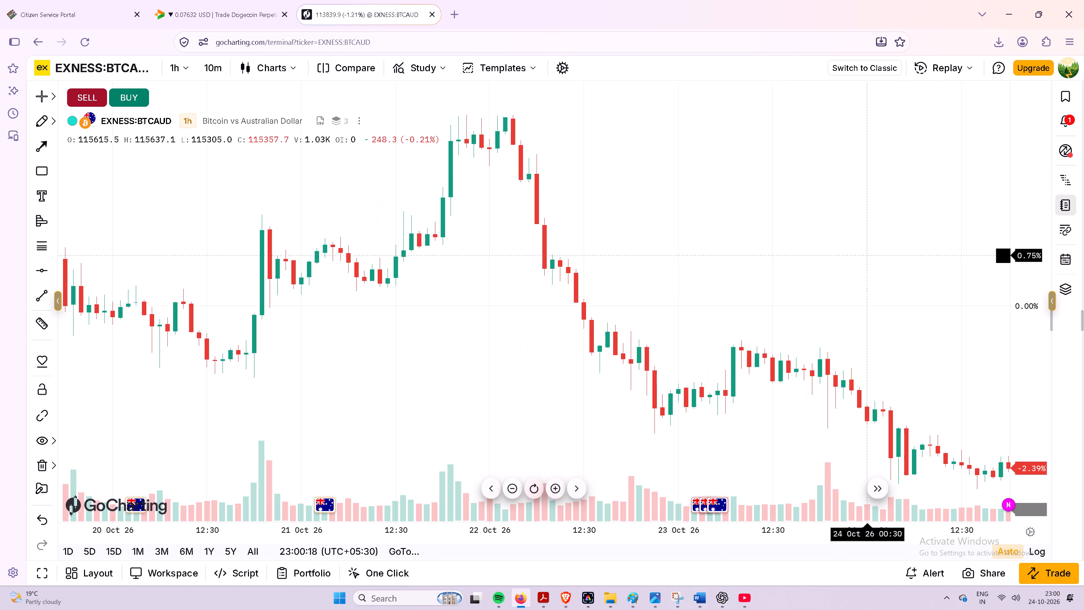
scroll(828, 253, down, 5)
drag(1046, 140, 1049, 283)
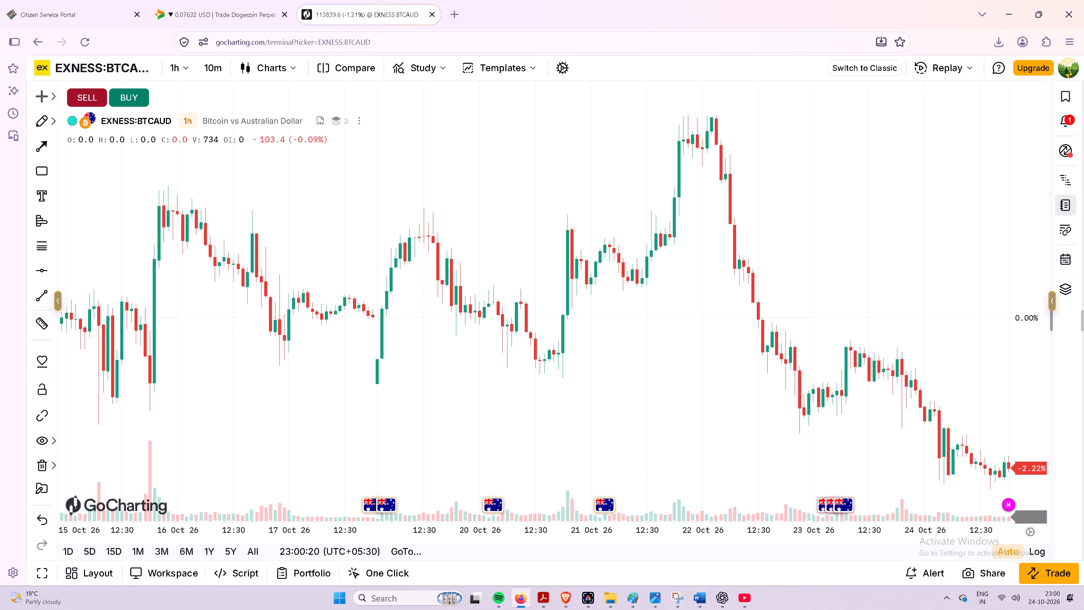
drag(1049, 283, 1050, 286)
drag(1044, 288, 1037, 322)
drag(1036, 317, 1035, 306)
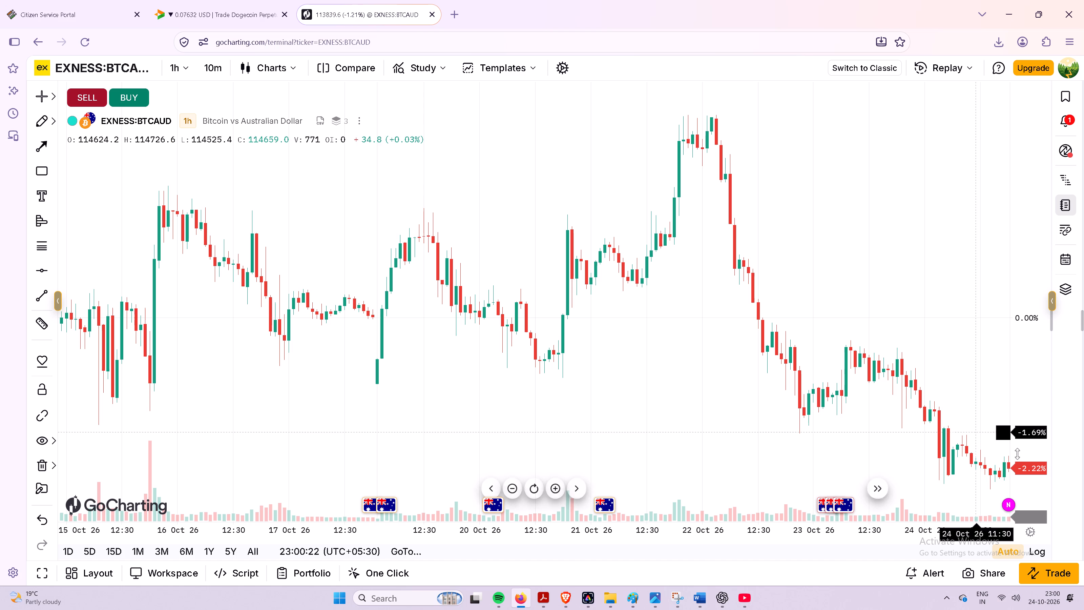
drag(1016, 465, 1013, 421)
click(1021, 388)
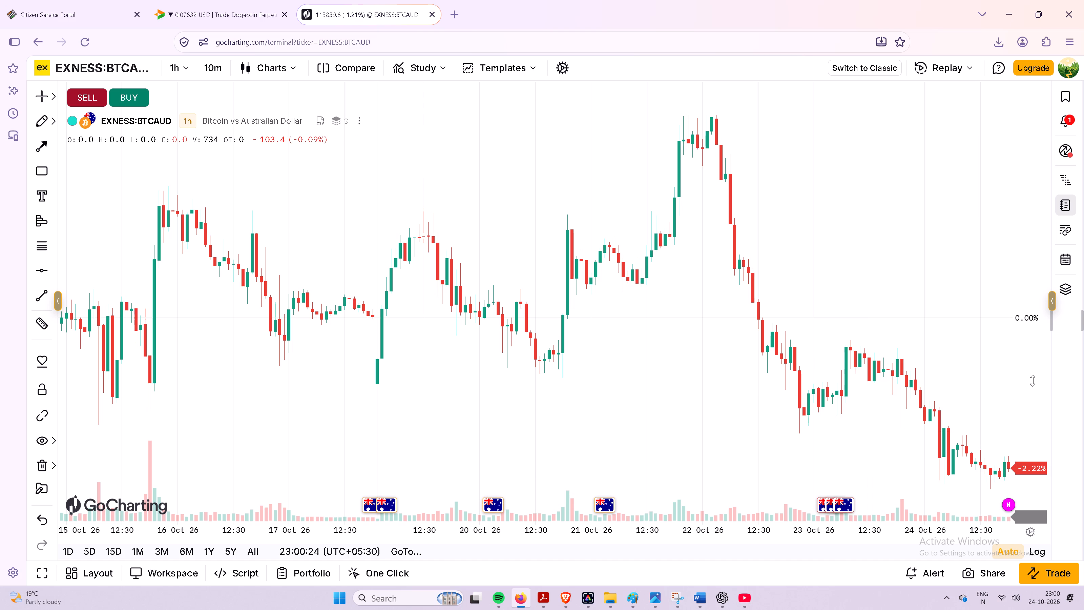
click(1025, 424)
click(1023, 480)
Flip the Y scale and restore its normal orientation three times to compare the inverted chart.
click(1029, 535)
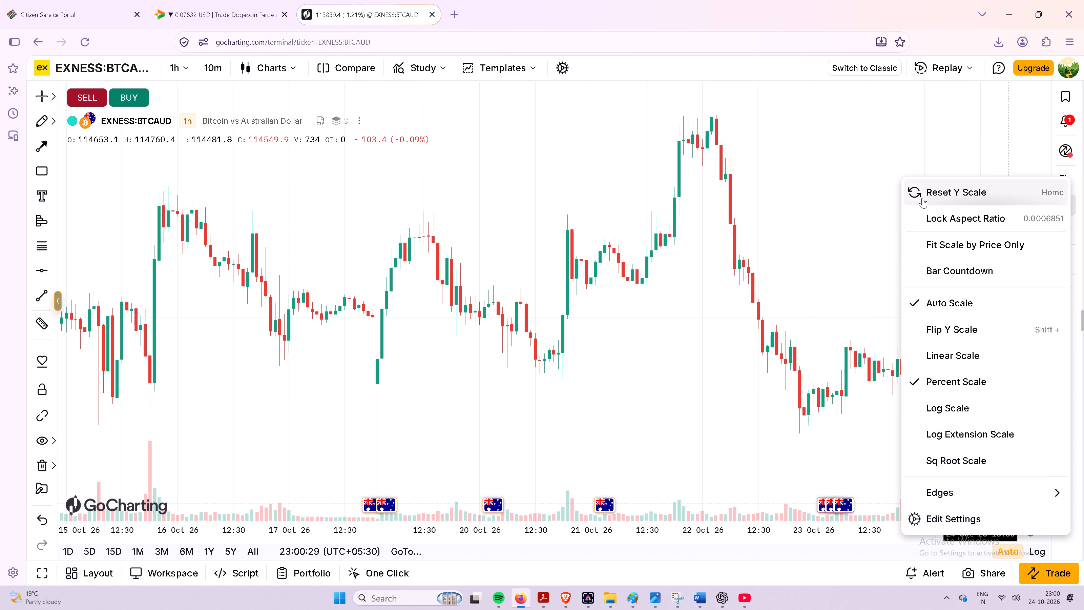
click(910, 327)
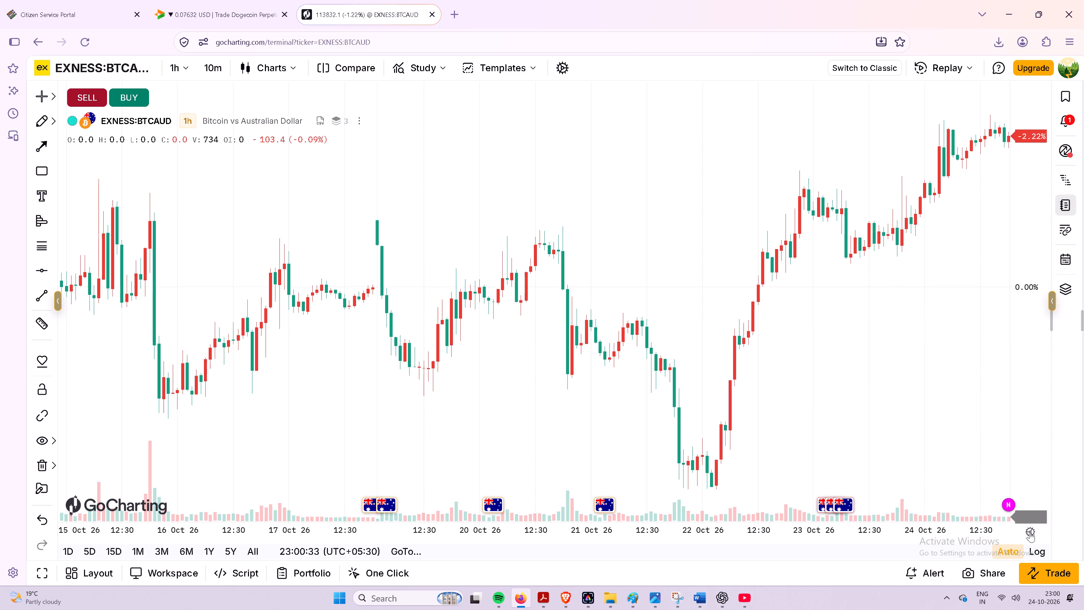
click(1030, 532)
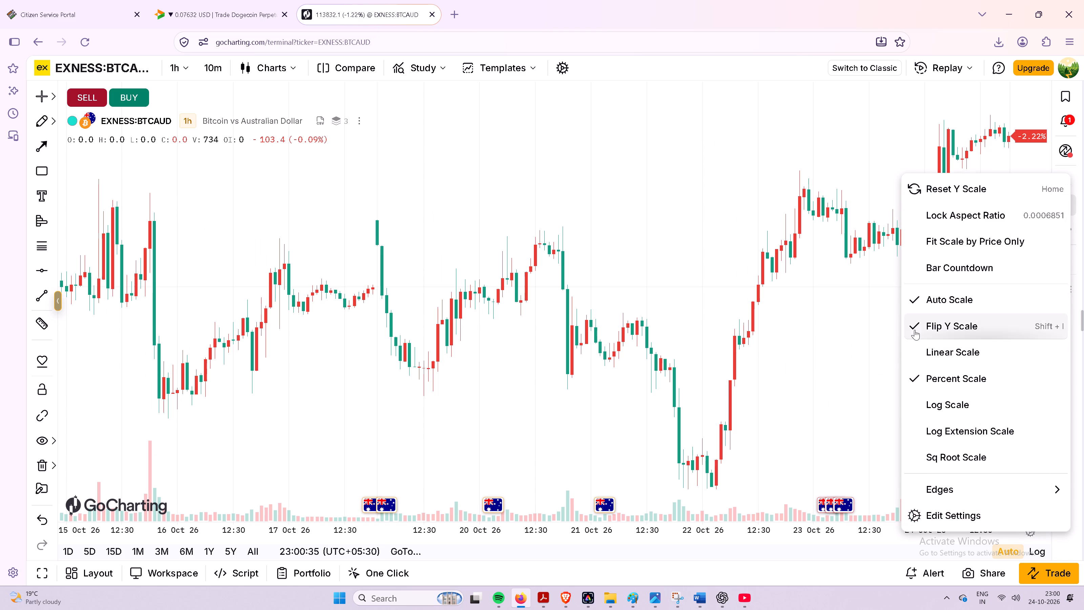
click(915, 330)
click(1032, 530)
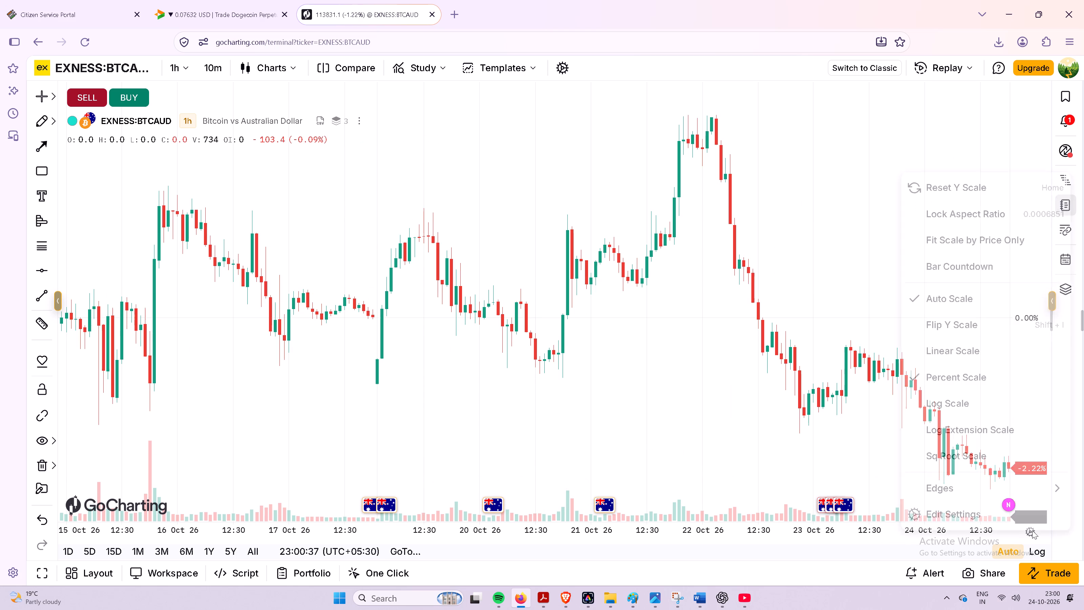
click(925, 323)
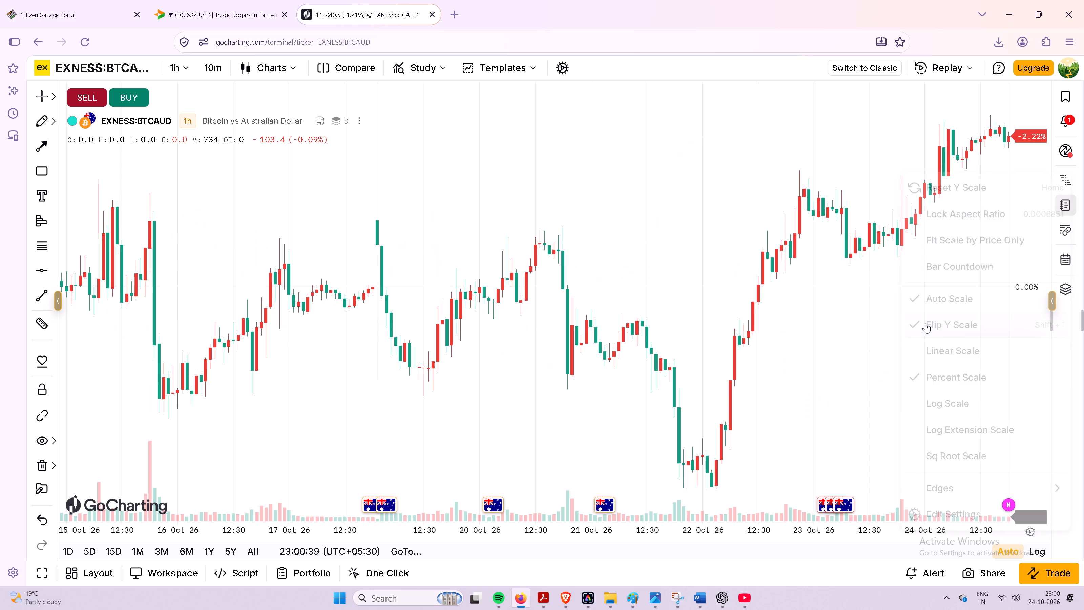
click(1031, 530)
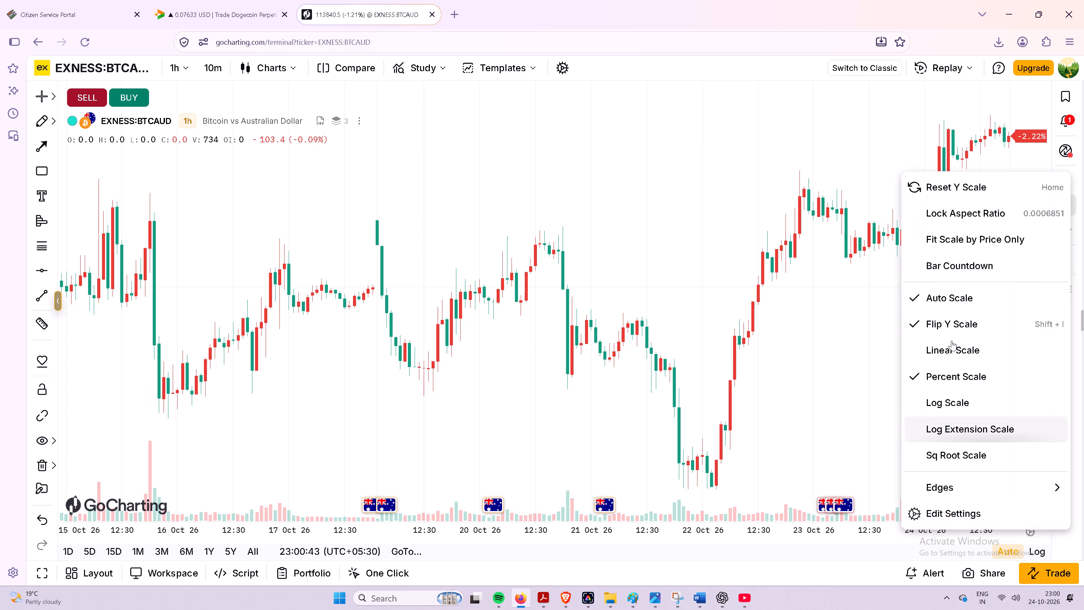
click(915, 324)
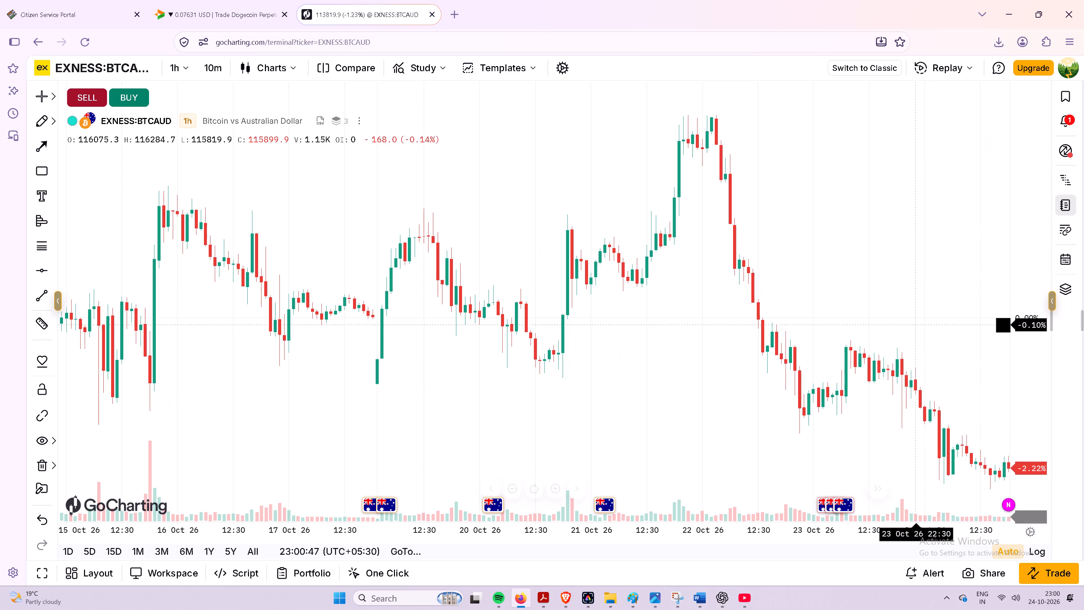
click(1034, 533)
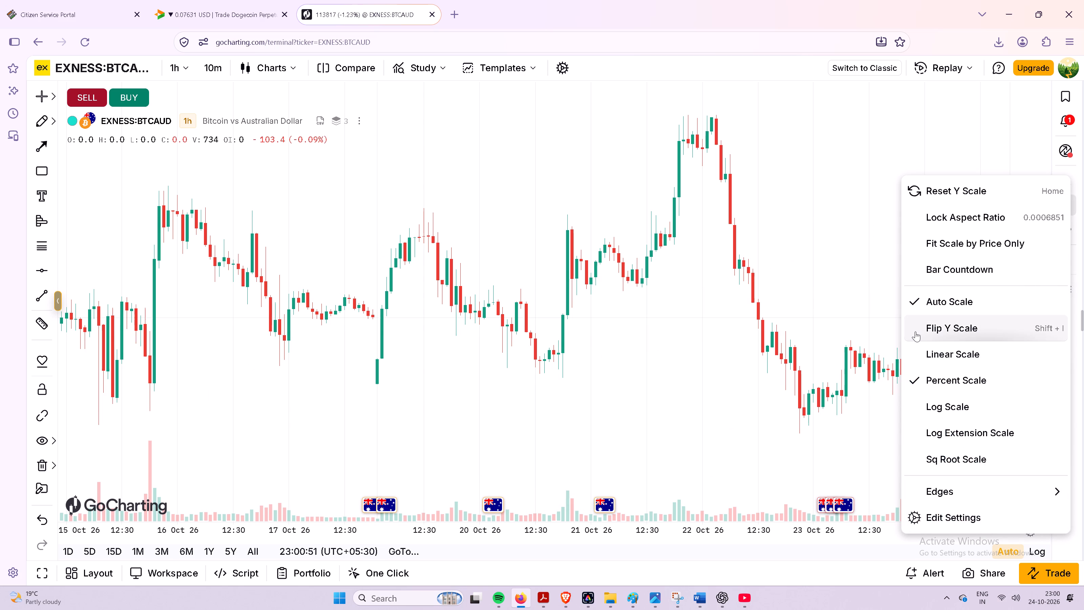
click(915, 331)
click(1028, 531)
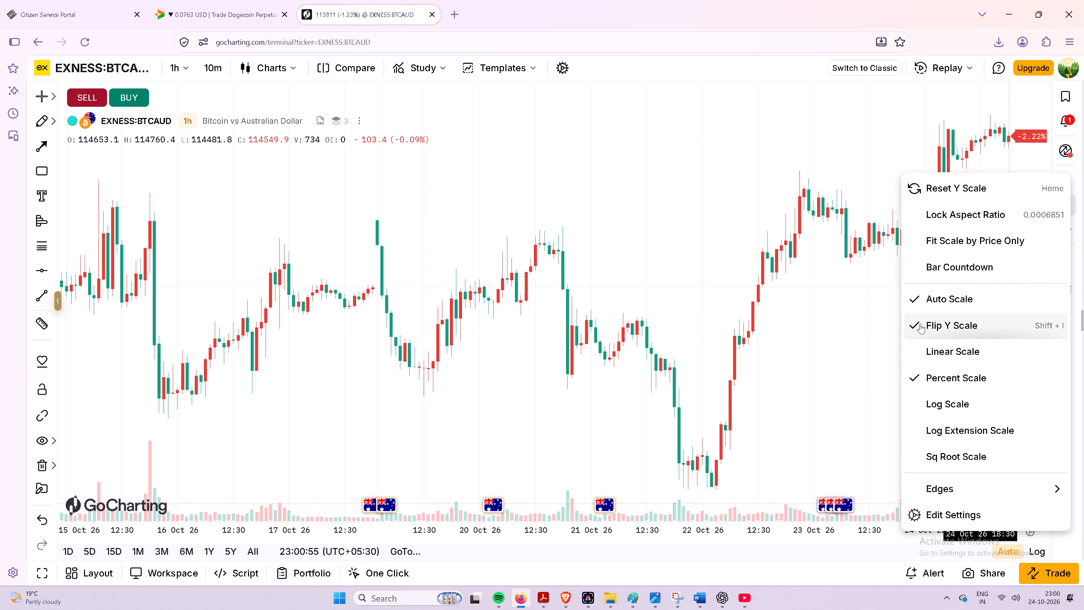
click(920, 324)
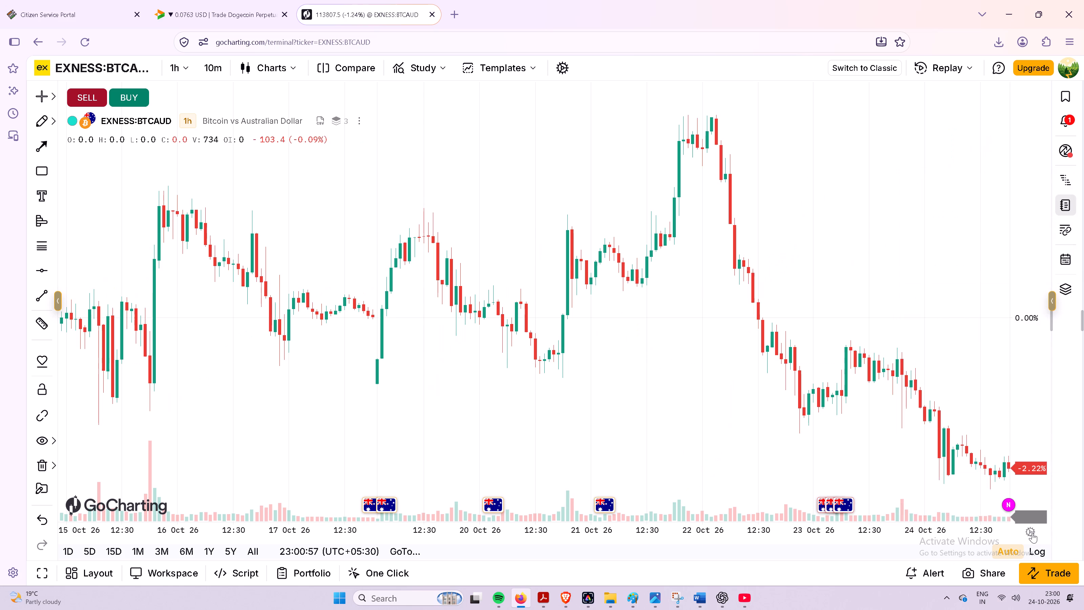
Switch the BTCAUD price axis to Linear Scale, reselecting that option to check it.
click(1032, 533)
click(921, 349)
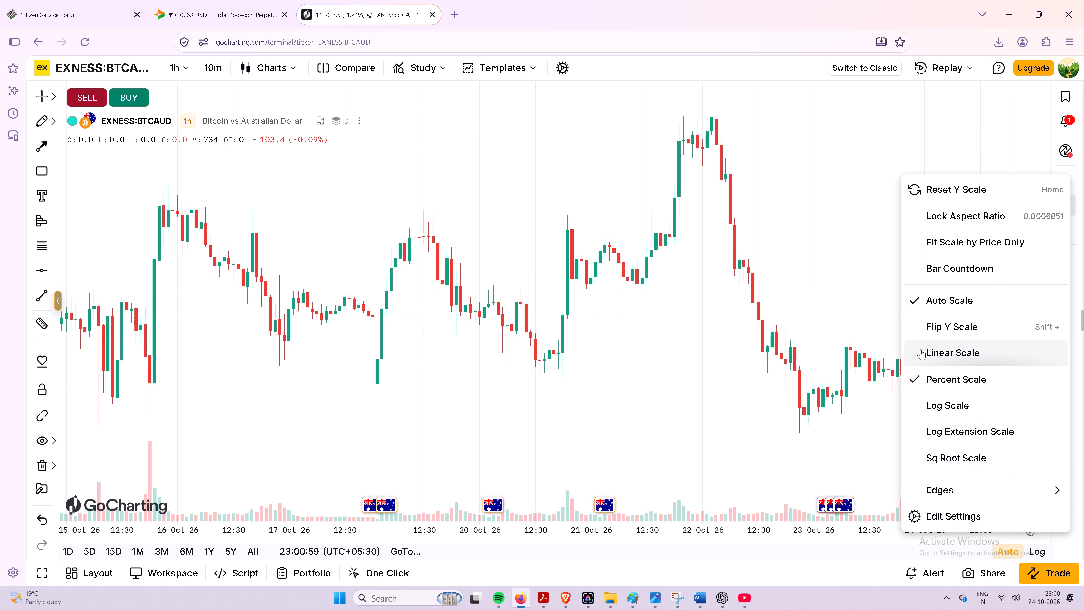
click(1023, 534)
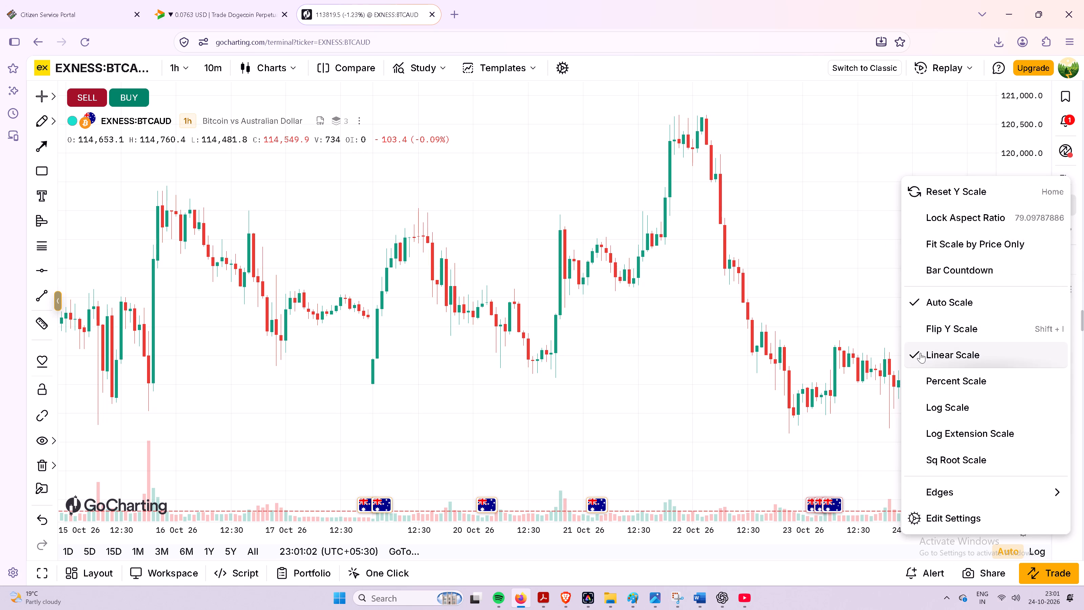
click(920, 353)
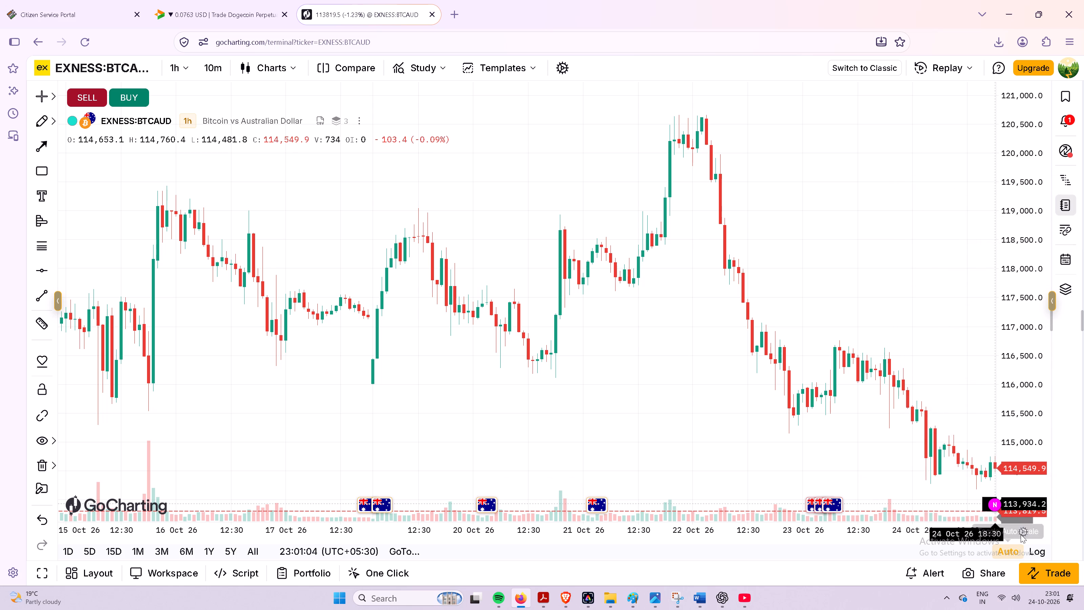
click(1021, 534)
click(1021, 530)
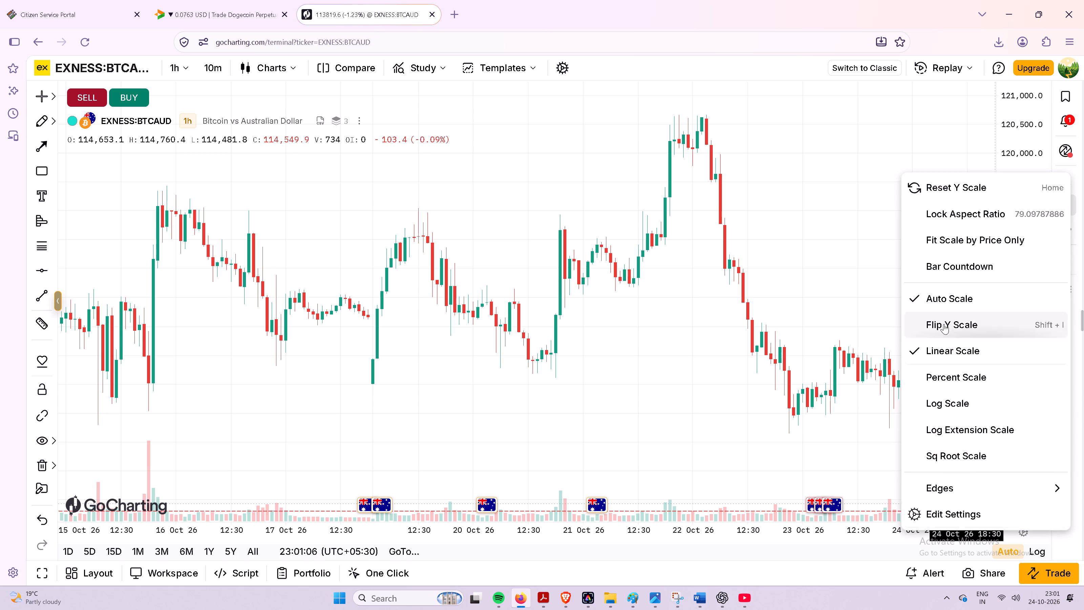
click(914, 352)
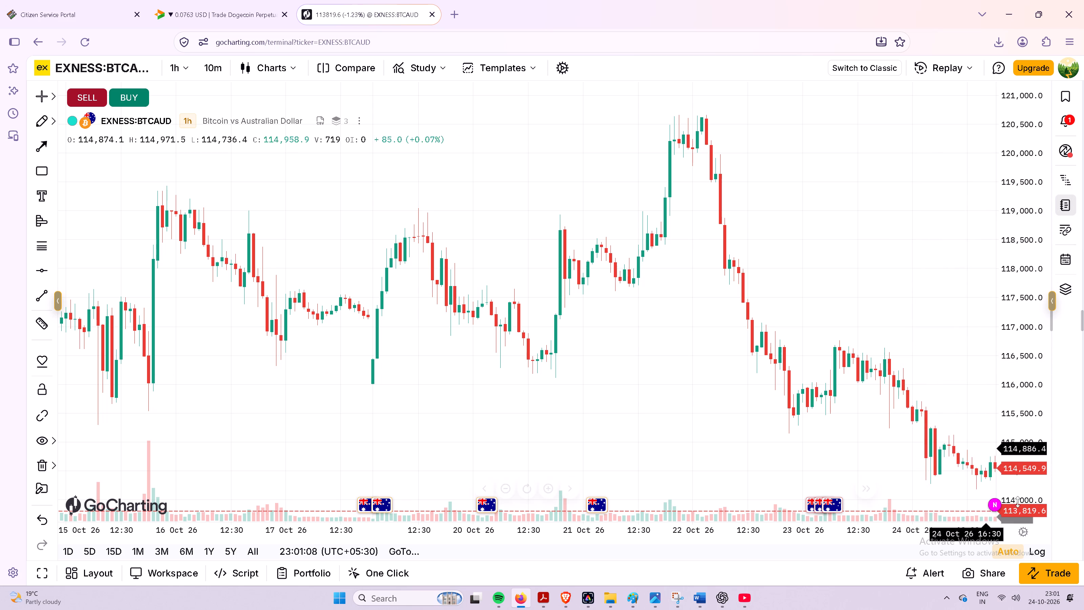
click(1023, 532)
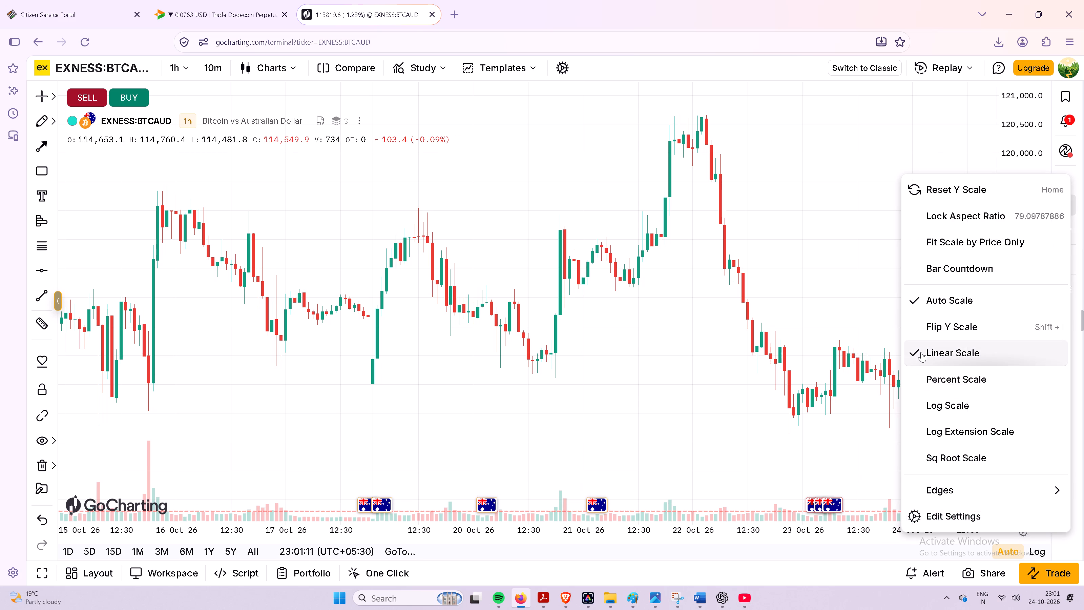
click(921, 352)
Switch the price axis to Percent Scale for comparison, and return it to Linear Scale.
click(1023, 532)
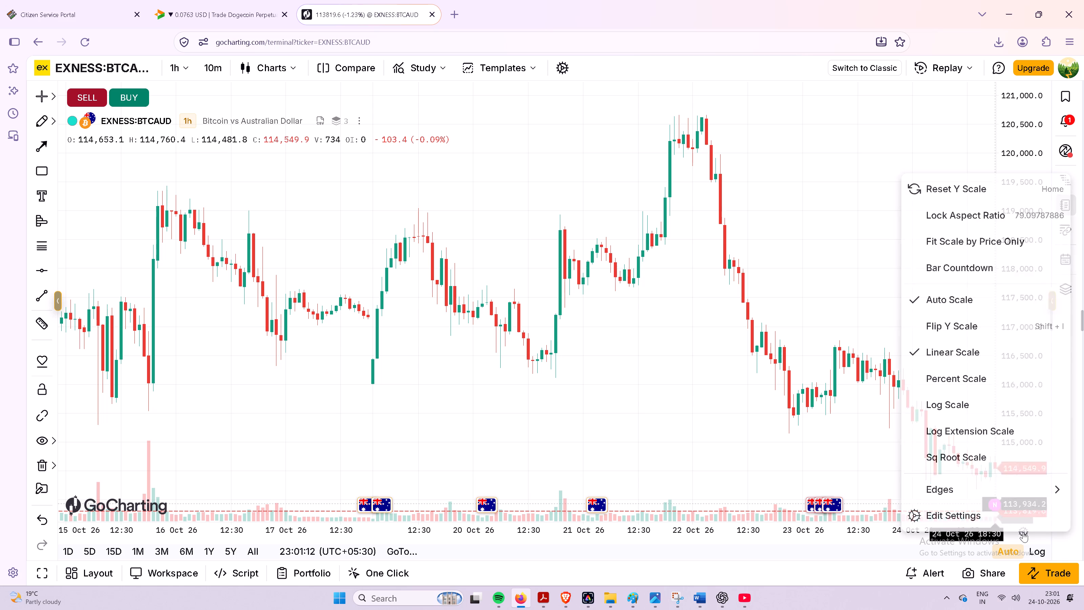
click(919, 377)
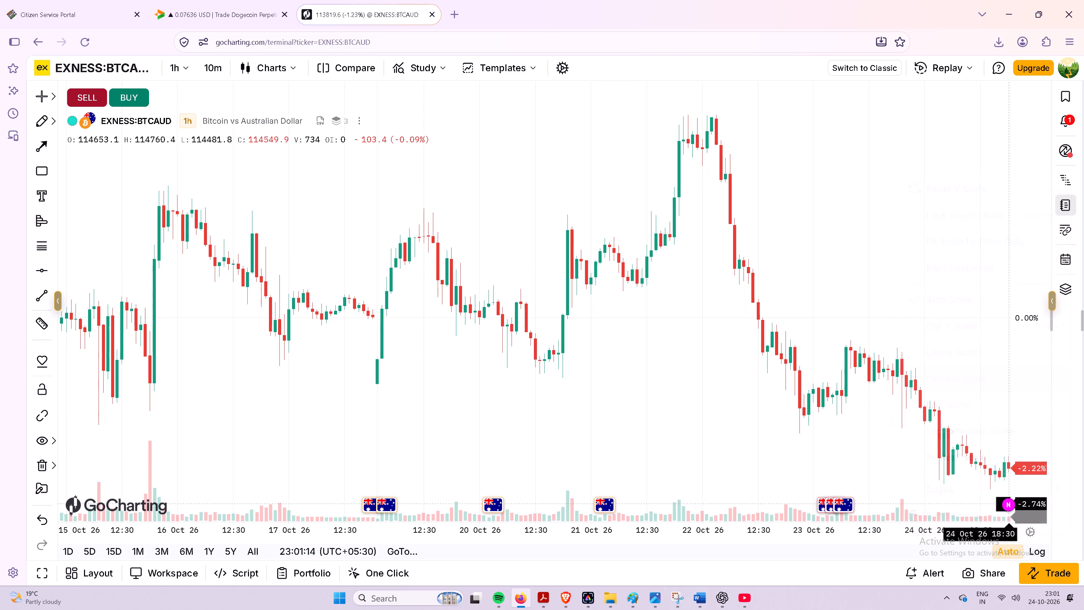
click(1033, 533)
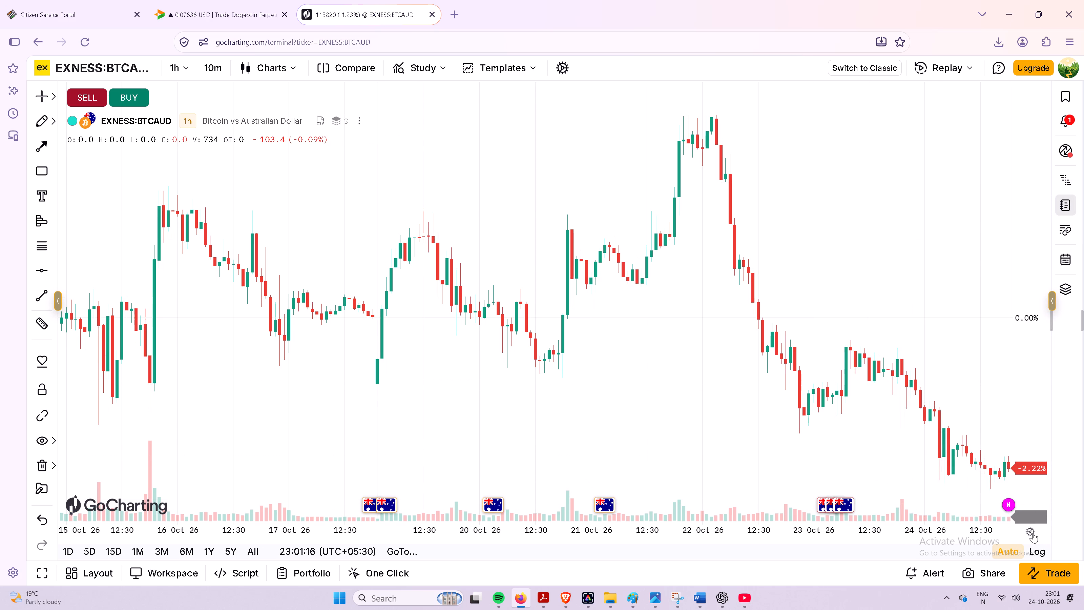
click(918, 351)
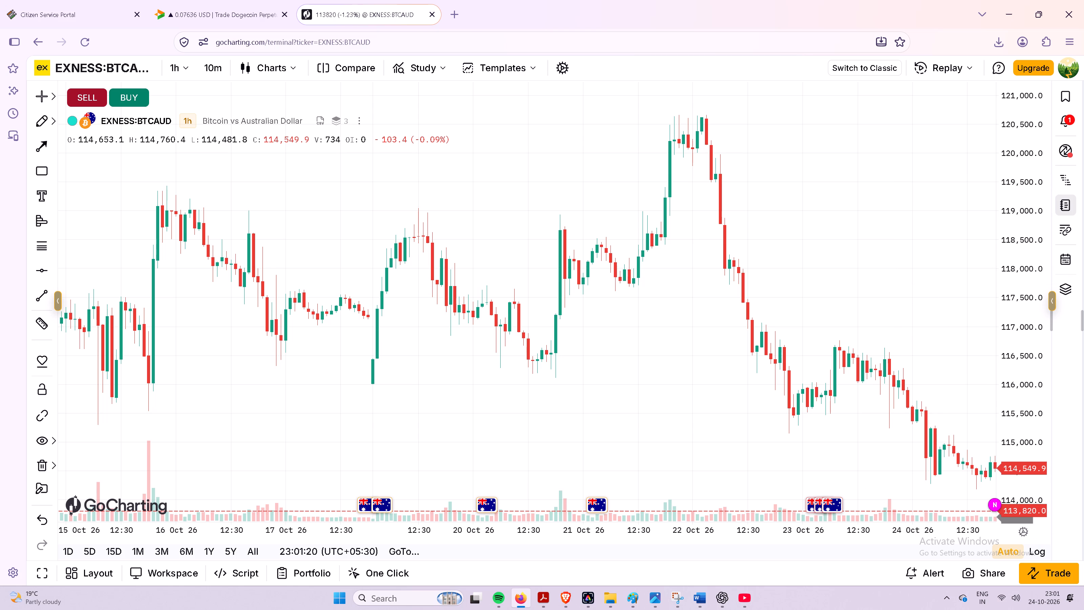
Rescale the price axis manually and reposition the chart to show the latest candles with history back to about 9 October.
drag(1026, 319, 1028, 296)
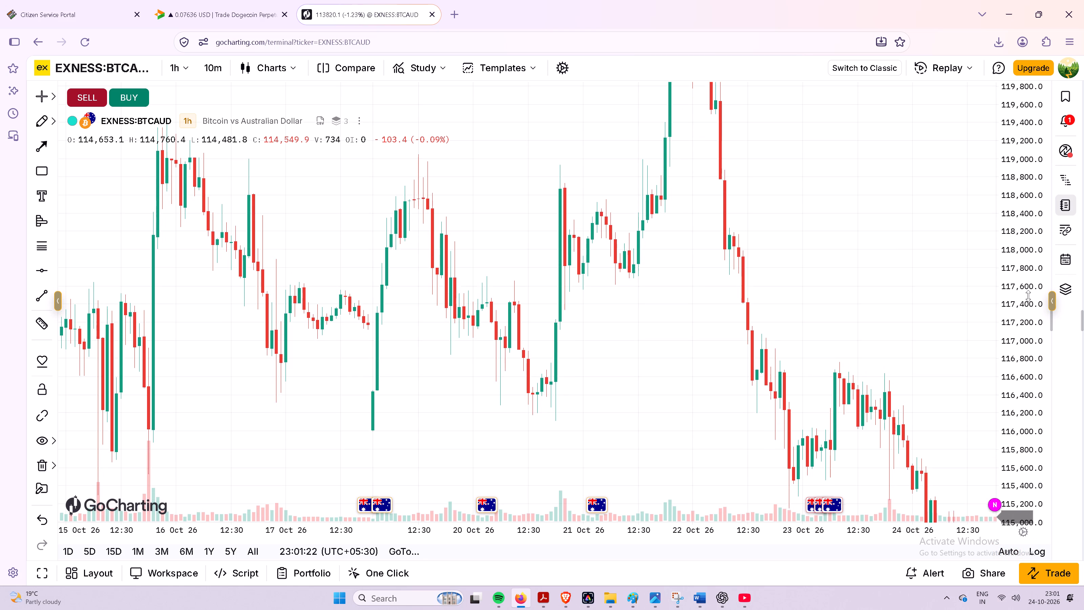
drag(1028, 296, 1030, 422)
scroll(946, 355, down, 4)
drag(964, 278, 745, 226)
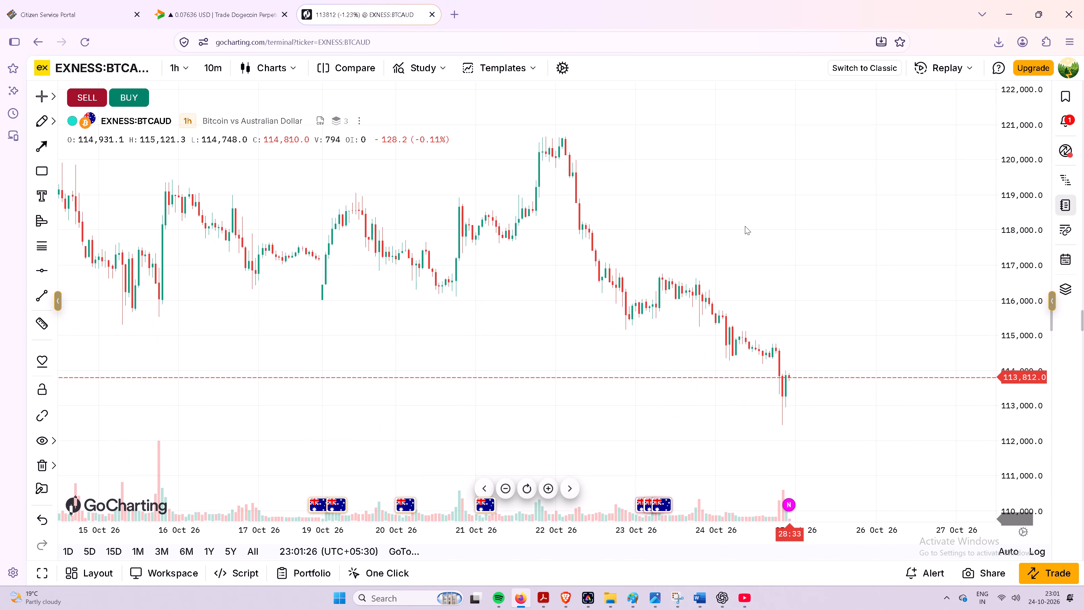
scroll(512, 295, down, 2)
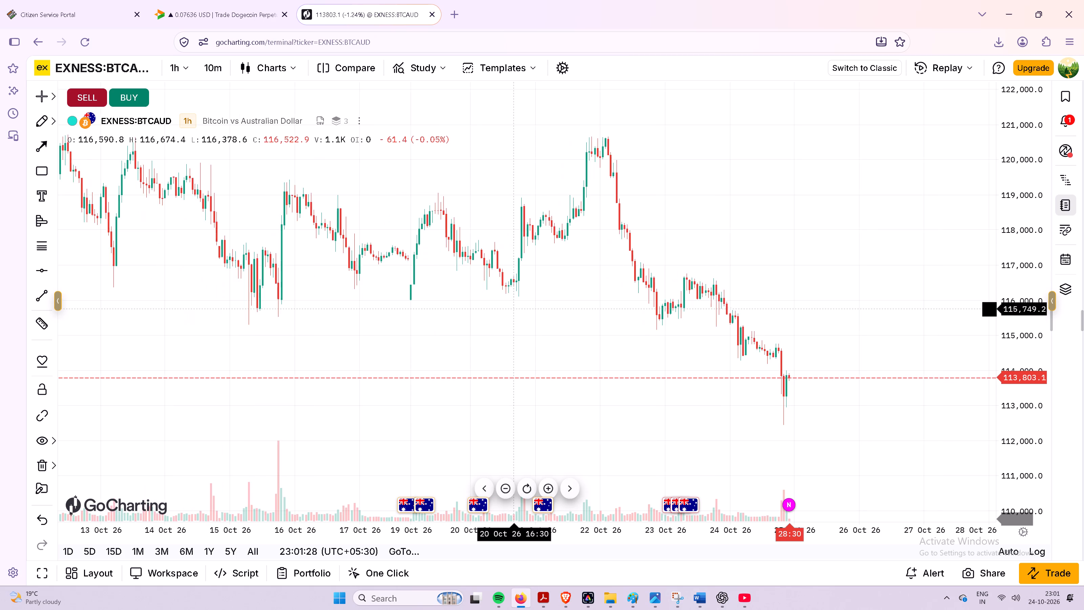
drag(515, 309, 670, 331)
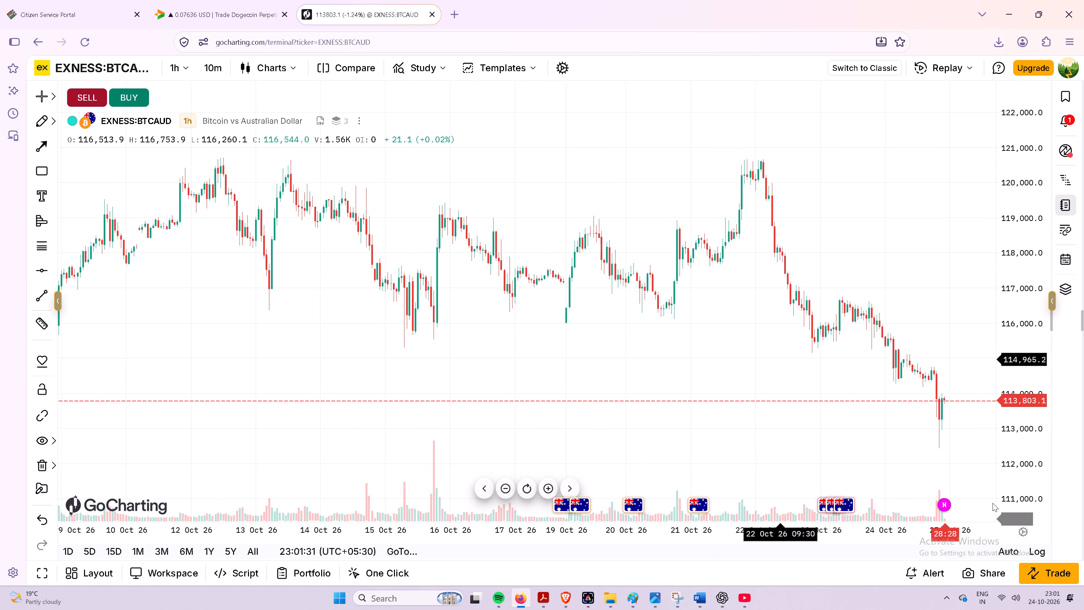
Enable the bar countdown on the price axis.
click(1027, 534)
scroll(977, 319, down, 1)
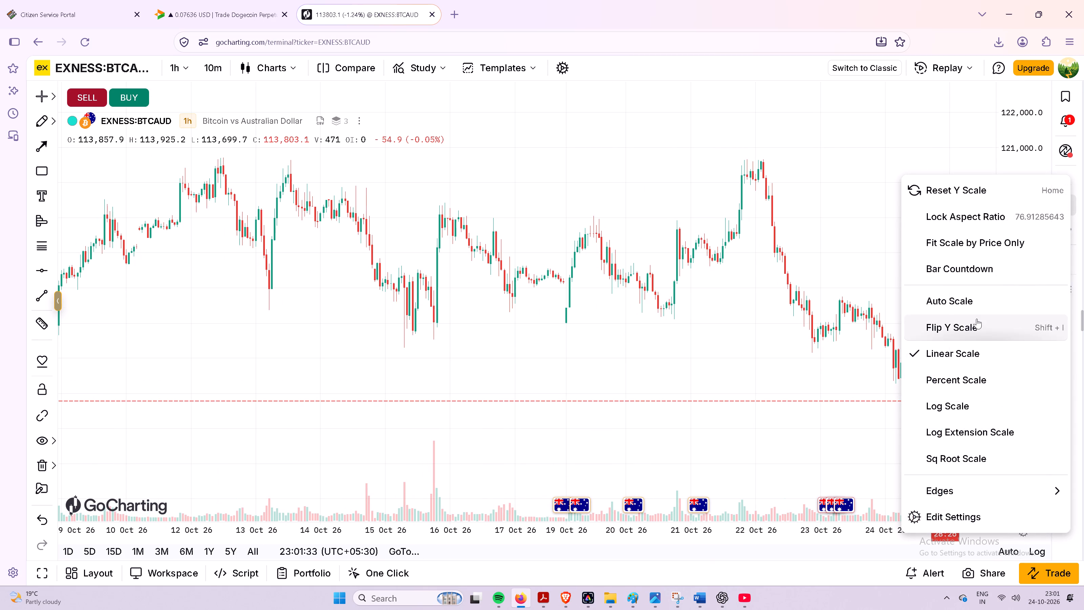
scroll(977, 319, down, 3)
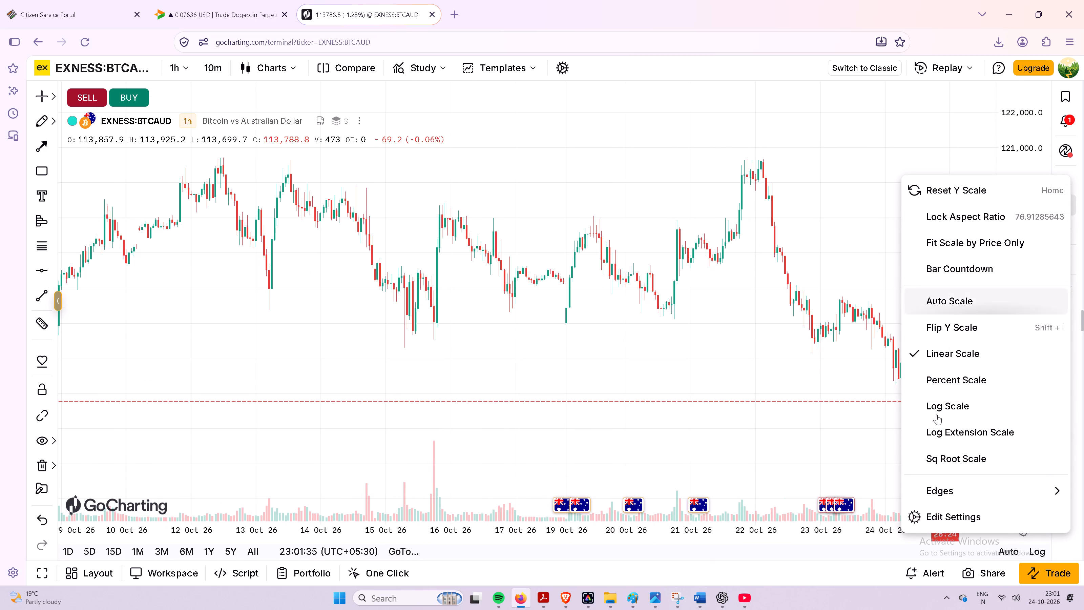
click(914, 266)
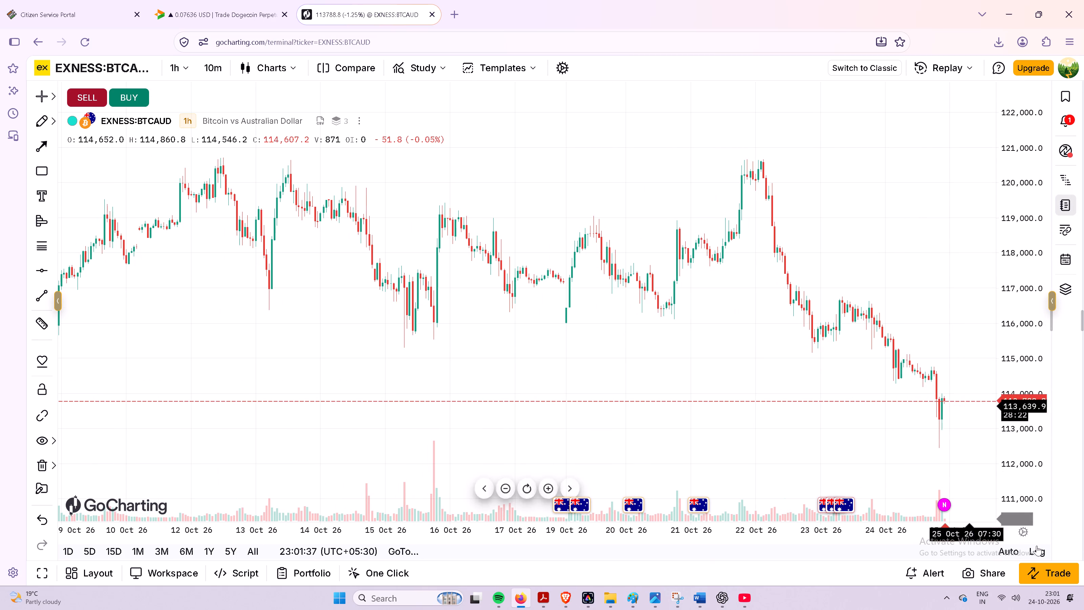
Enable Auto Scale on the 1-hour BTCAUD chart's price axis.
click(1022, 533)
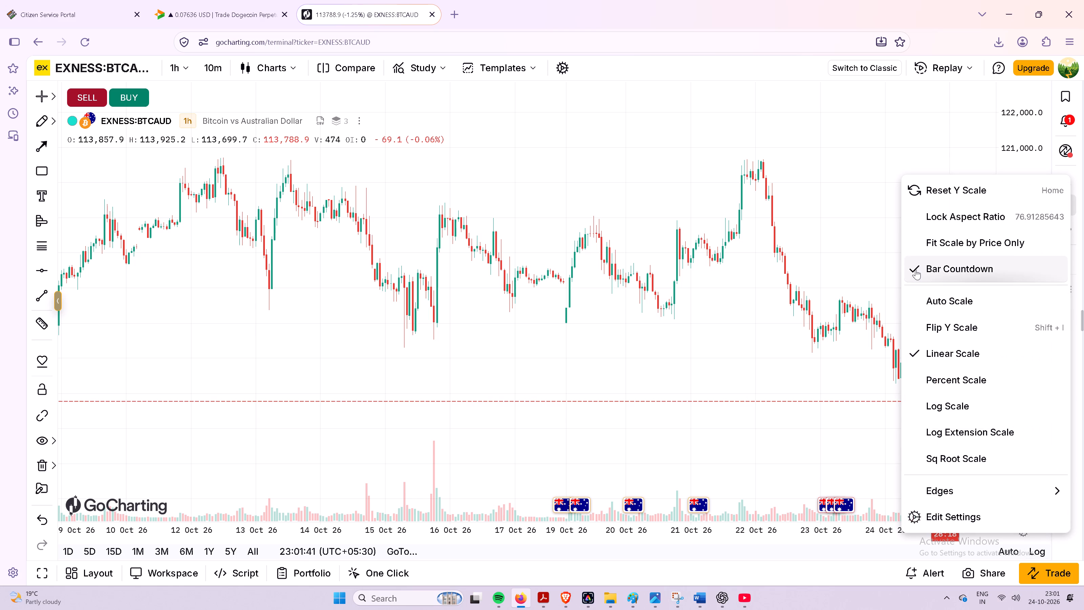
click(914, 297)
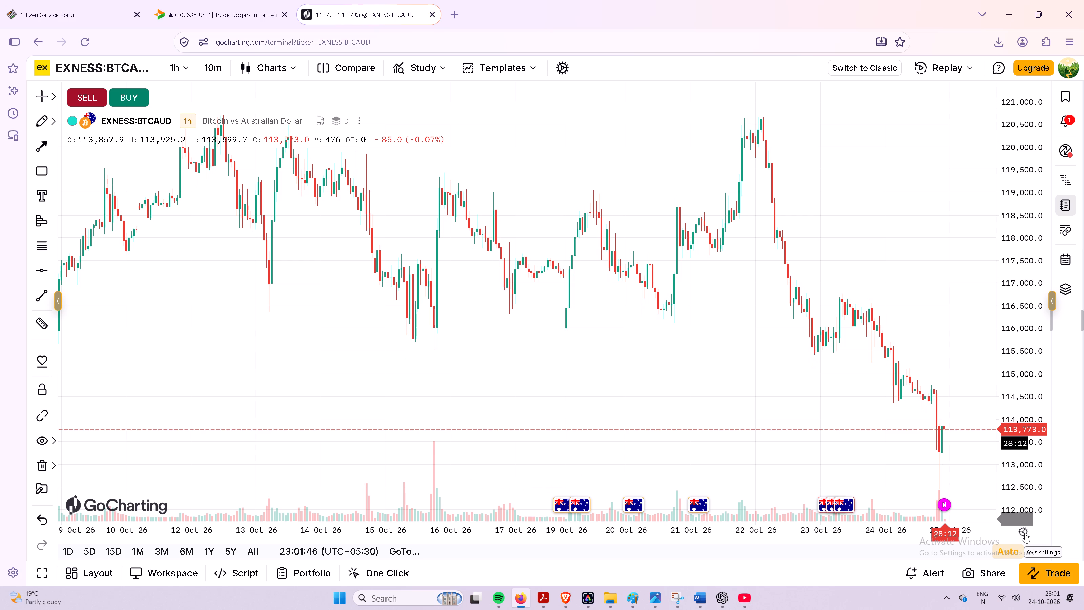
Undo the recent chart changes two times.
key(ctrl+z)
key(ctrl+z)
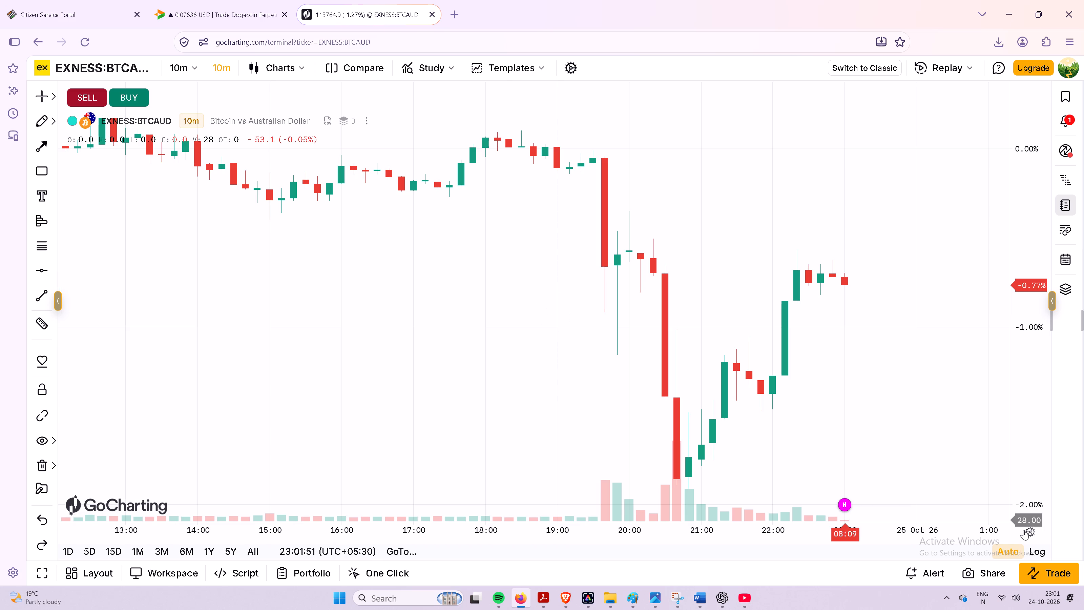
Set the 10-minute BTCAUD chart's price axis to Linear Scale and compress it to span about 111,400 to 116,000.
click(1035, 536)
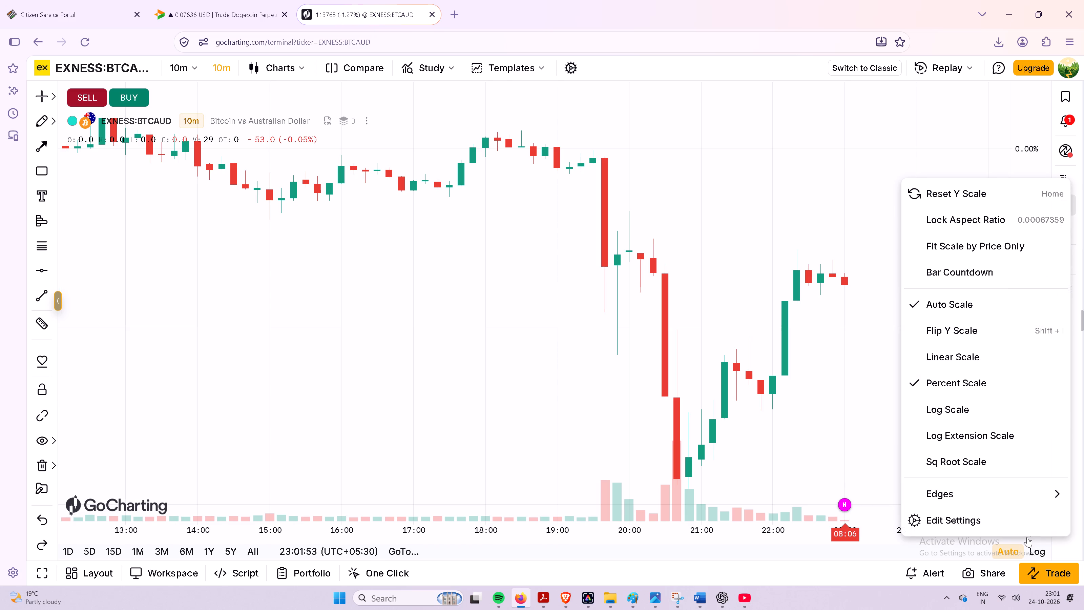
click(922, 355)
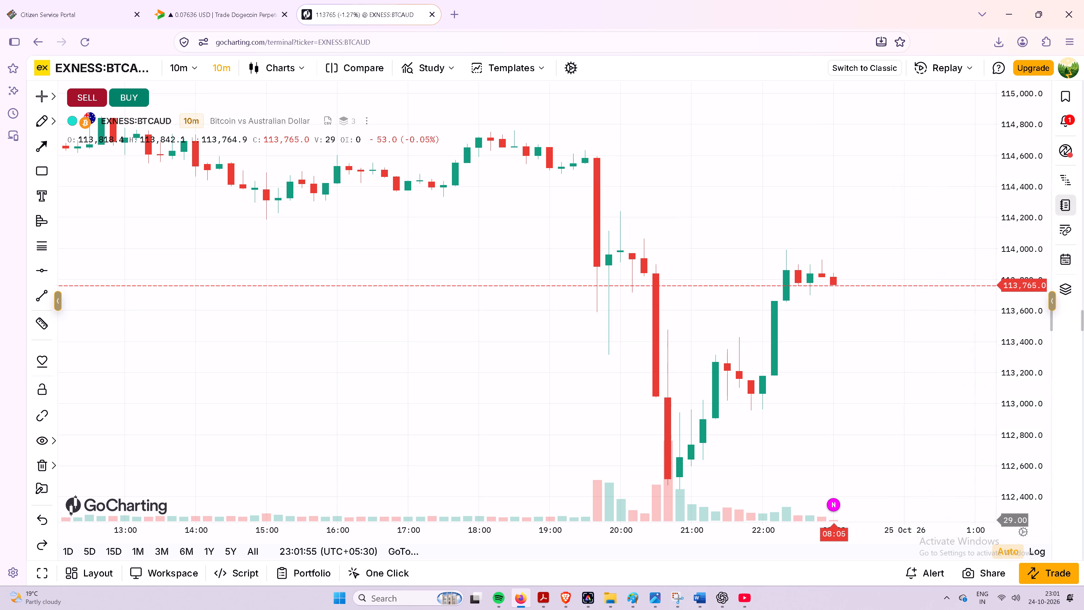
drag(1022, 360, 1034, 466)
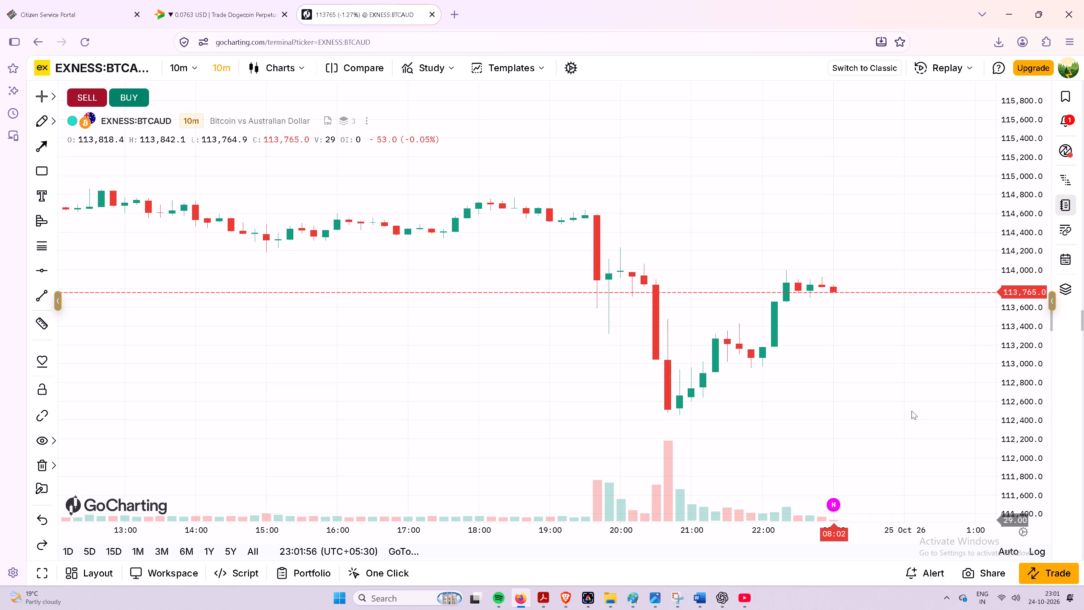
scroll(788, 349, down, 4)
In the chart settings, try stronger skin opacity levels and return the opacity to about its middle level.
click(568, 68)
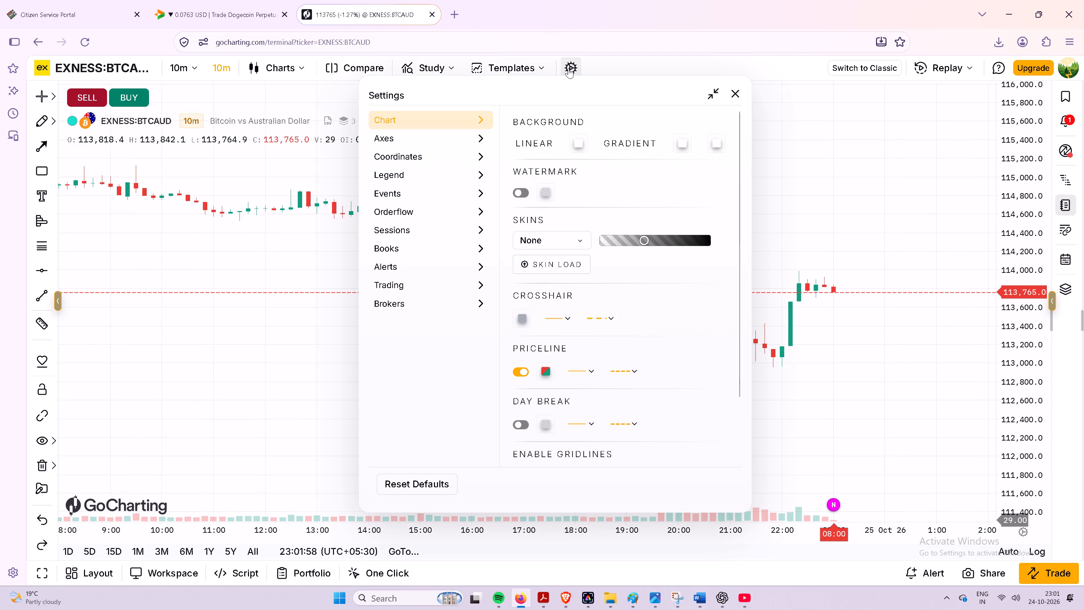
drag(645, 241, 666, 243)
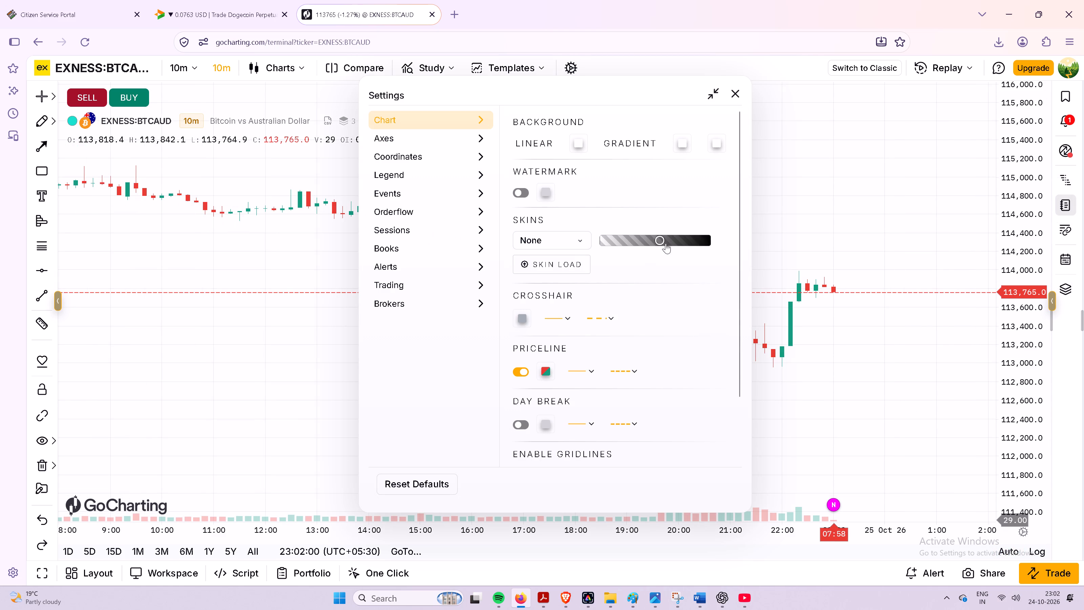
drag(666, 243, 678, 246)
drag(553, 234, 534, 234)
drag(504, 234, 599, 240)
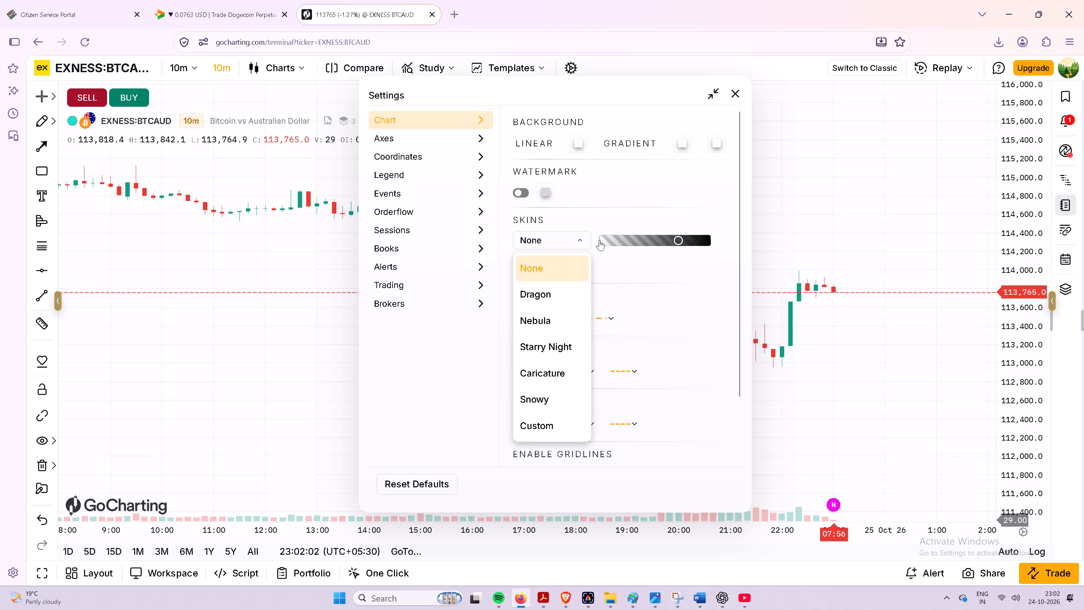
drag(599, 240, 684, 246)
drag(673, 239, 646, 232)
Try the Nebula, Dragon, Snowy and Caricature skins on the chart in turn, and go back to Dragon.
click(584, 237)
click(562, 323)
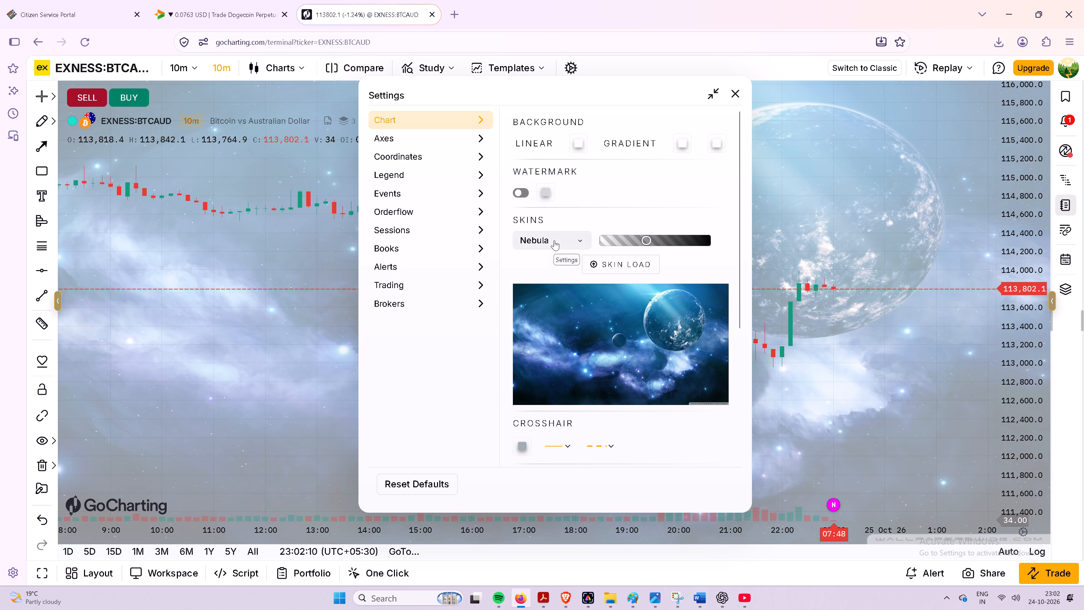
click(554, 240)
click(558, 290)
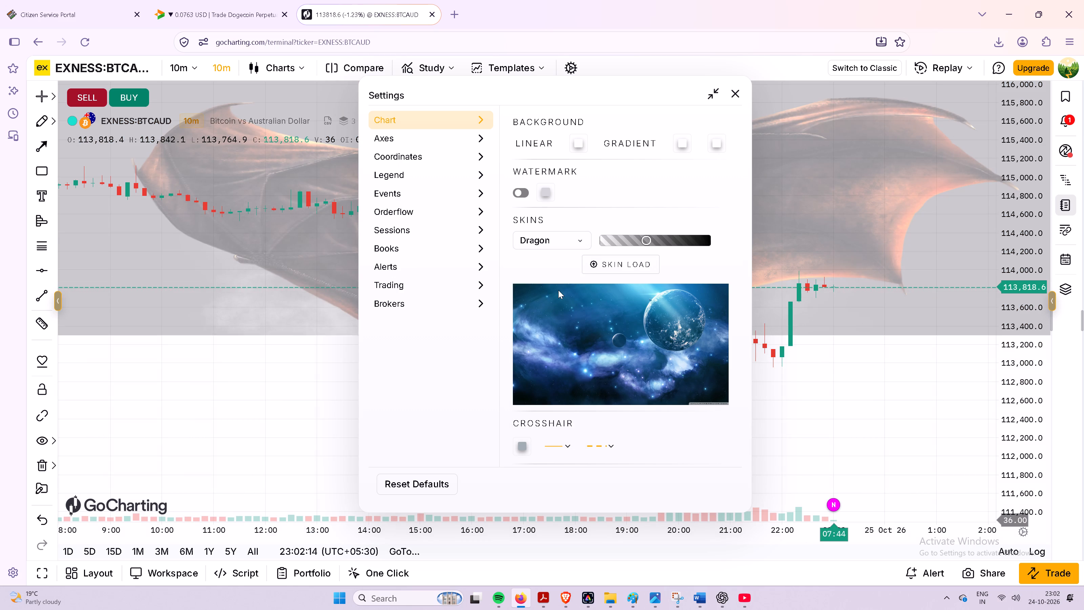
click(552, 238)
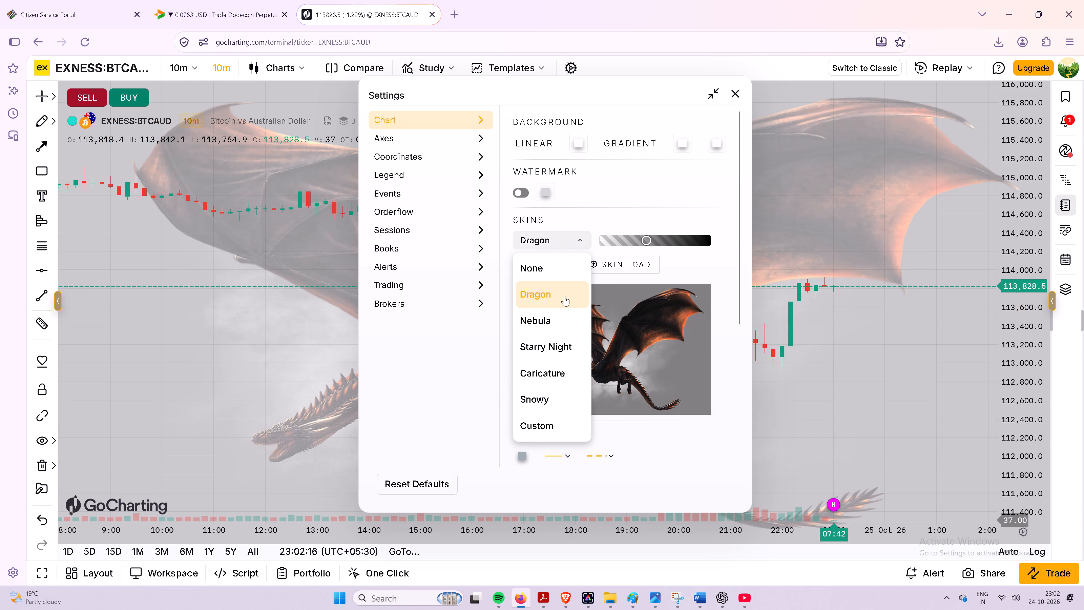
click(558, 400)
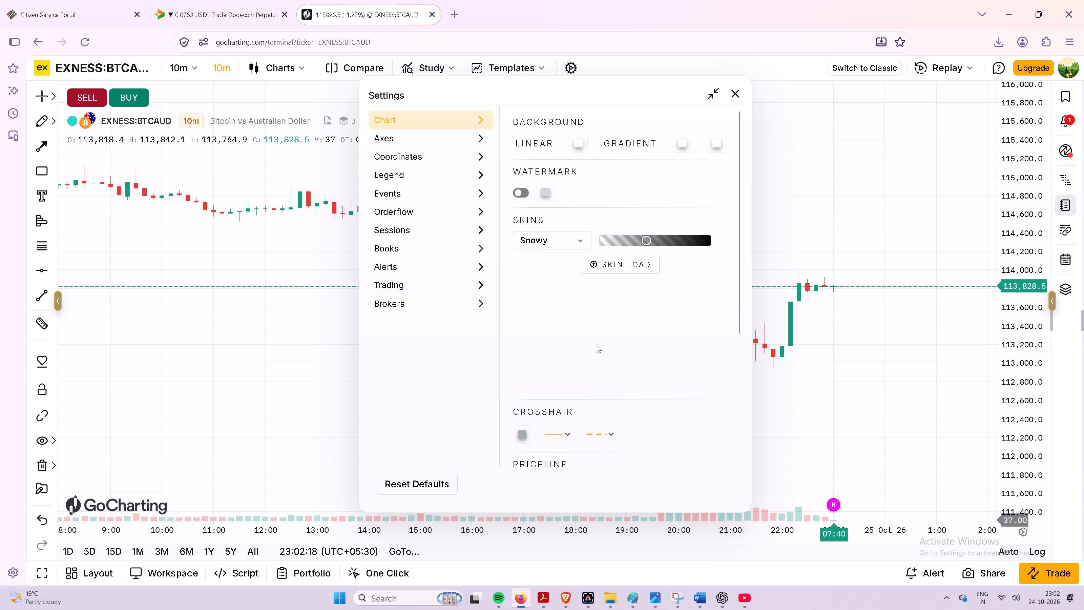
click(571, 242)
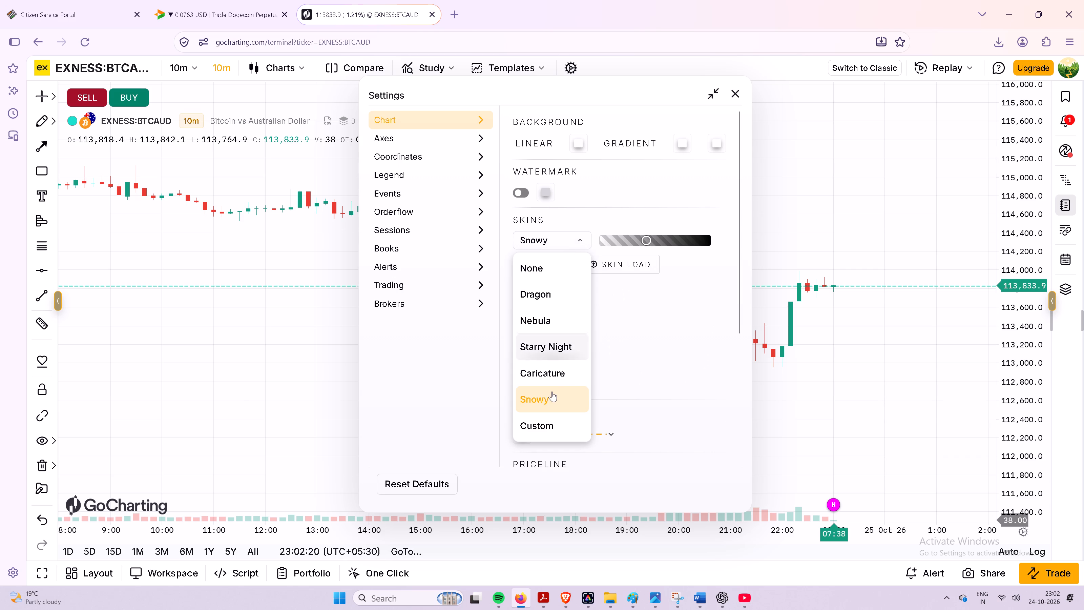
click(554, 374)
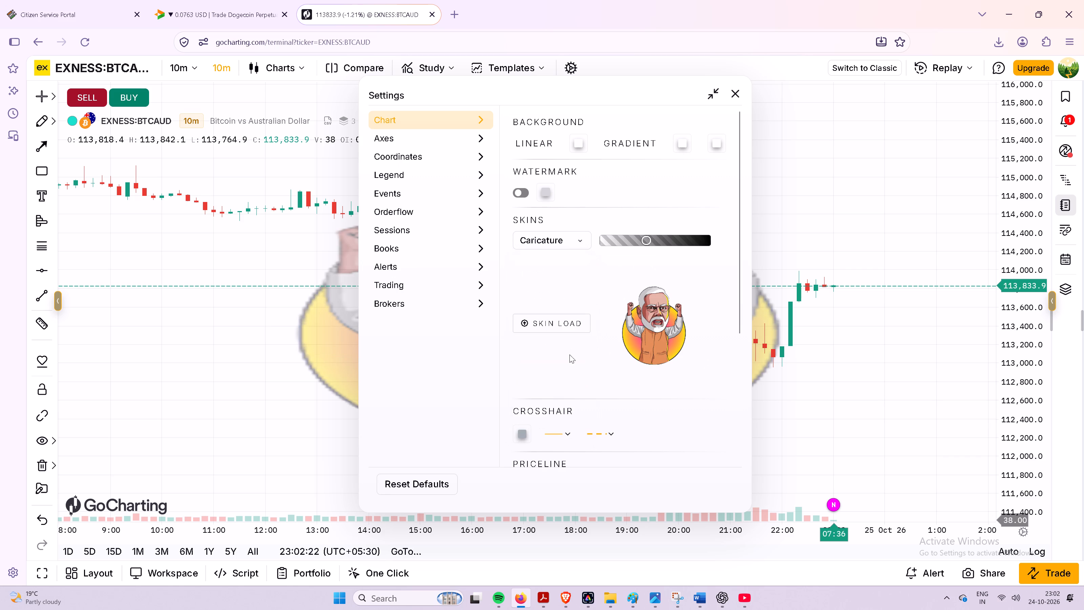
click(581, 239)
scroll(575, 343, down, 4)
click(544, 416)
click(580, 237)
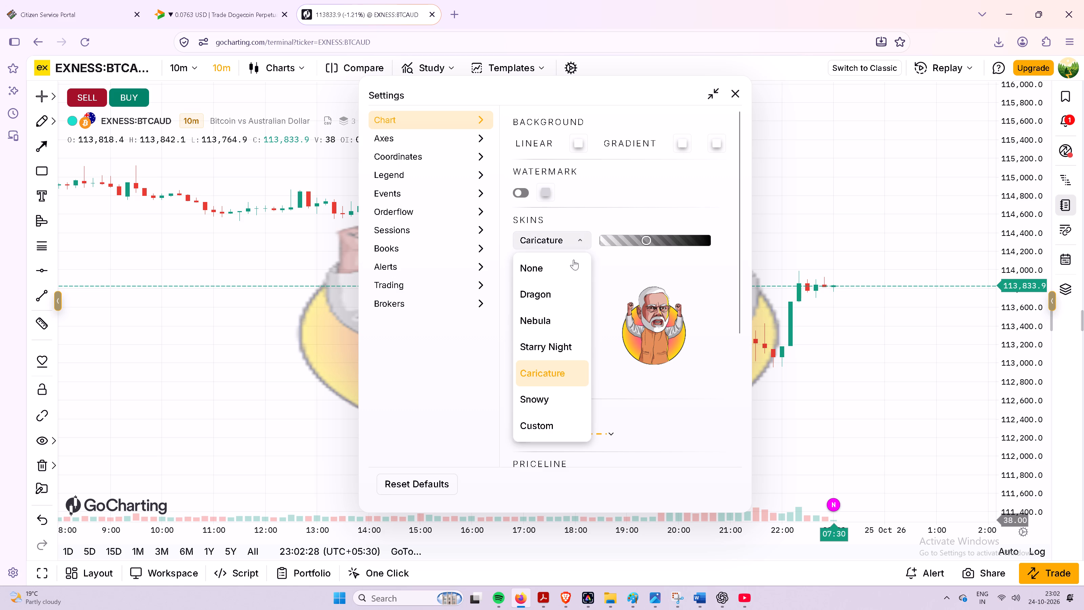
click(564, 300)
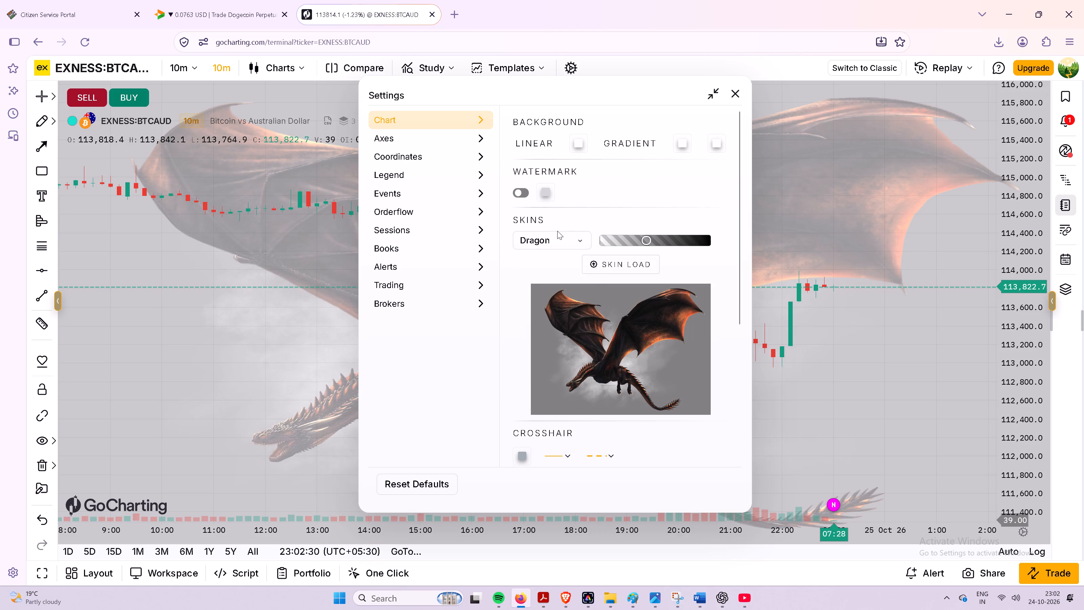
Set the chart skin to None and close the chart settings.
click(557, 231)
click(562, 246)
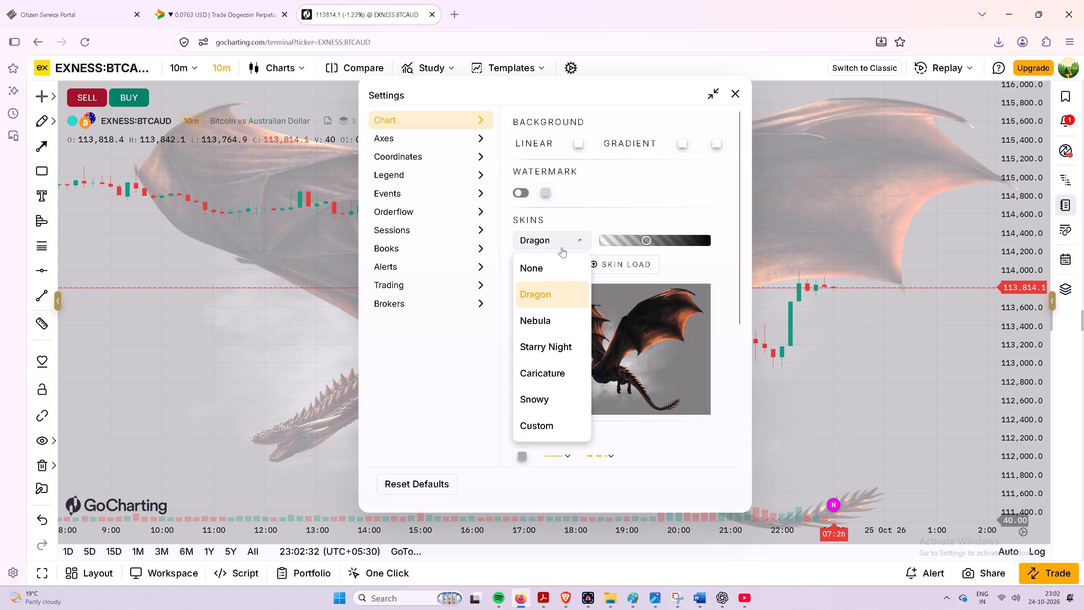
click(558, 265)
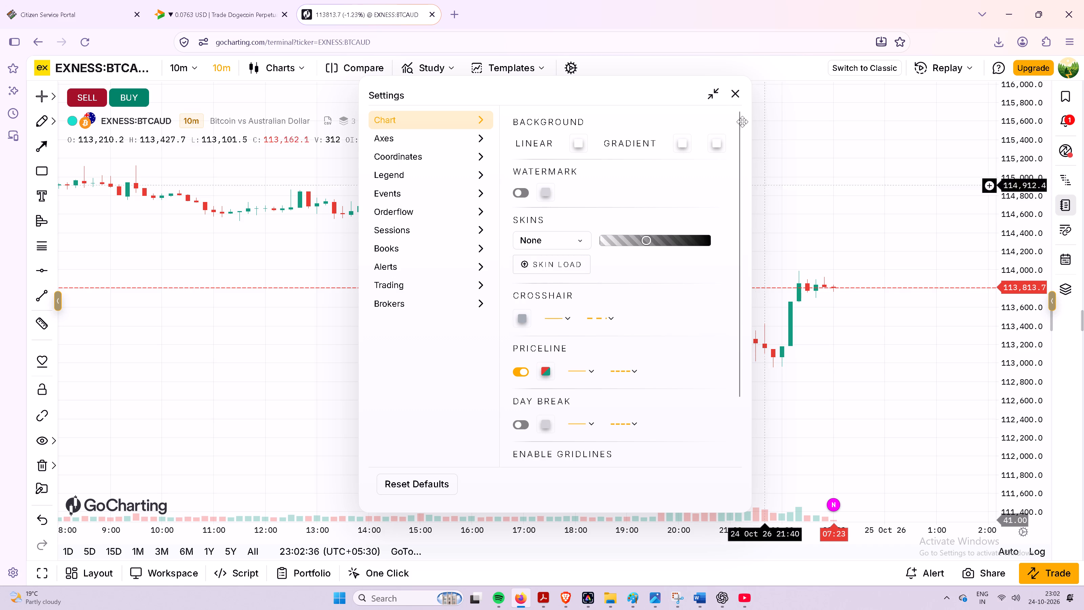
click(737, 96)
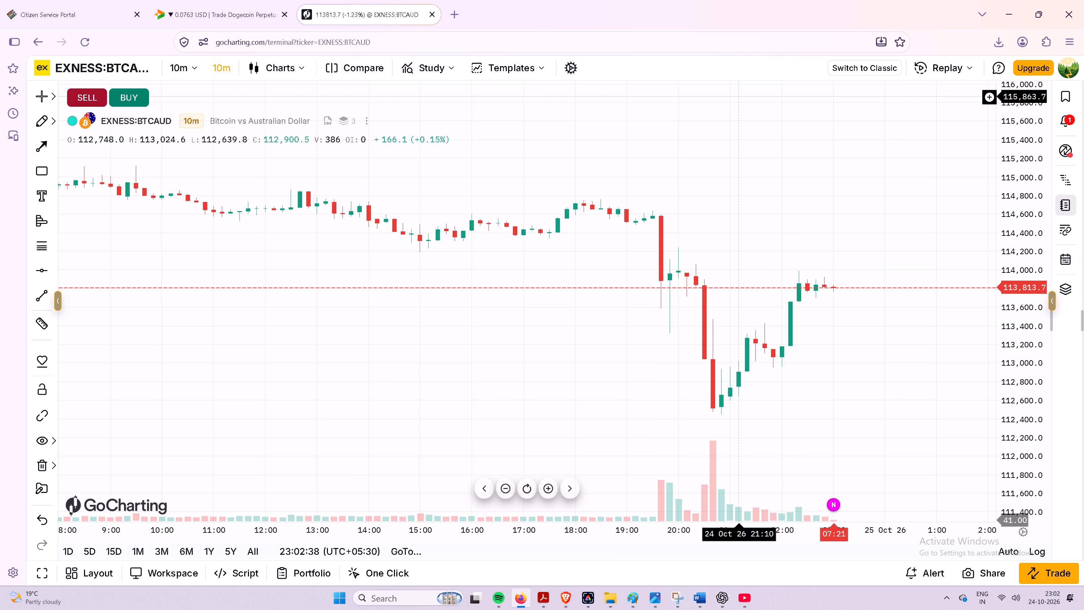
Show more 10-minute history, back to before 6:00, with the candles shifted lower in the chart.
scroll(898, 291, down, 2)
drag(875, 202, 869, 258)
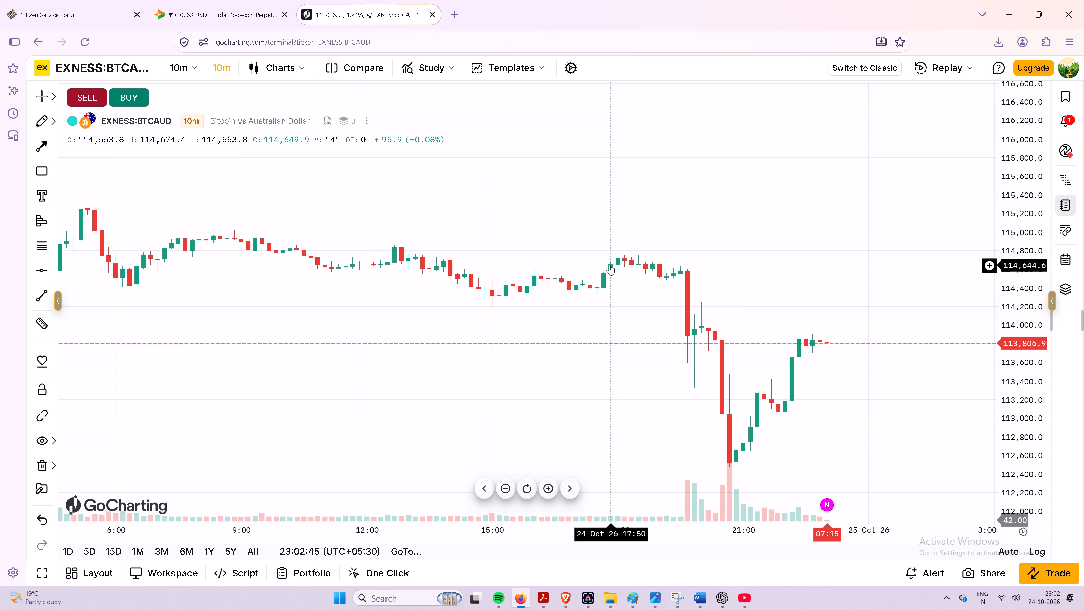
Switch to the YouTube window and look through the recommended videos beside the playing song.
click(738, 596)
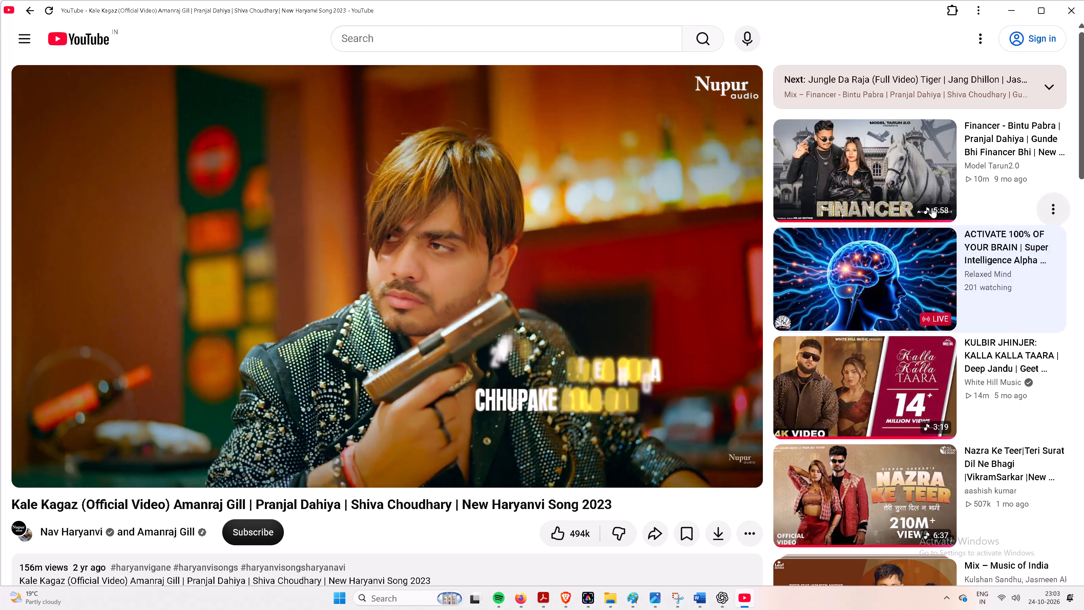
scroll(815, 169, down, 6)
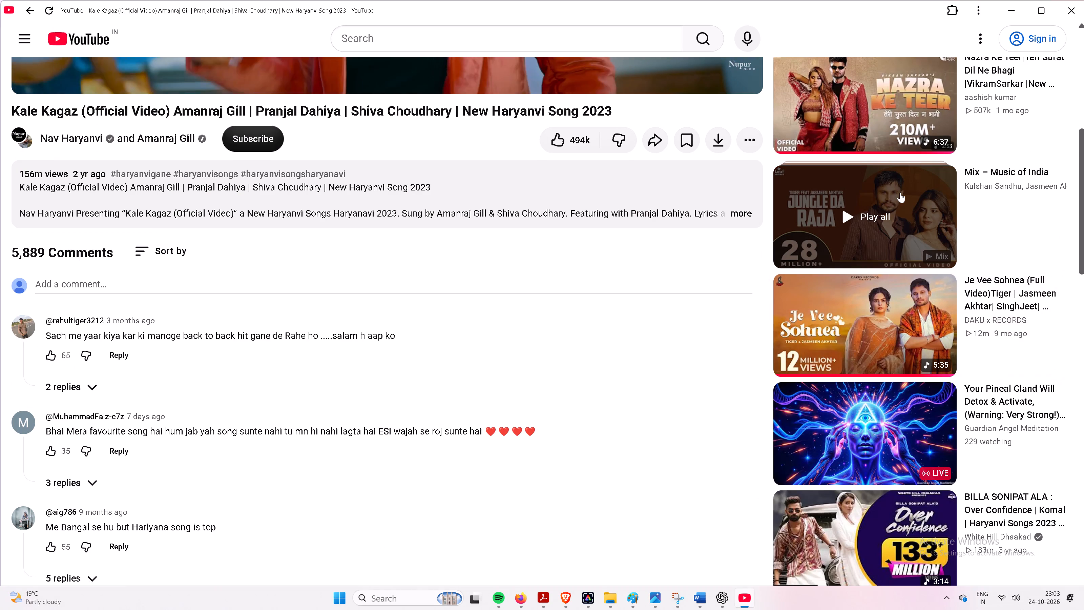
scroll(900, 196, down, 4)
scroll(901, 199, up, 5)
scroll(727, 166, up, 5)
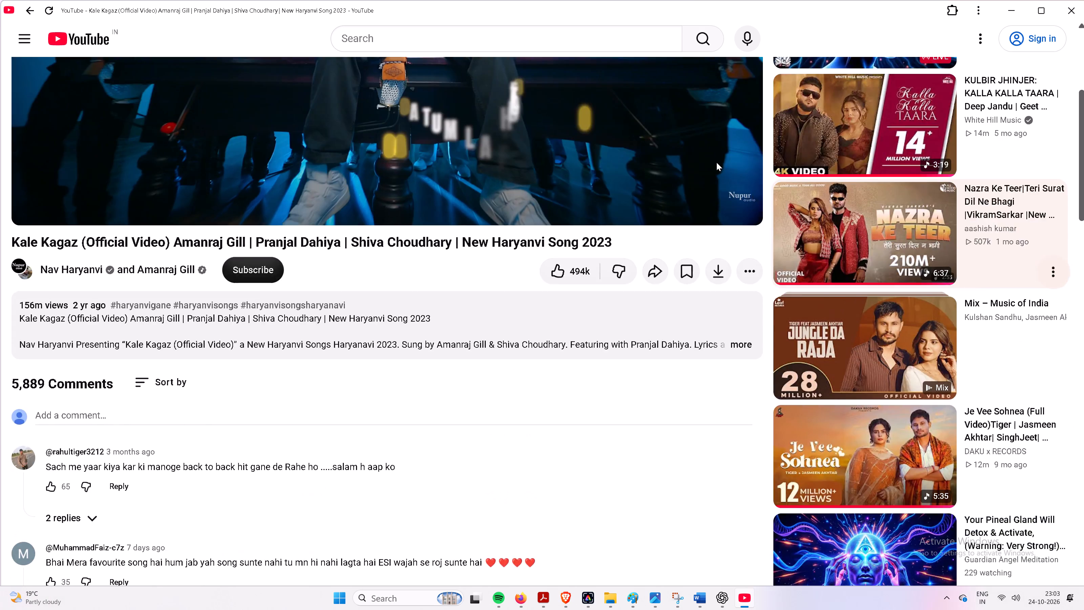
Start a new YouTube video search.
click(399, 38)
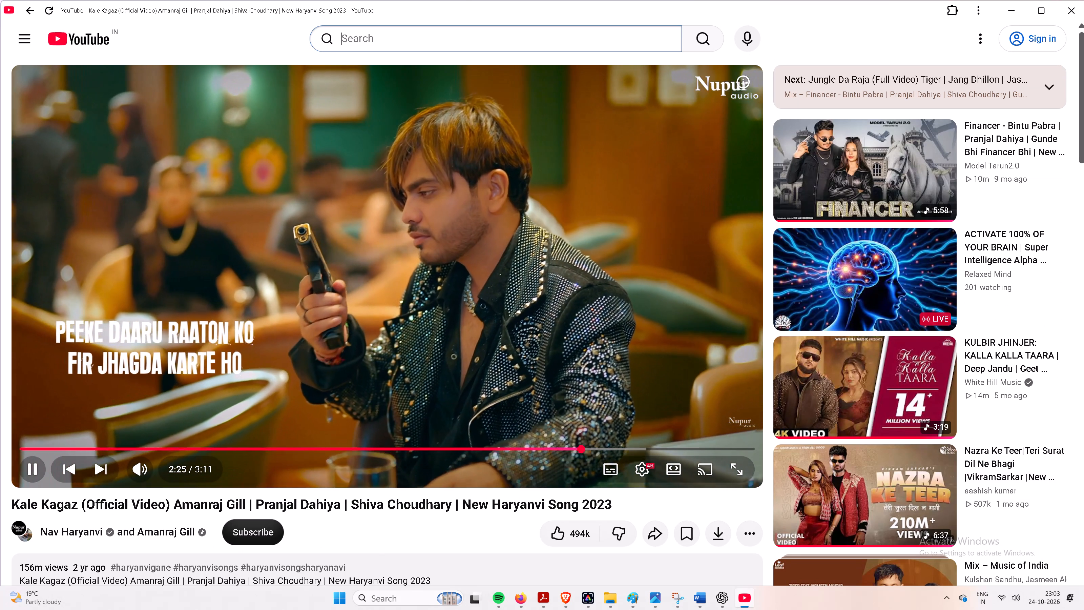
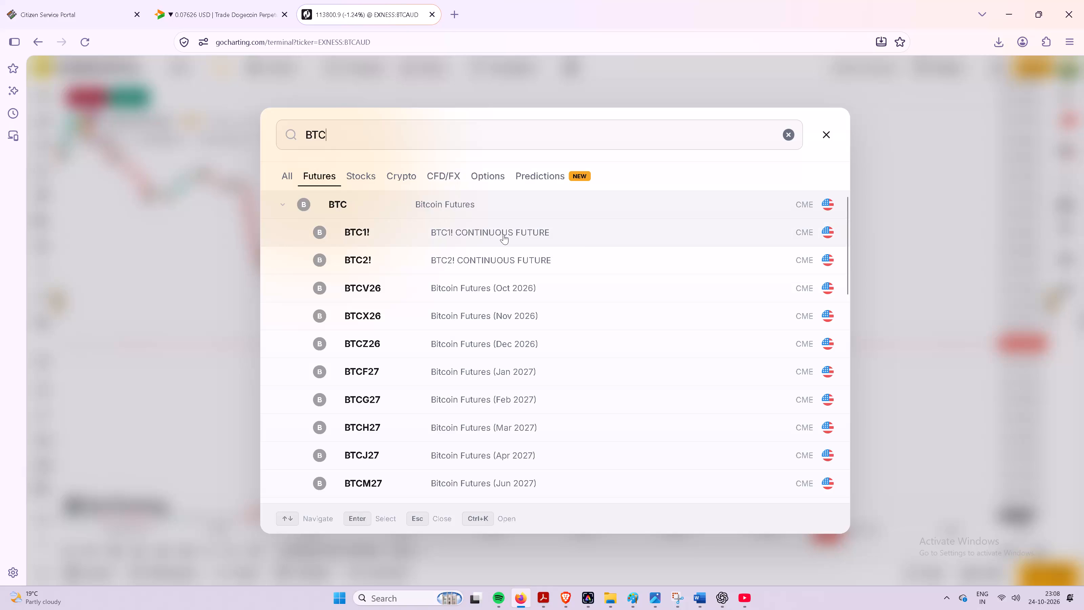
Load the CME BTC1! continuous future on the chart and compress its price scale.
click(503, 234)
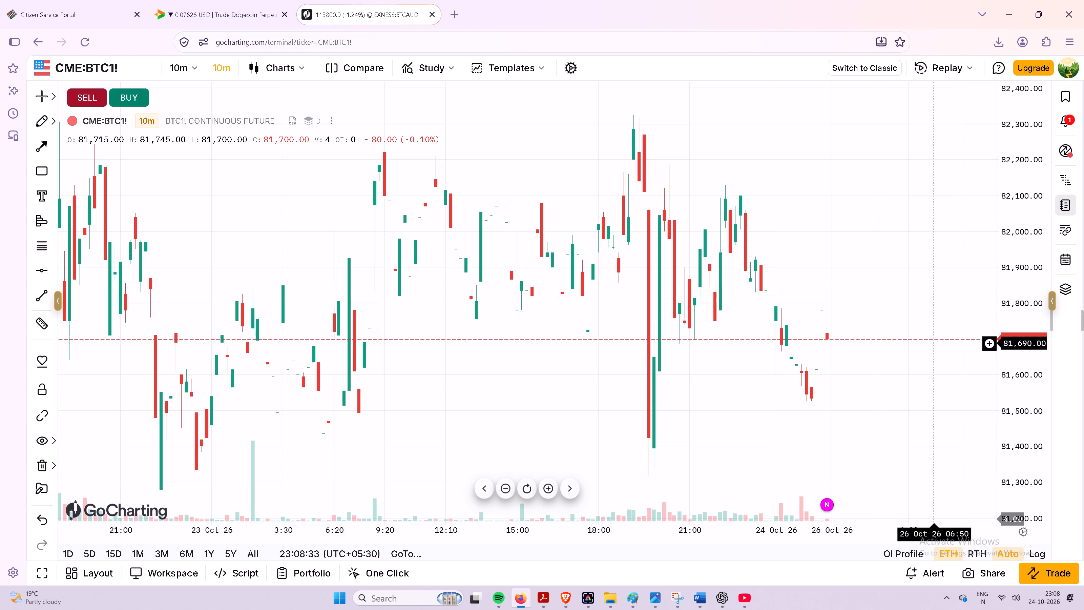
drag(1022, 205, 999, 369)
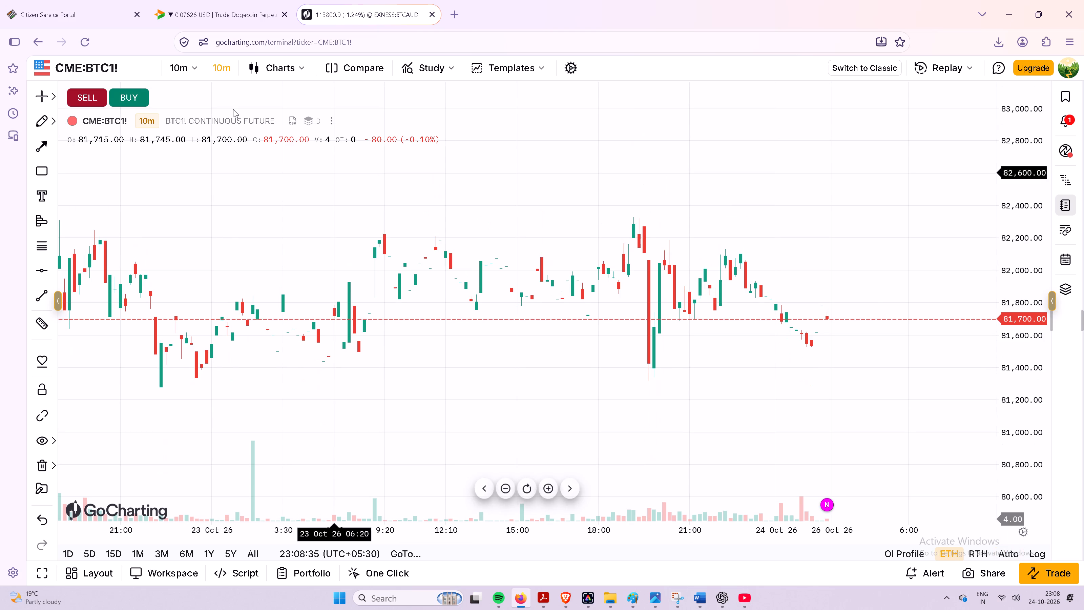
Search the futures symbols for SOL and look over the contract months listed under SOL Futures.
click(97, 68)
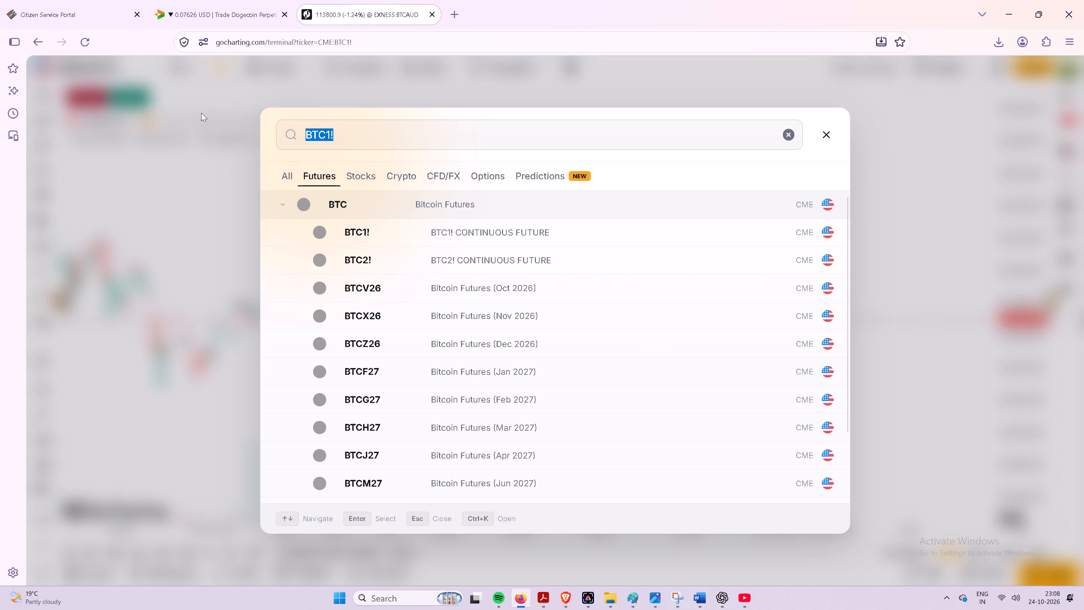
click(378, 133)
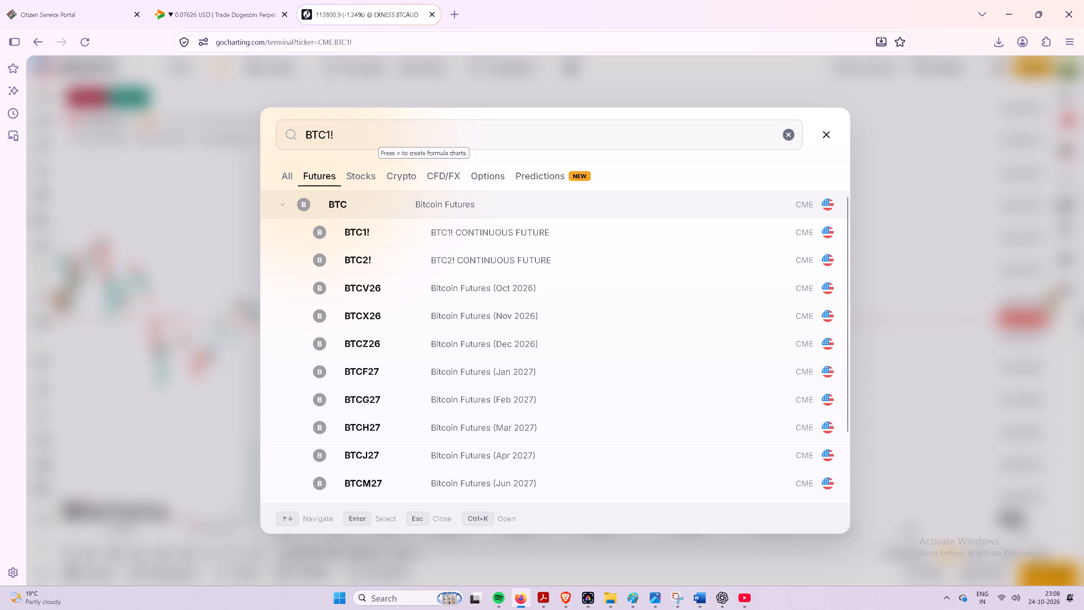
key(BackSpace)
key(BackSpace)
key(BackSpace)
key(BackSpace)
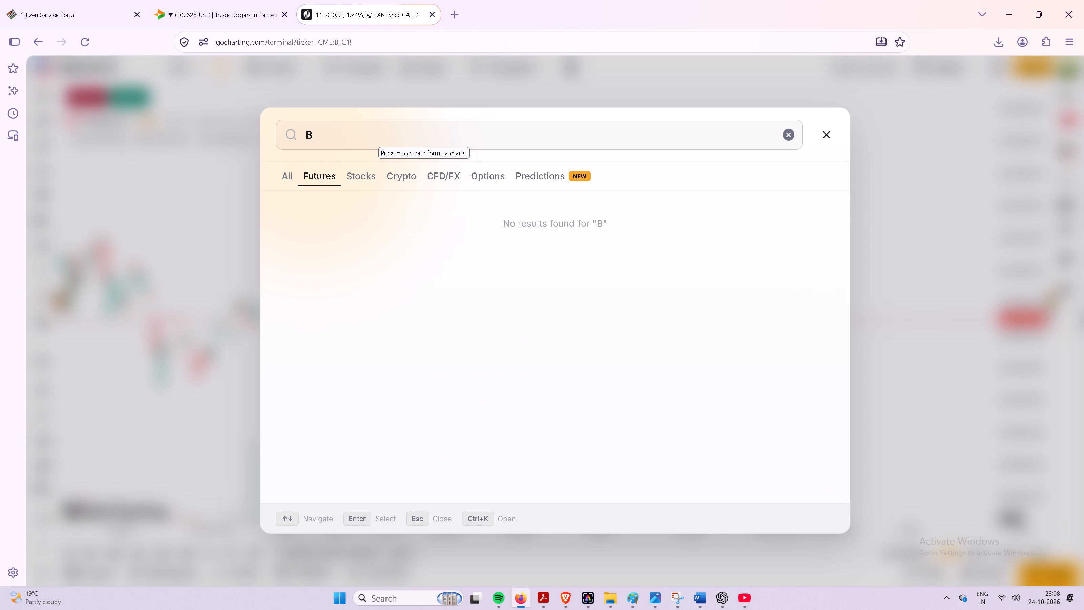
key(BackSpace)
key(BackSpace)
text(SOL)
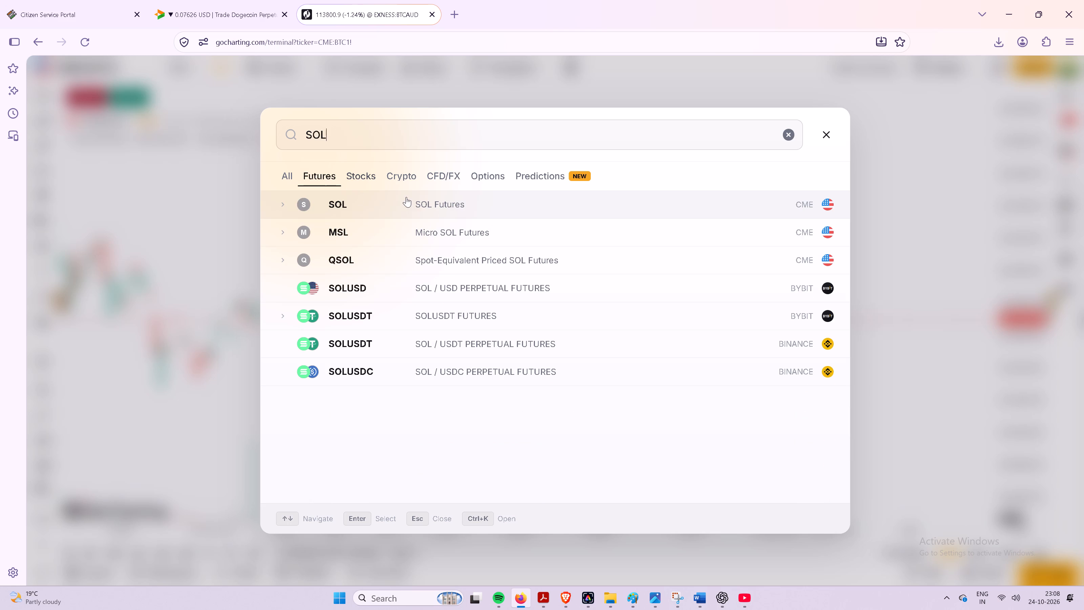
click(400, 197)
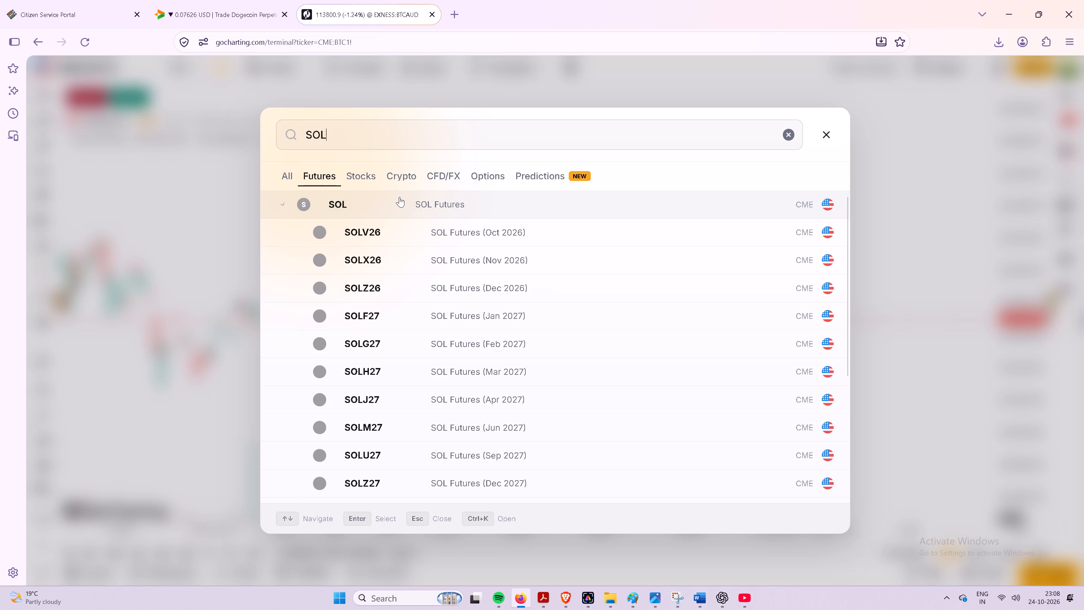
click(465, 212)
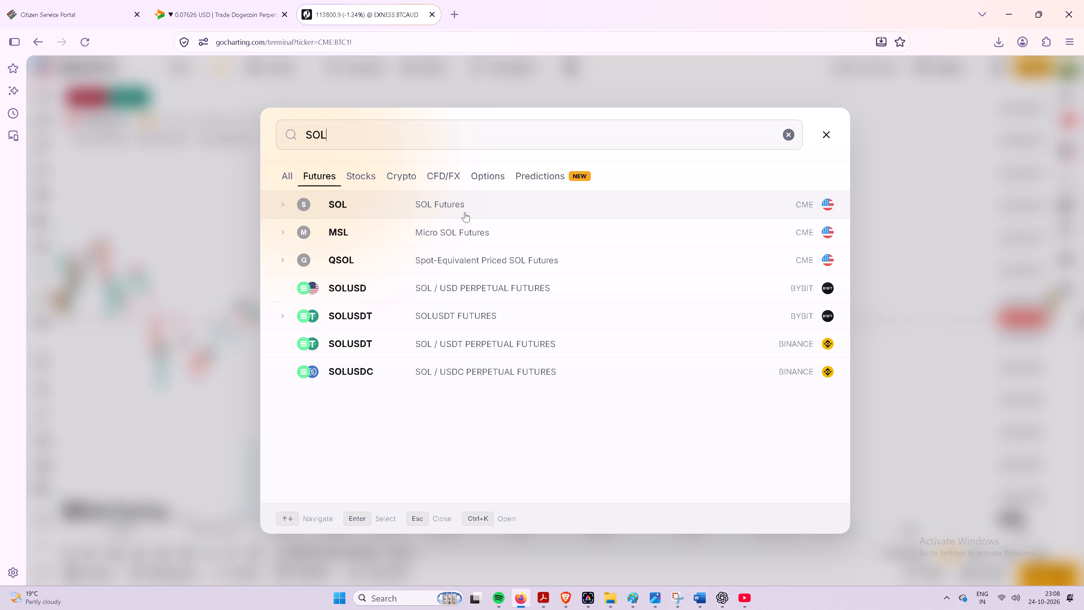
Switch to YouTube, play the recommended Je Vee Sohnea video, skip its ad and return to the chart window.
click(743, 606)
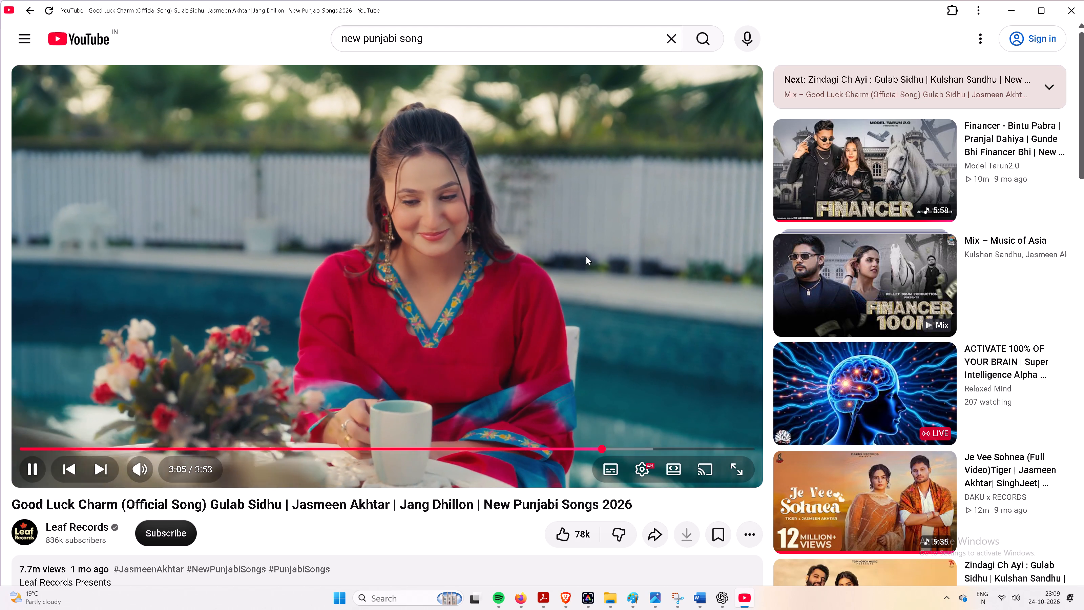
scroll(795, 258, down, 2)
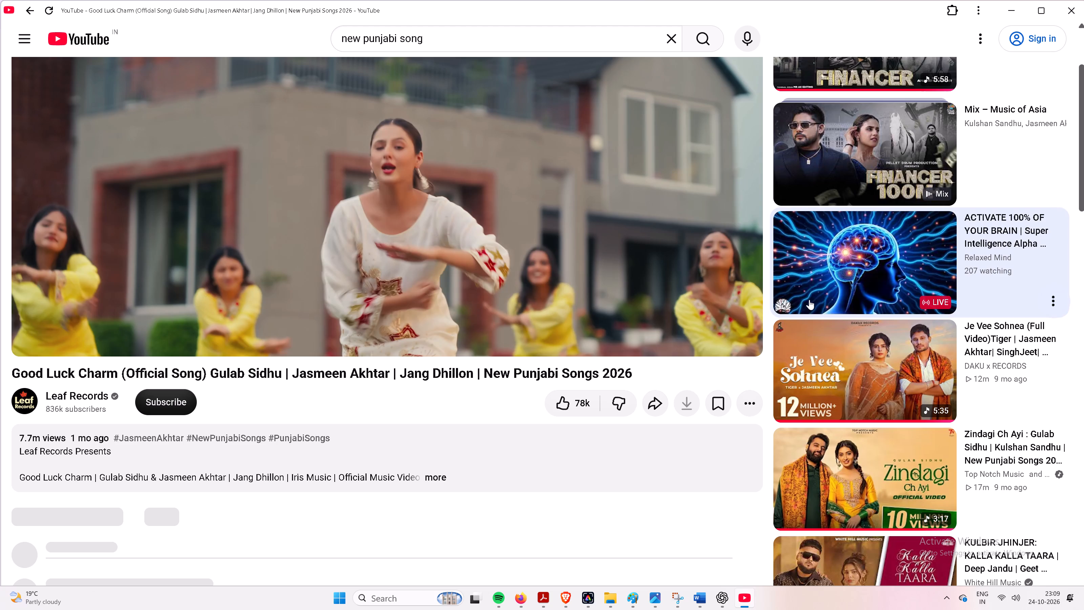
scroll(887, 392, down, 1)
click(850, 316)
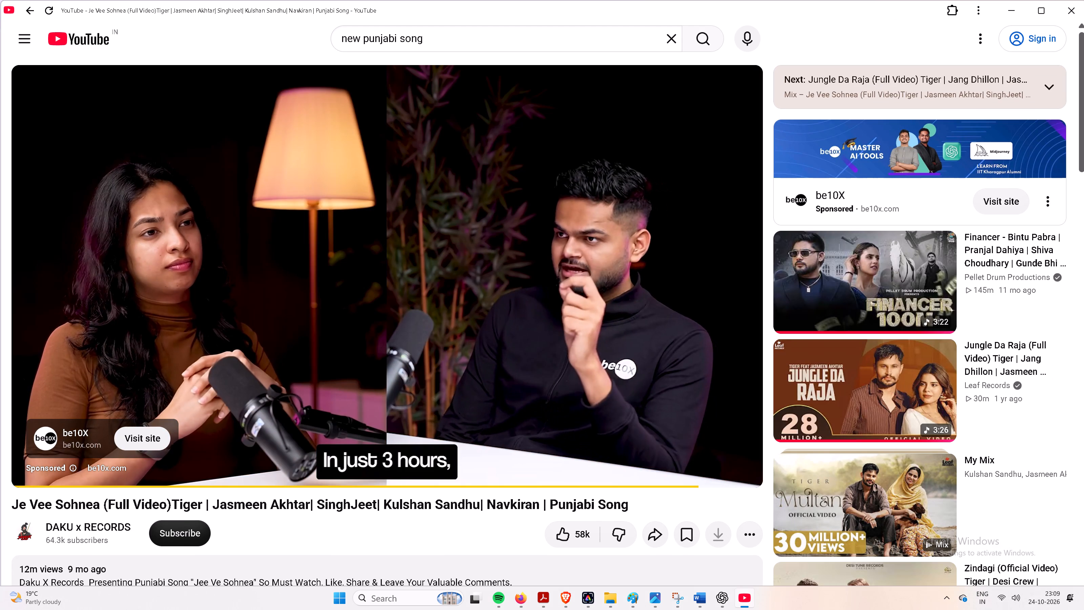
click(711, 425)
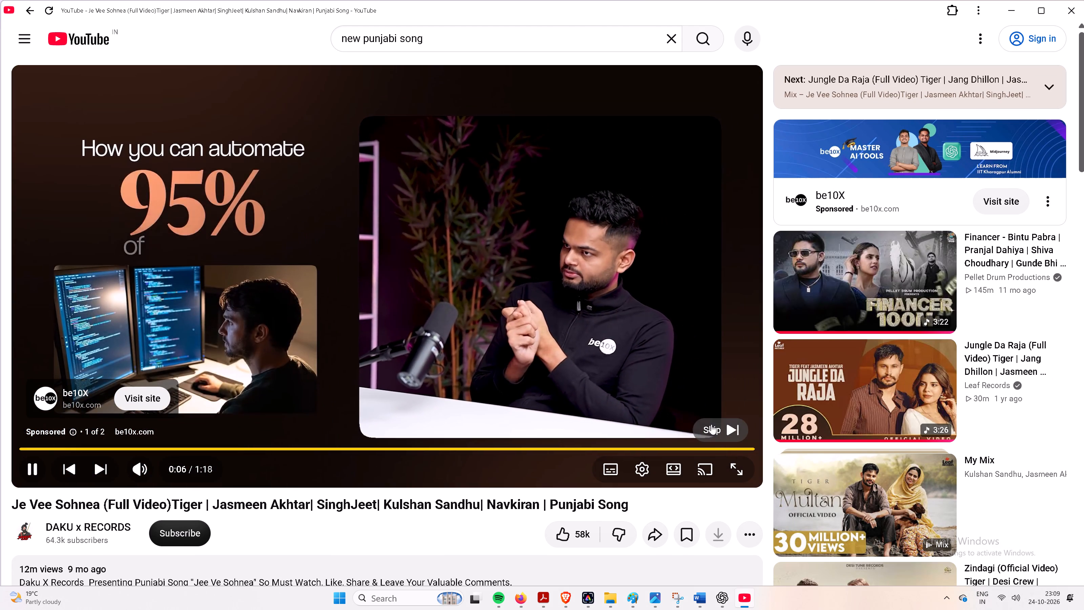
click(747, 596)
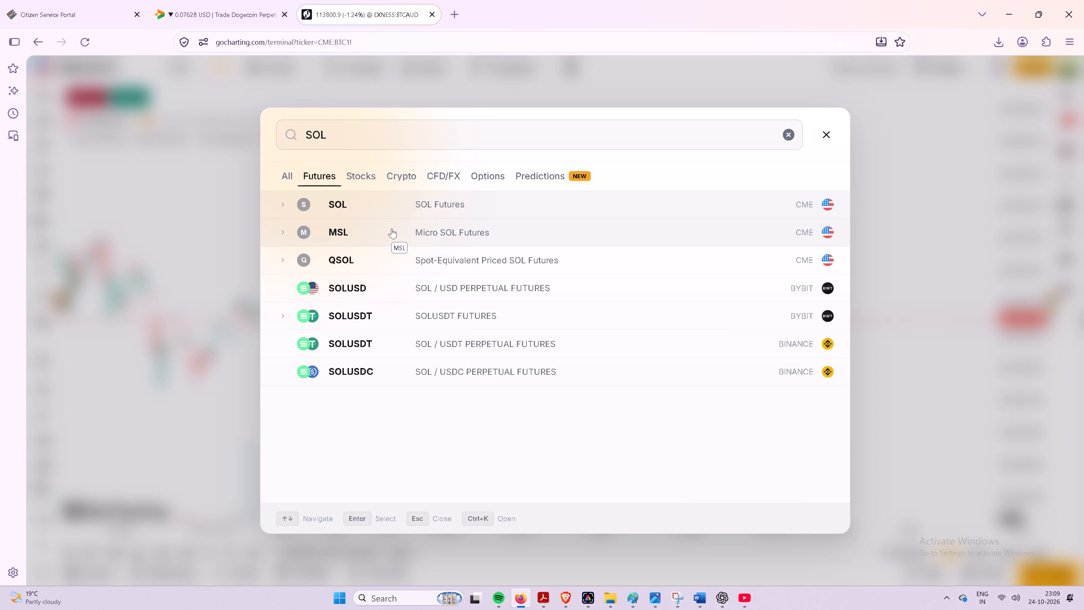
Check the contract months under SOL Futures in the symbol search again.
click(394, 209)
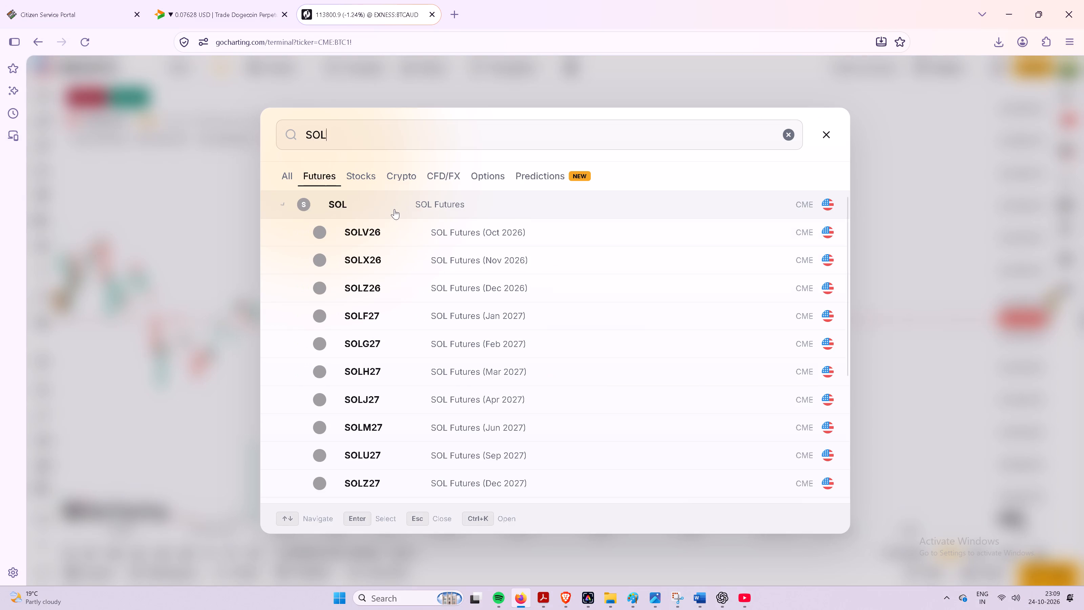
click(394, 209)
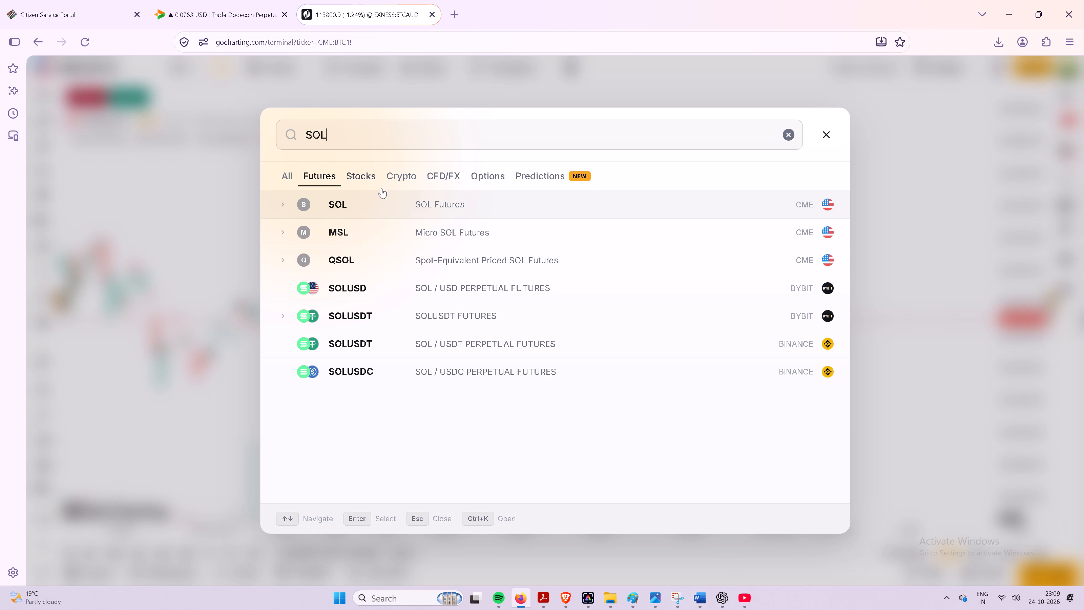
Lock all drawings on the Delta Exchange DOGEUSD 4-hour chart and show its history back to about 20 September.
click(223, 19)
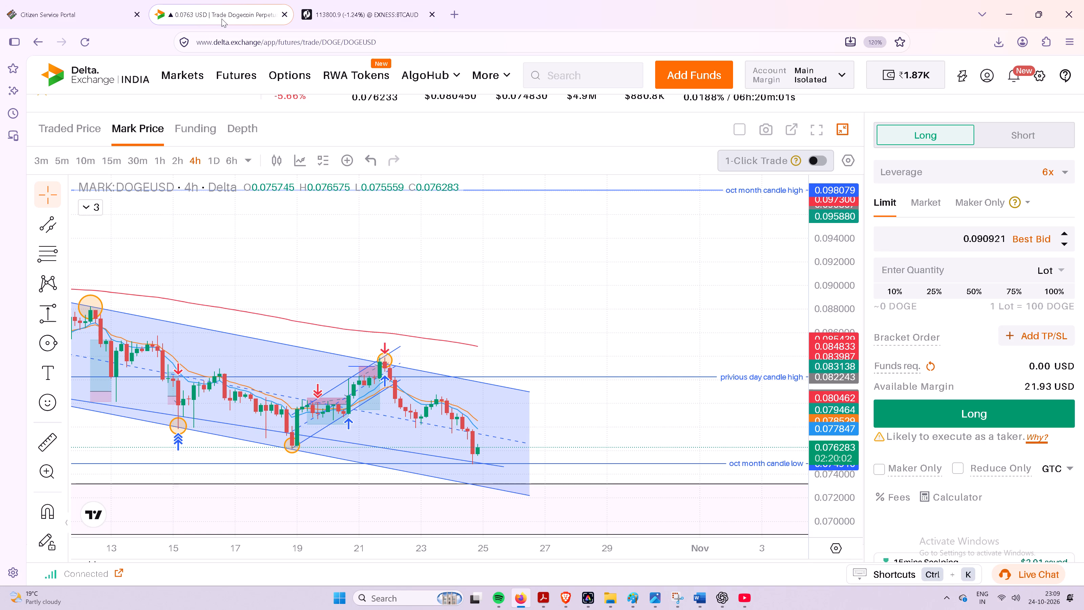
scroll(623, 315, down, 3)
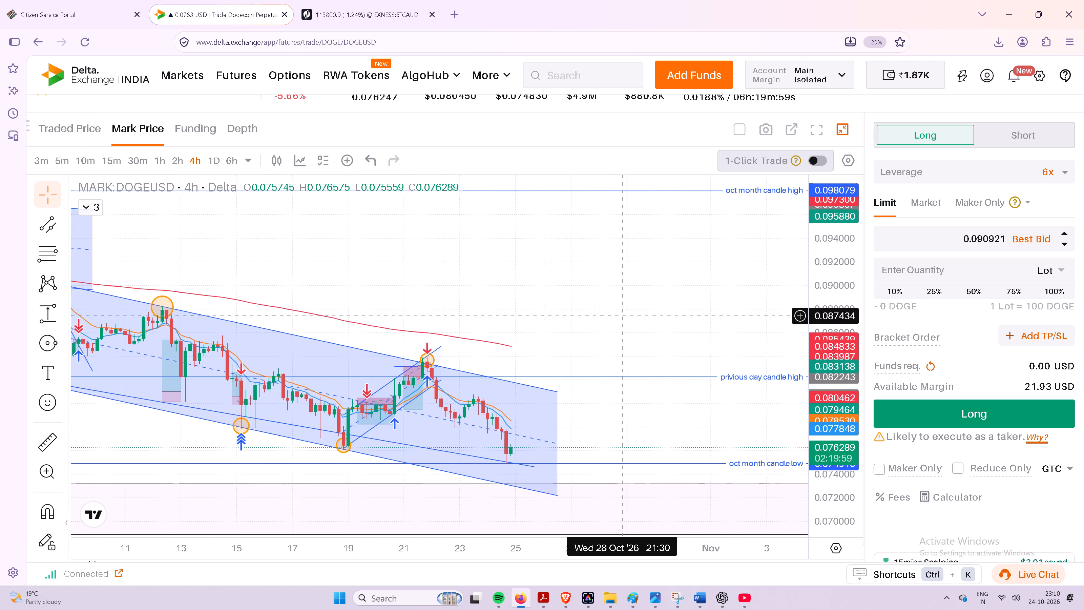
scroll(624, 316, down, 2)
scroll(38, 488, down, 4)
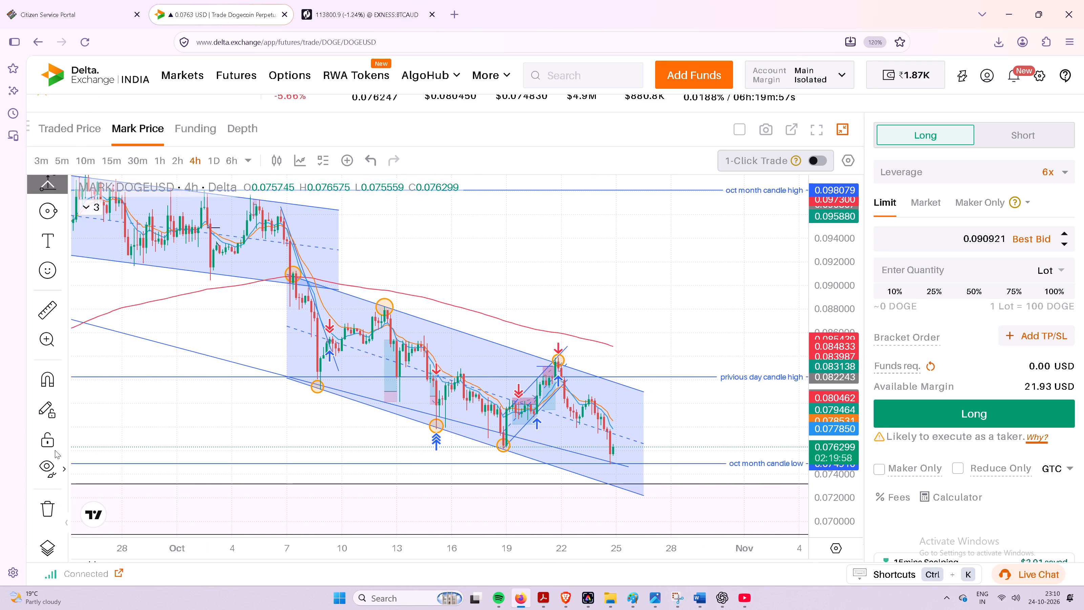
click(49, 446)
click(693, 327)
drag(602, 305, 621, 319)
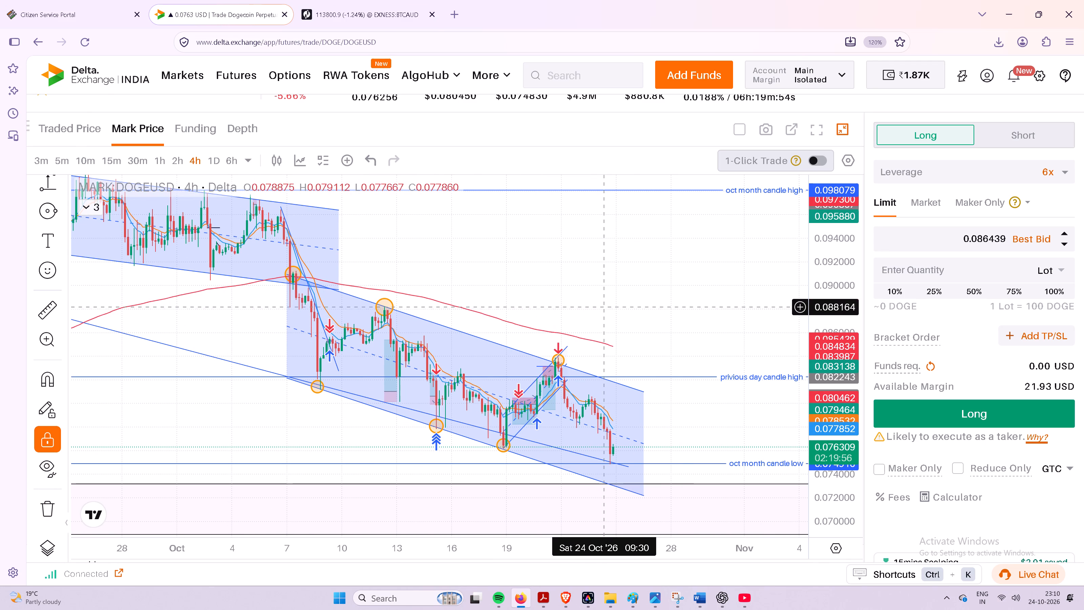
drag(621, 319, 728, 354)
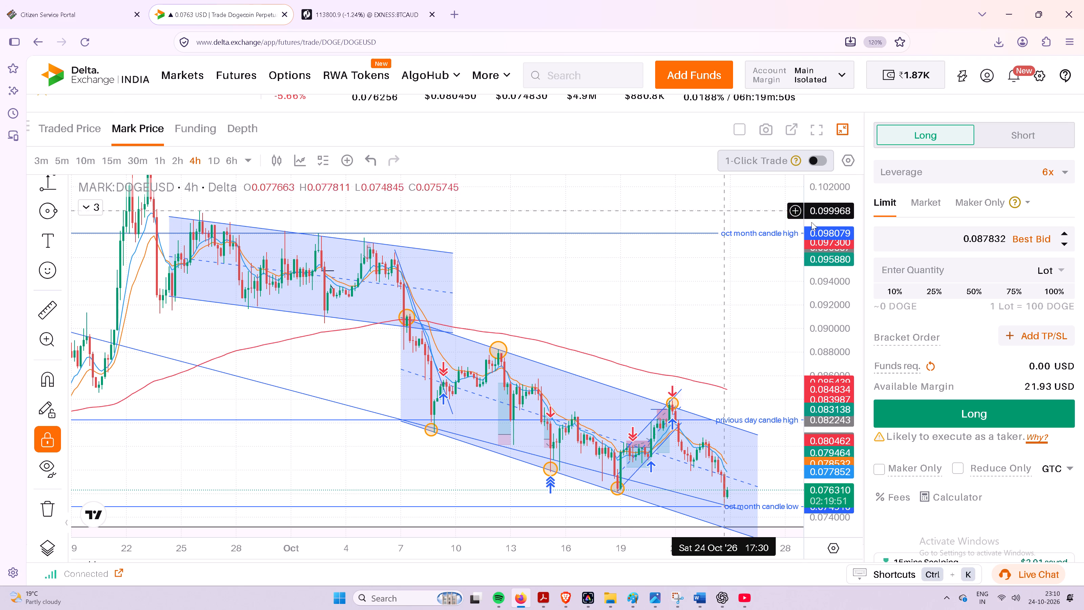
scroll(884, 227, down, 3)
scroll(884, 227, up, 8)
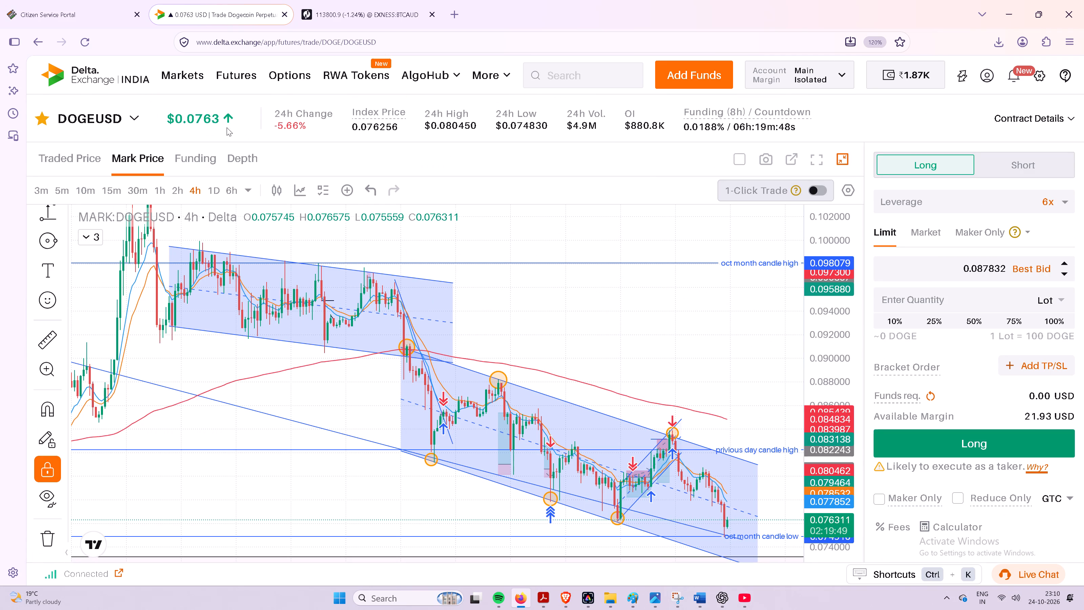
Look through the list of futures contracts on Delta Exchange, from BTCUSD down past DOGEUSD, and close it.
click(140, 117)
click(132, 116)
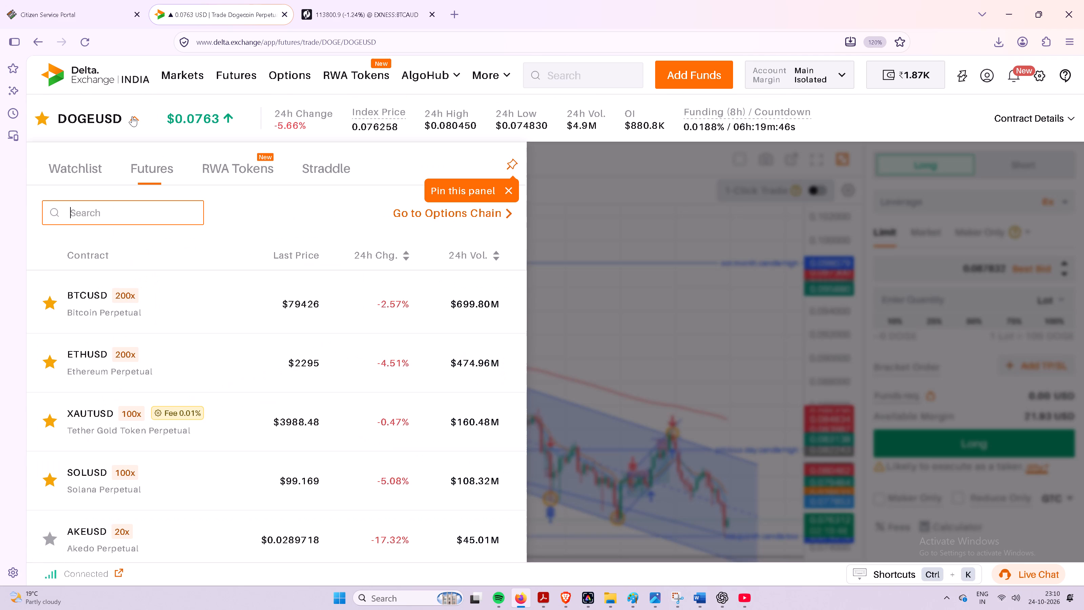
click(131, 116)
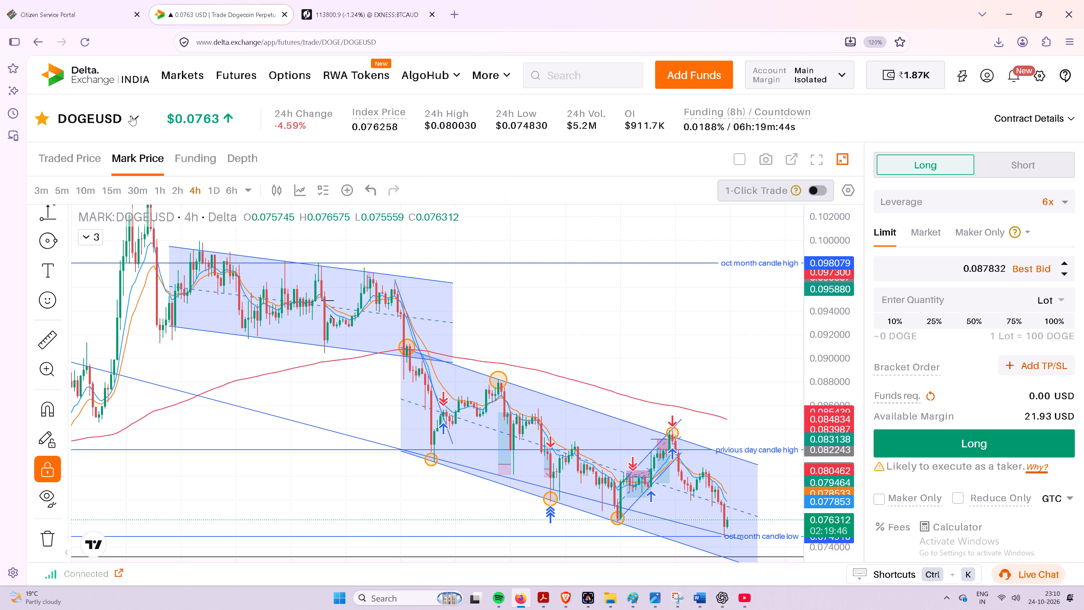
click(131, 116)
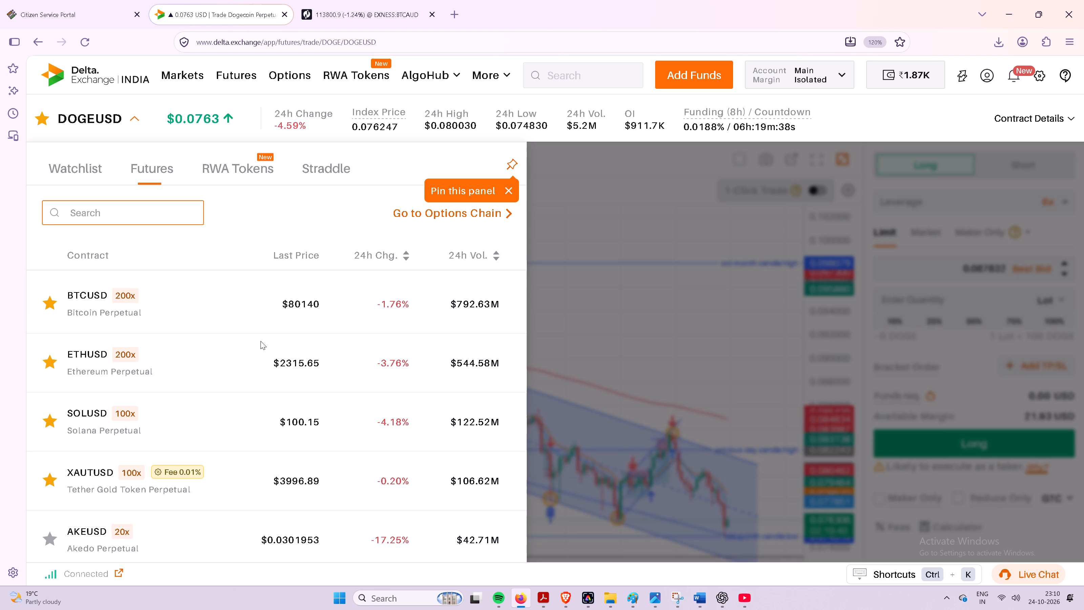
scroll(269, 384, down, 6)
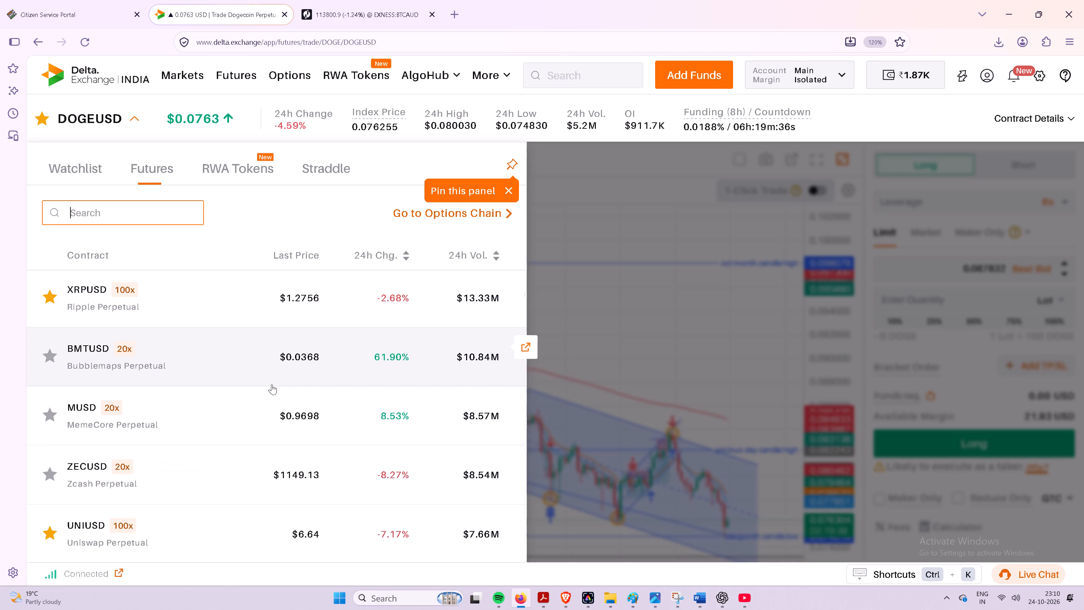
scroll(272, 384, down, 4)
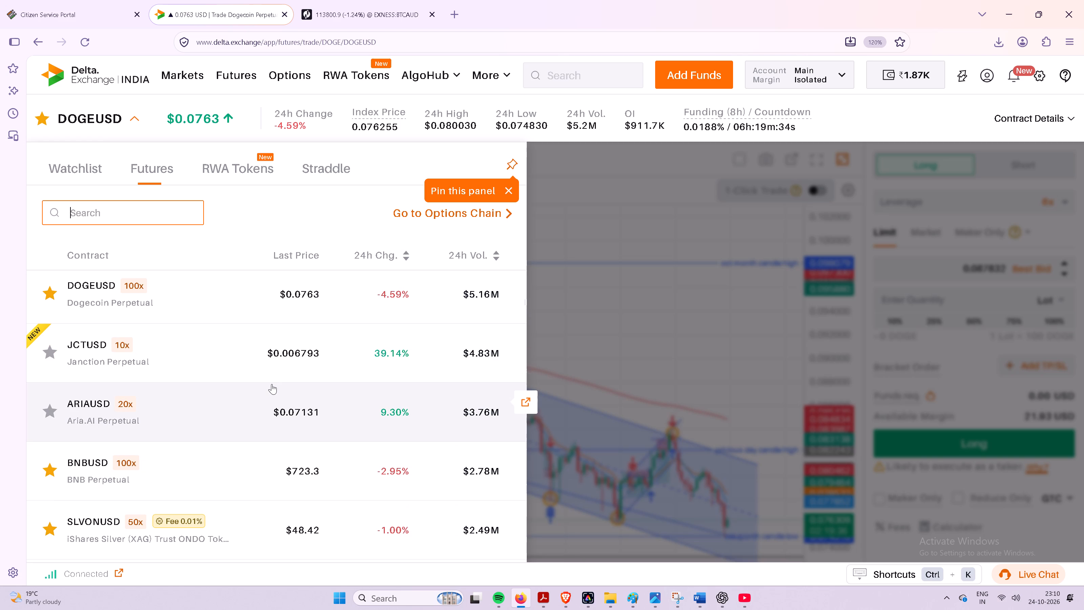
scroll(272, 384, up, 8)
scroll(190, 269, up, 4)
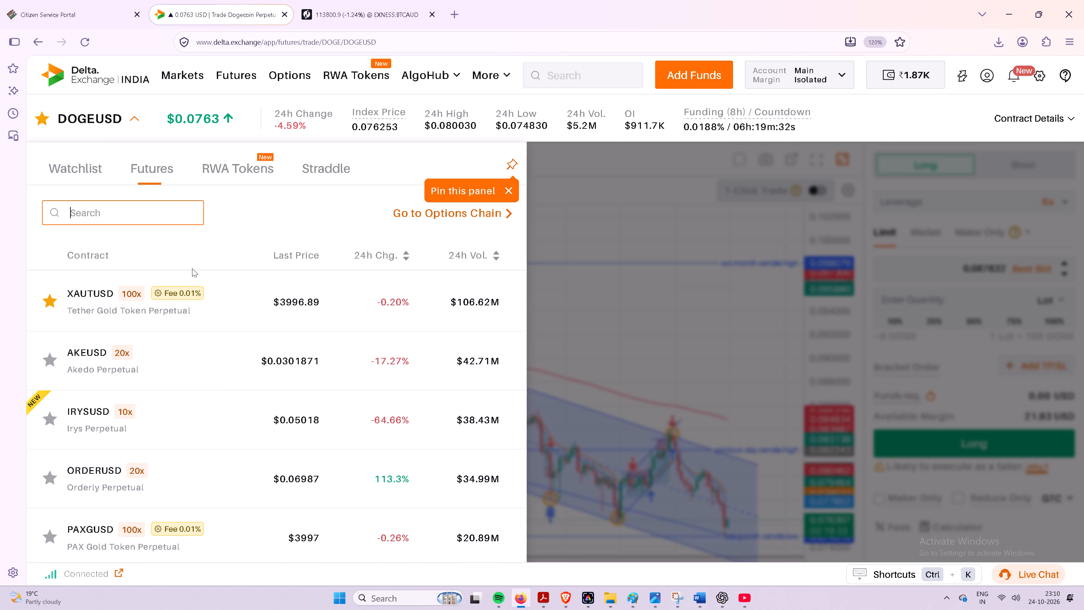
scroll(293, 299, up, 6)
click(631, 252)
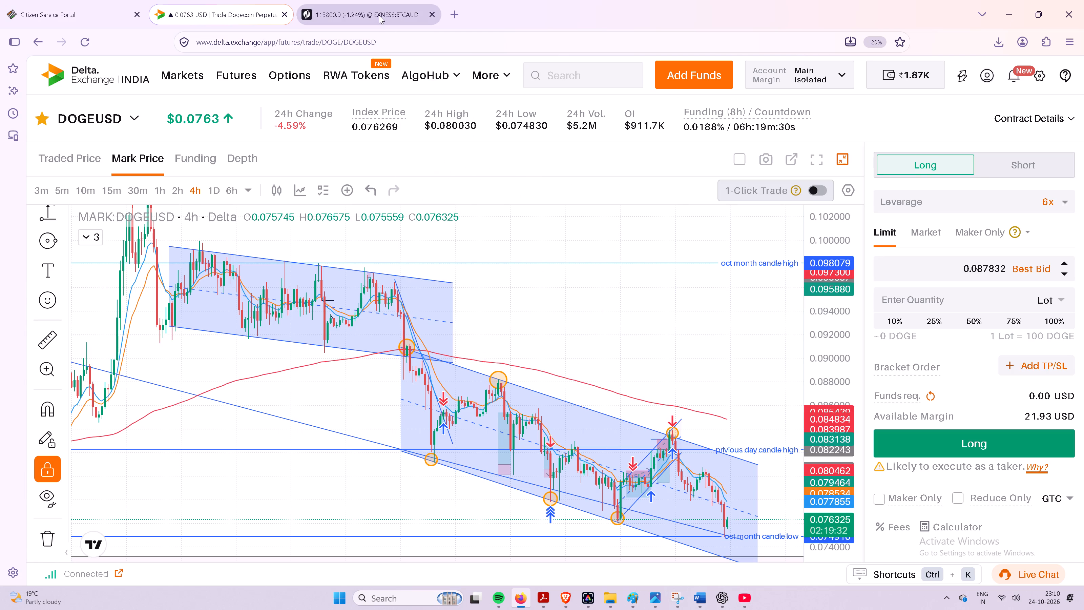
Return to the GoCharting symbol search, refine it to SOLUSD and load the Bybit SOL / USD perpetual futures chart.
click(379, 15)
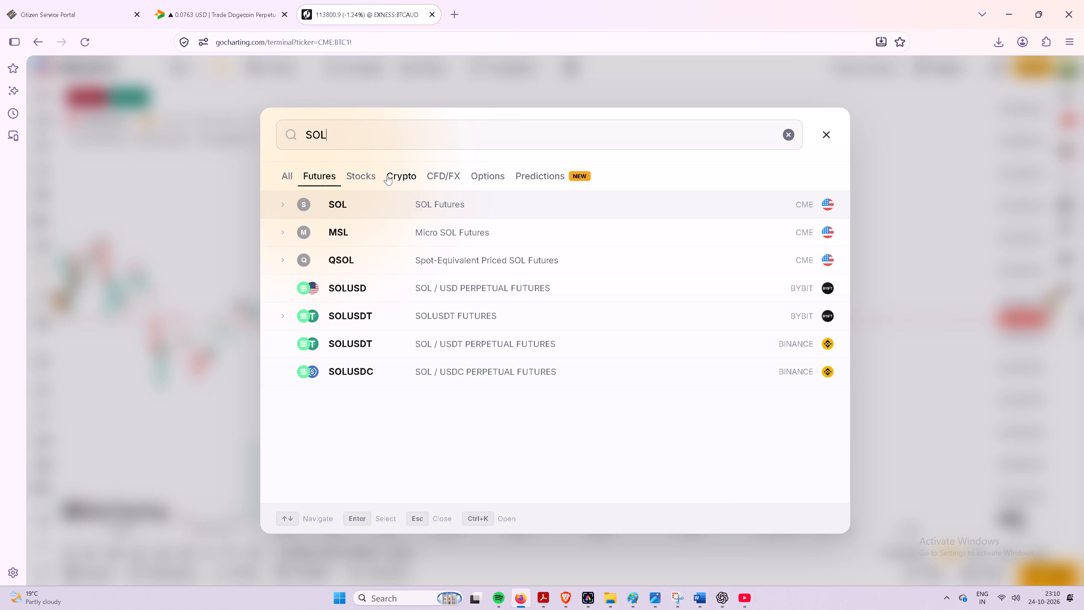
key(u)
text(SD)
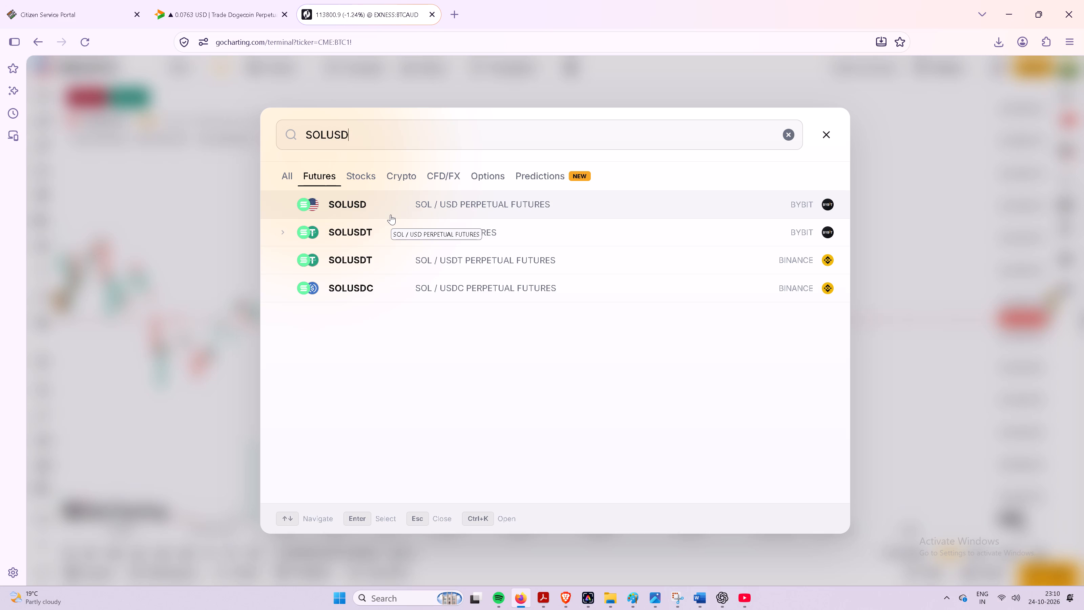
click(393, 208)
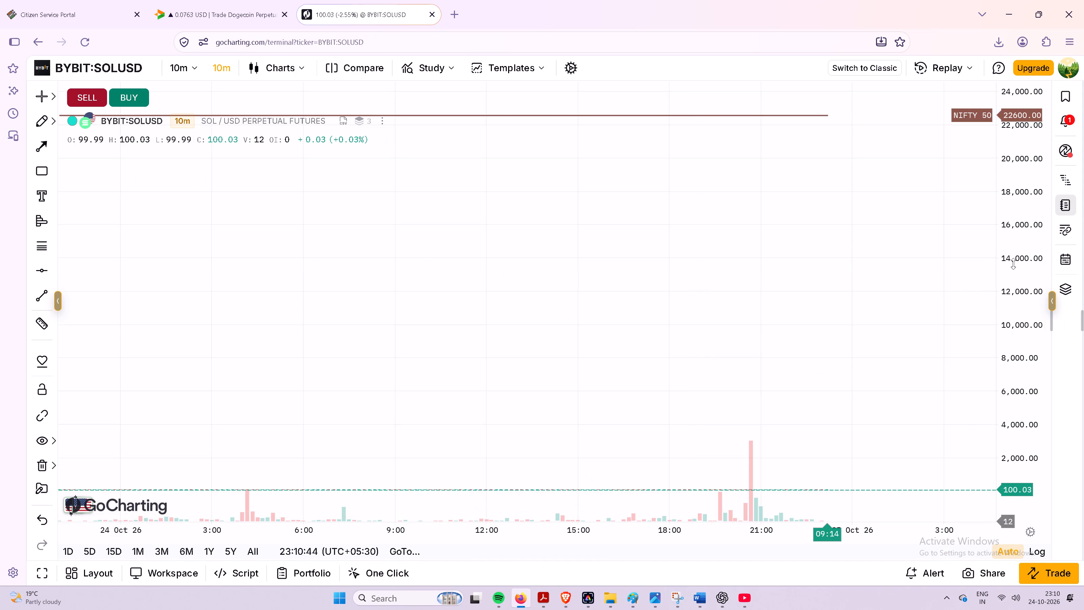
Examine the Bybit SOLUSD chart at different price scales and time ranges, from 22 October onward, looking for the candles.
drag(1013, 264, 1027, 376)
scroll(853, 314, down, 5)
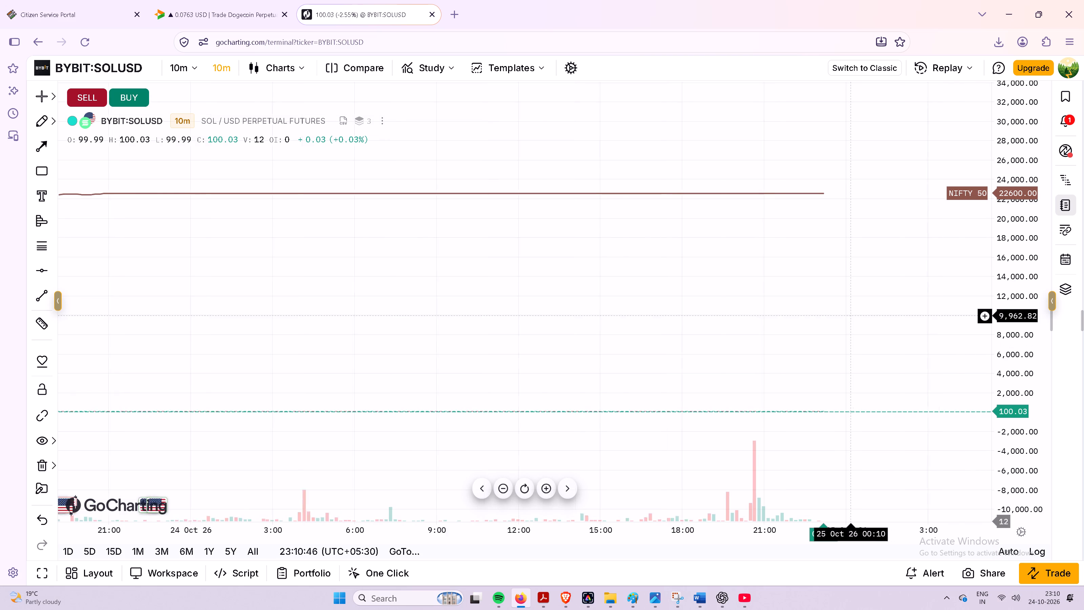
scroll(830, 326, down, 1)
scroll(786, 344, down, 6)
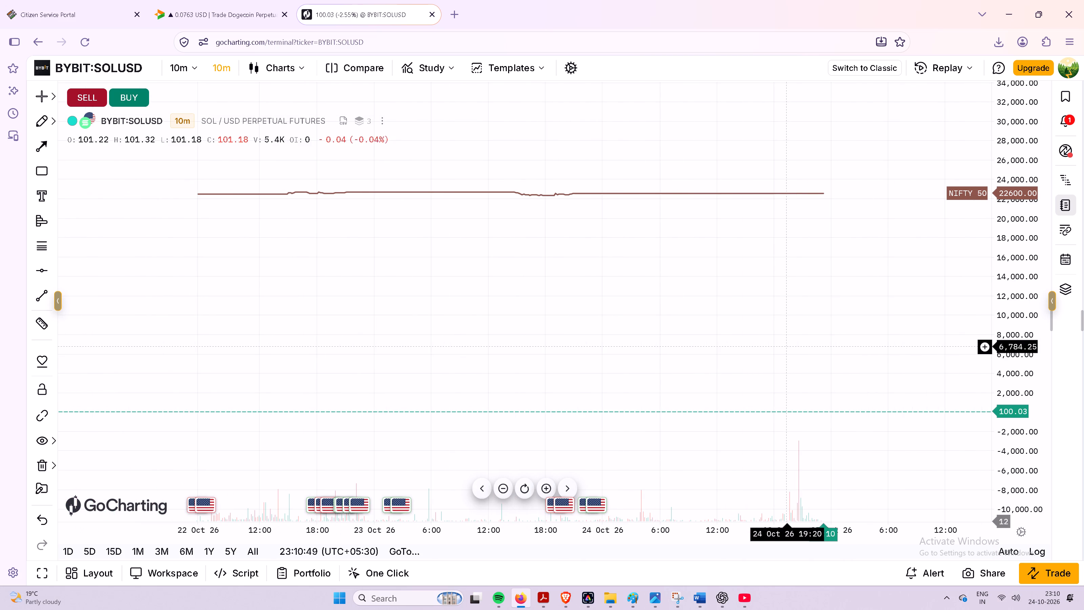
drag(1012, 445, 1024, 282)
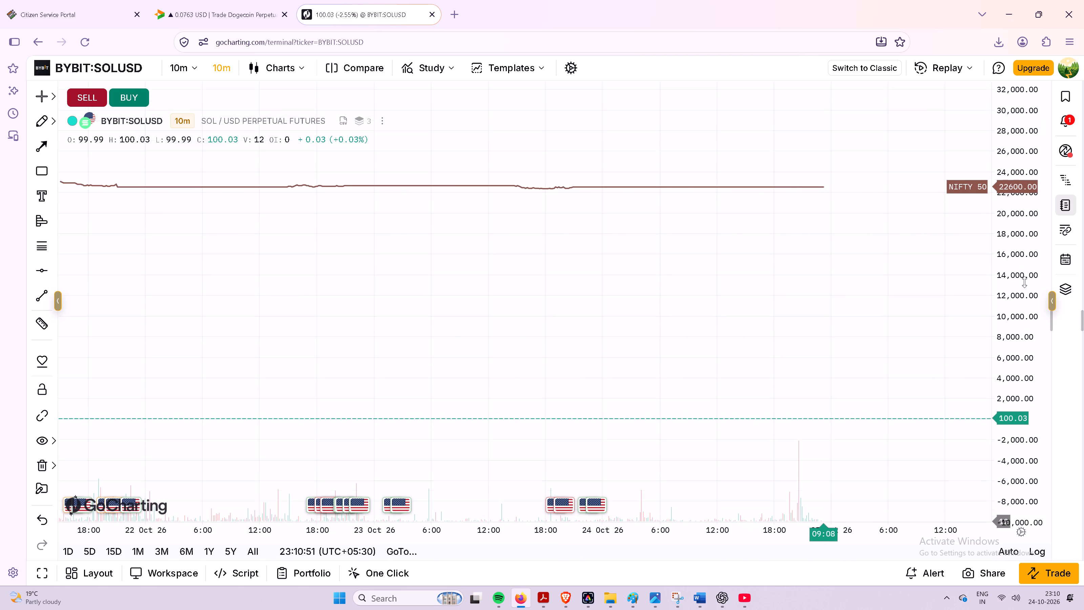
drag(1024, 282, 1017, 155)
scroll(966, 380, up, 5)
drag(800, 398, 759, 173)
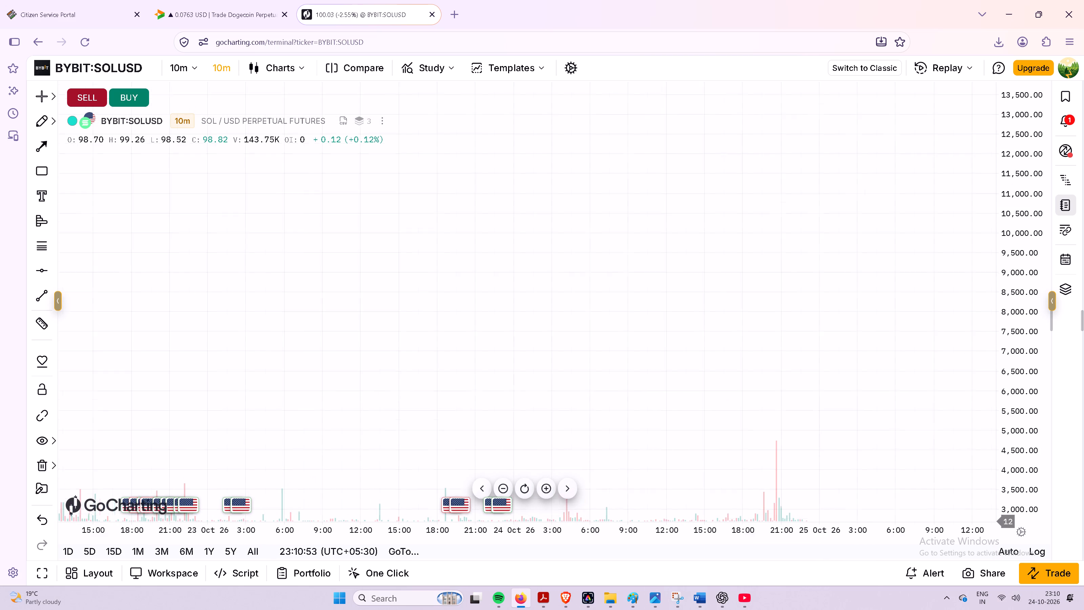
drag(759, 173, 754, 122)
drag(878, 419, 850, 163)
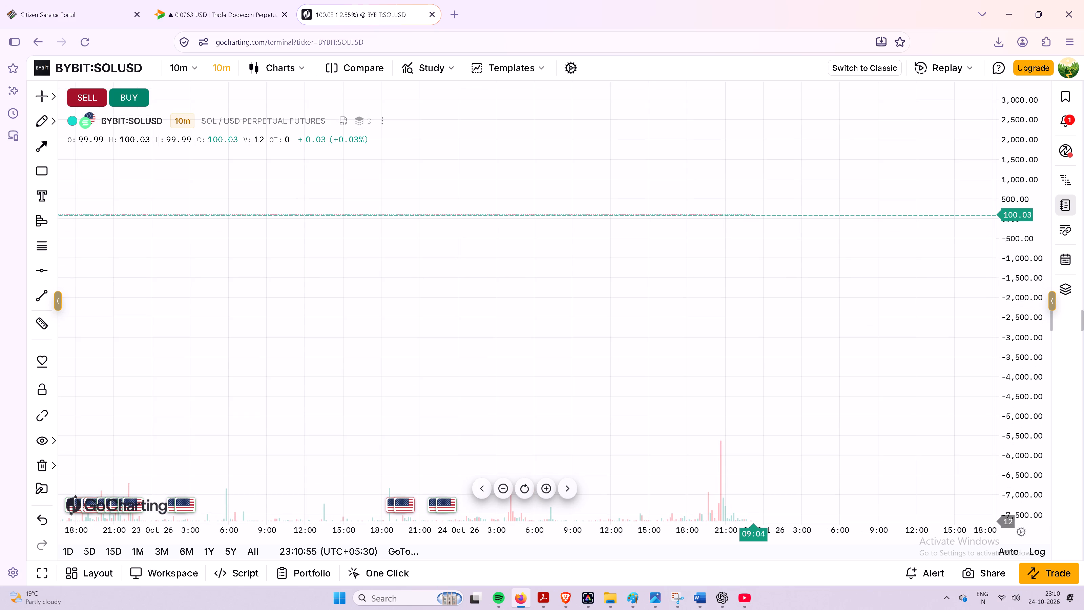
drag(850, 163, 829, 376)
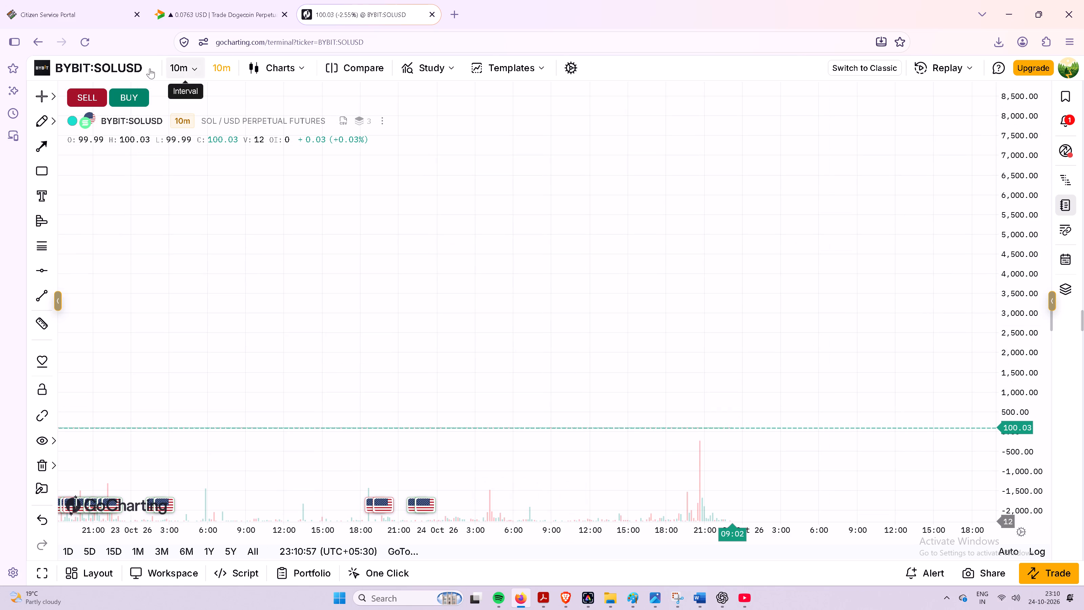
Search the futures symbols for BTCUSD and load the Bybit BTC / USD perpetual futures chart.
click(100, 63)
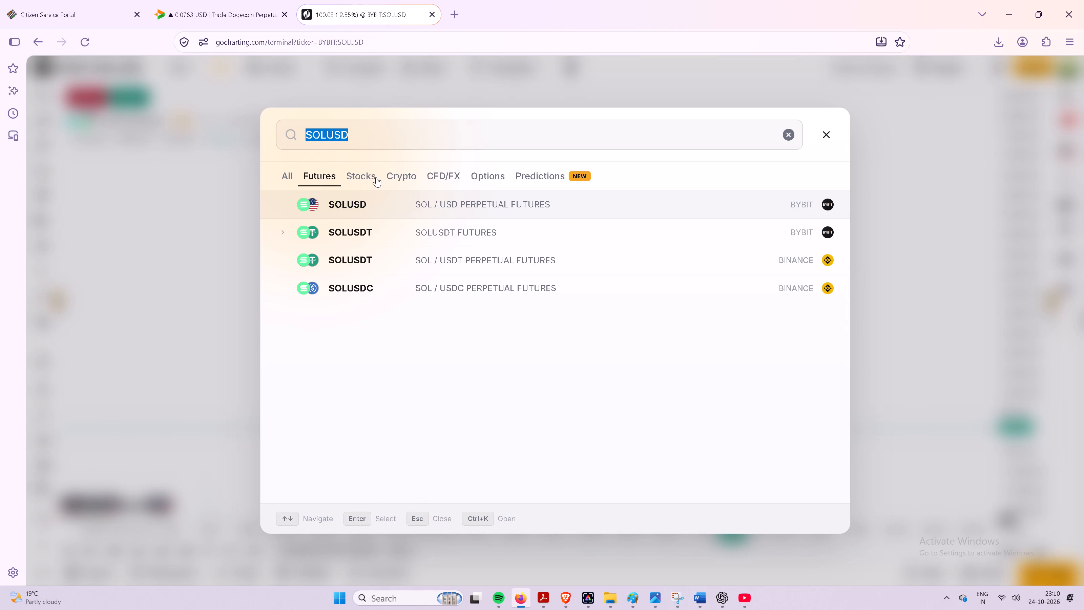
click(363, 133)
key(BackSpace)
key(BackSpace)
key(BackSpace)
key(BackSpace)
key(BackSpace)
key(BackSpace)
key(BackSpace)
key(BackSpace)
key(BackSpace)
key(BackSpace)
key(BackSpace)
key(BackSpace)
key(BackSpace)
key(BackSpace)
key(BackSpace)
key(BackSpace)
key(BackSpace)
key(BackSpace)
key(BackSpace)
key(BackSpace)
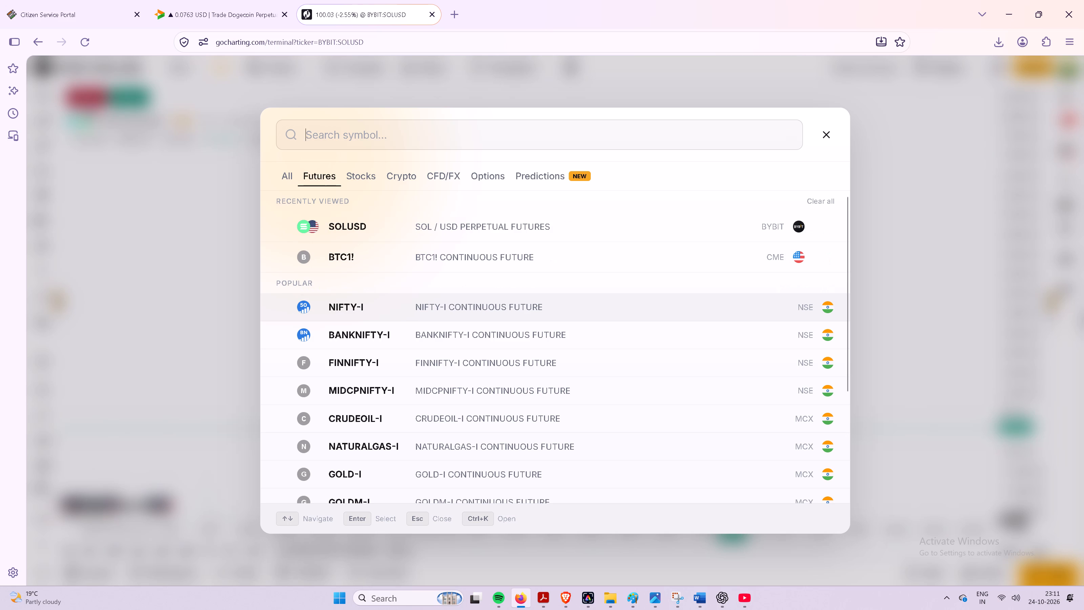
text(BTC)
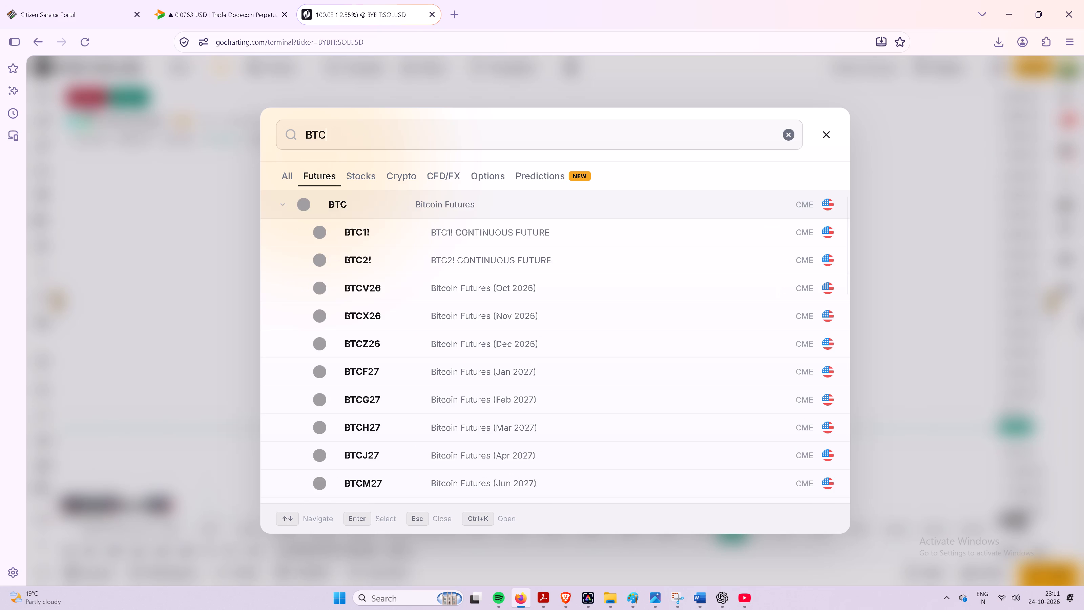
key(u)
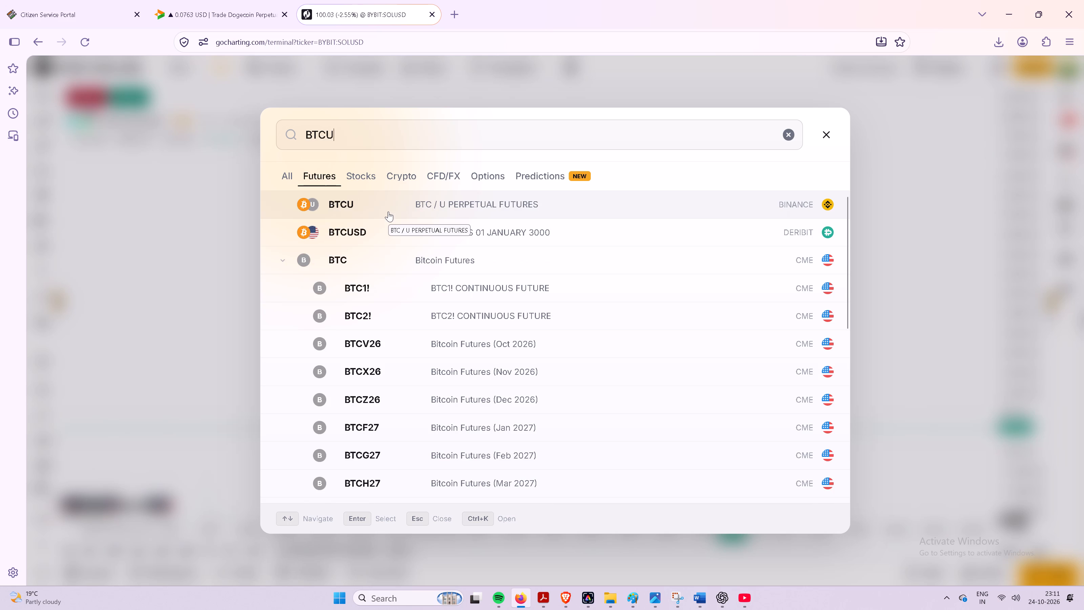
text(SD)
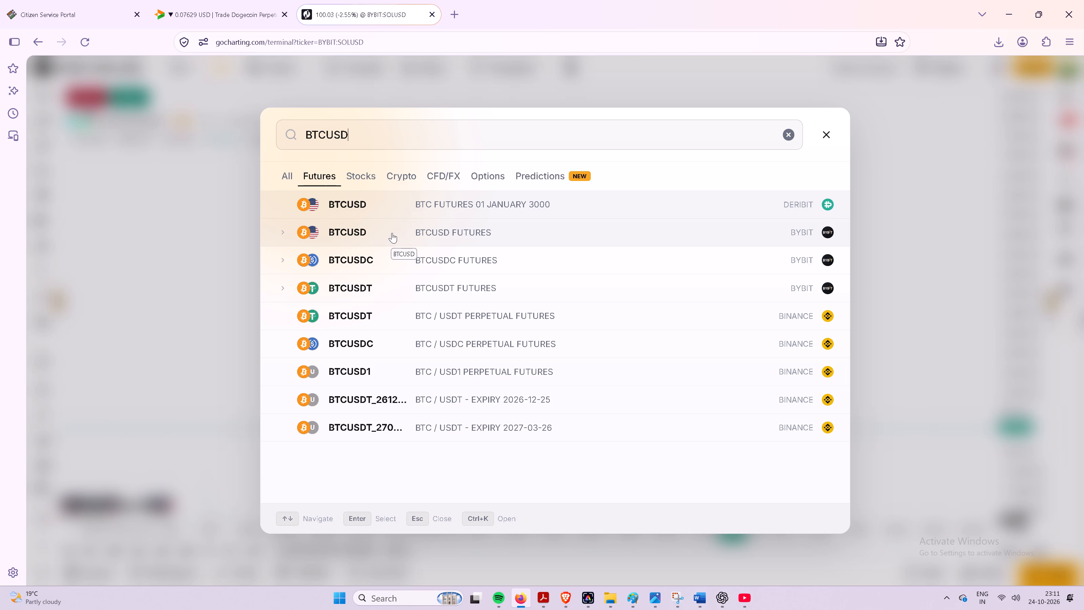
click(392, 233)
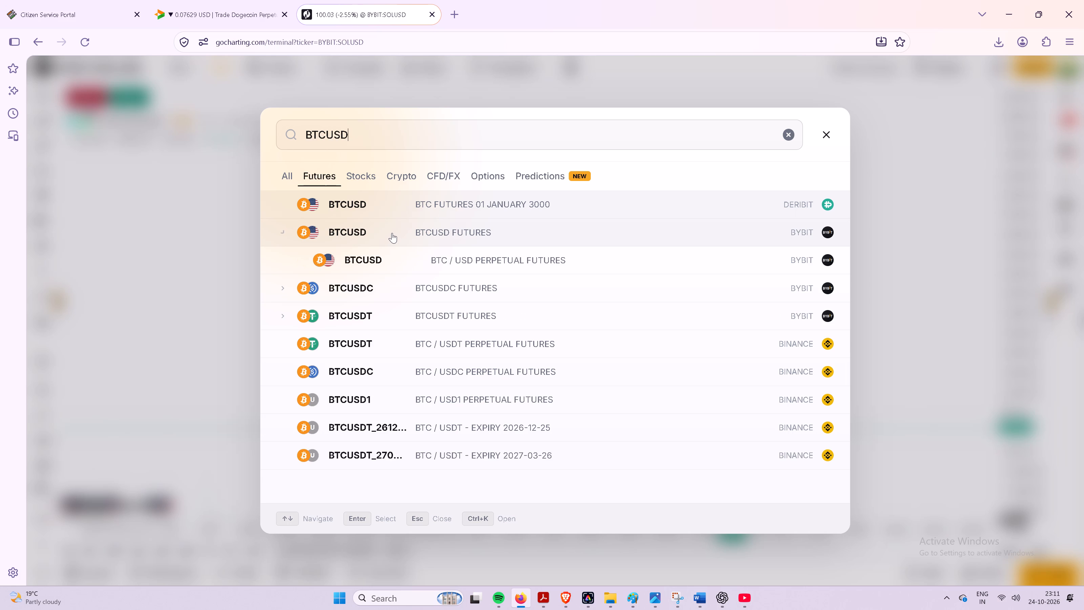
click(392, 233)
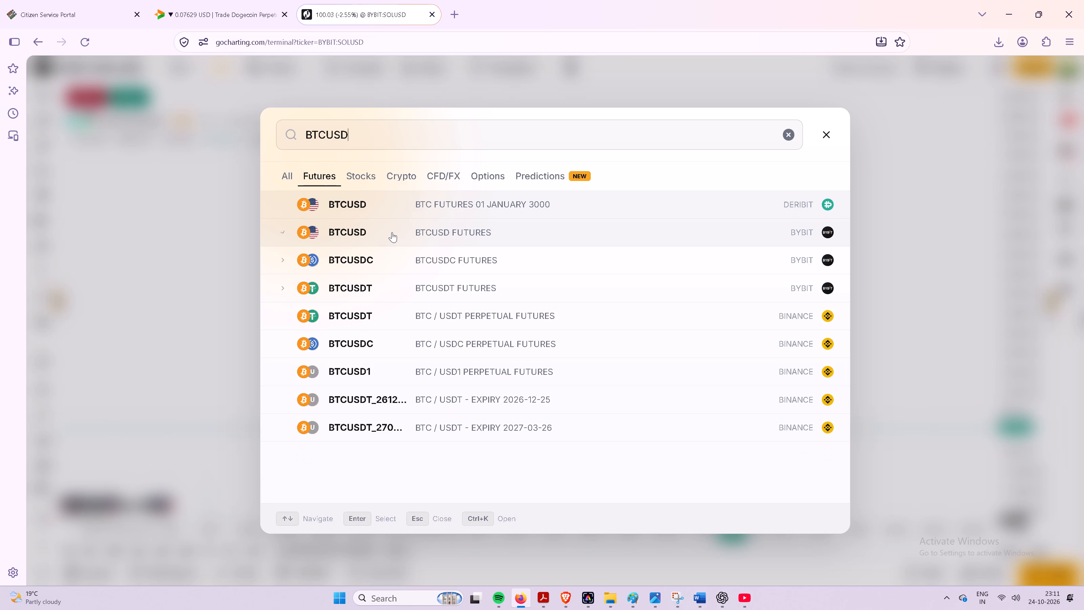
click(392, 232)
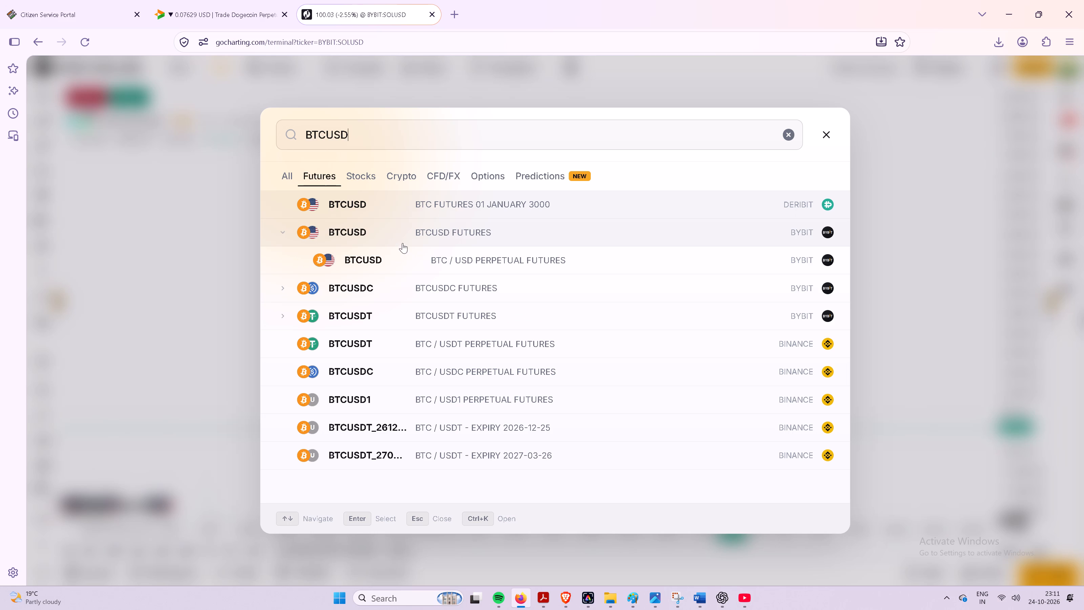
click(411, 258)
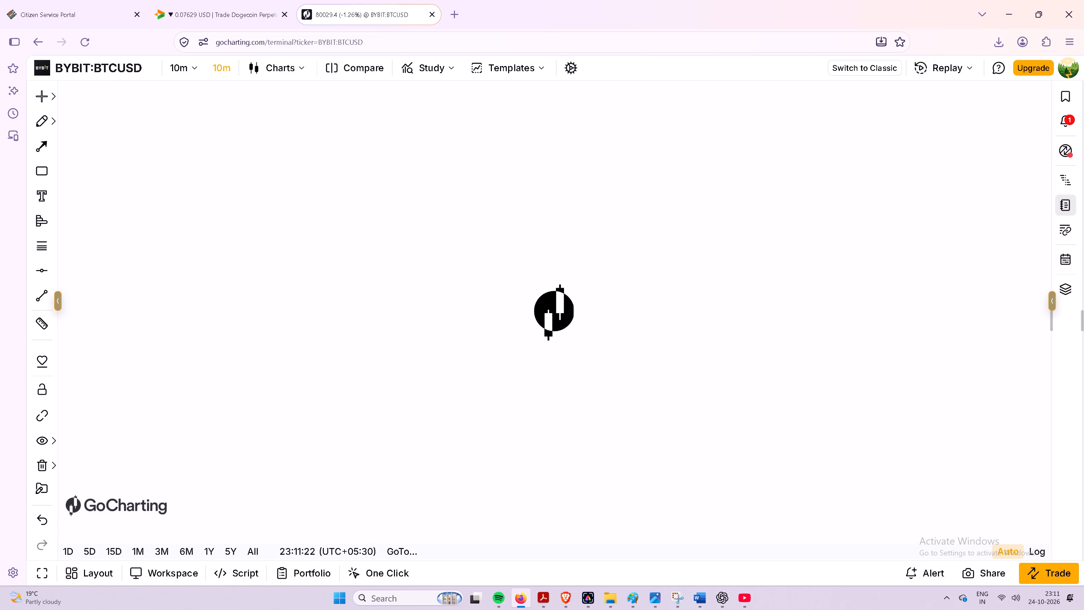
Stretch the BTCUSD price scale until the candles are readable and examine the 24 October price action up close.
drag(1046, 314, 1046, 338)
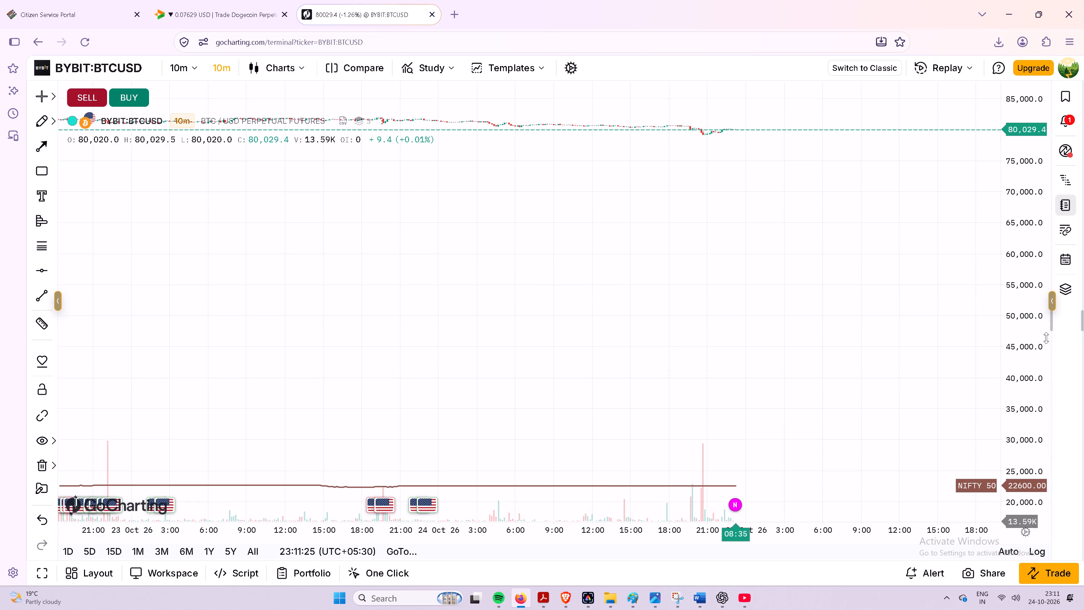
drag(1046, 338, 1029, 400)
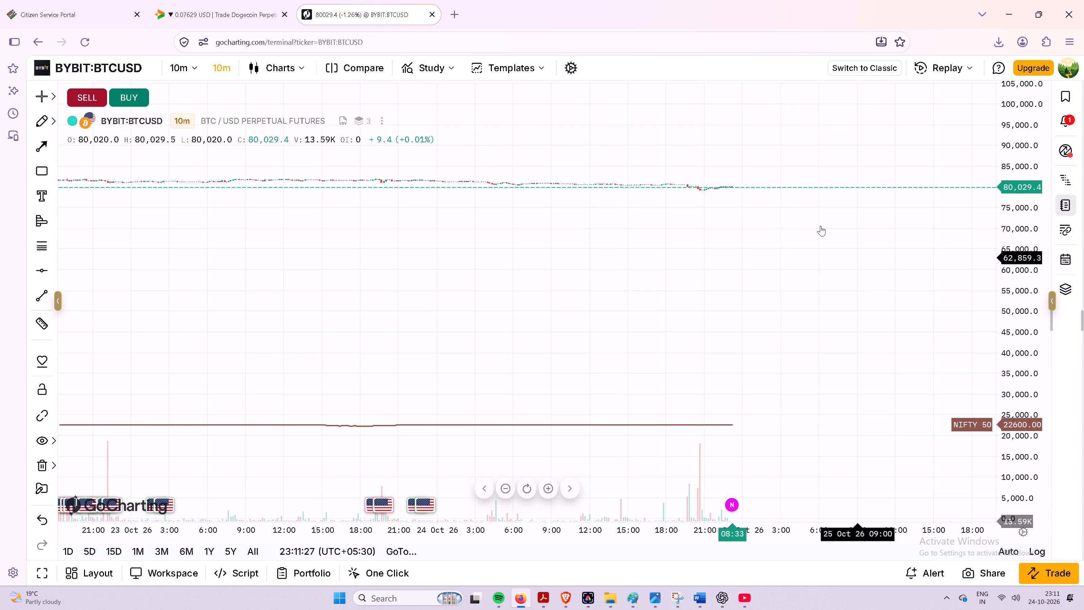
drag(820, 226, 874, 424)
drag(1005, 424, 1024, 151)
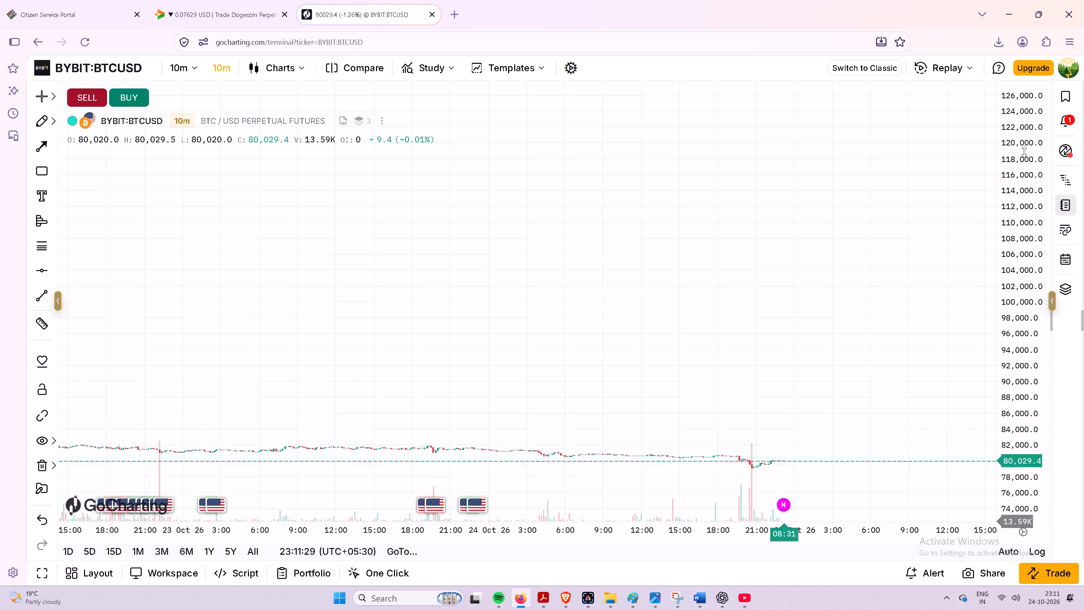
drag(1024, 151, 1021, 126)
drag(1035, 441, 1008, 228)
scroll(672, 424, up, 5)
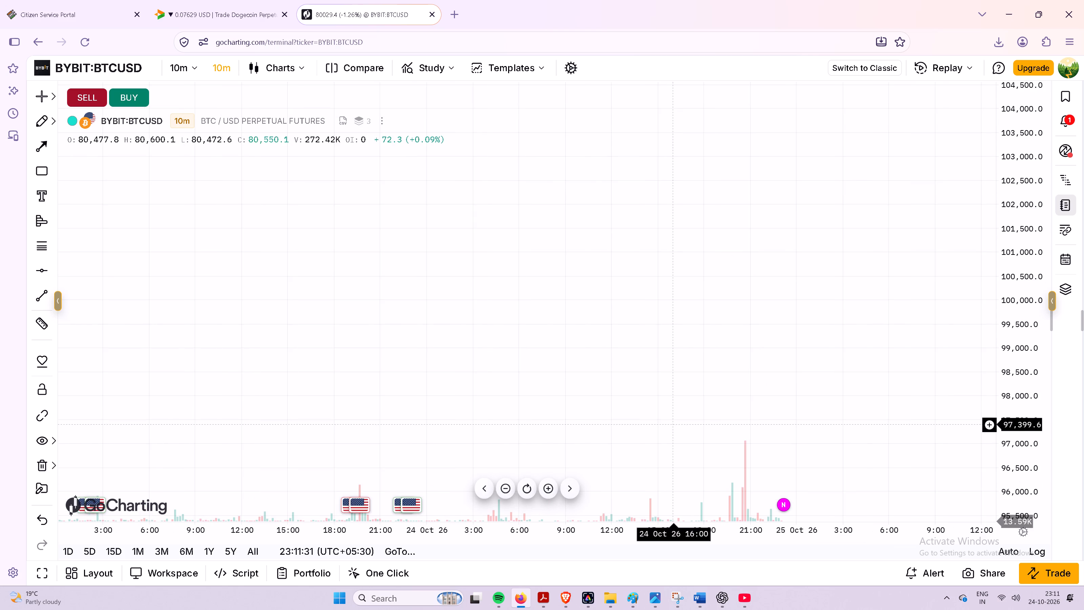
drag(675, 416, 737, 207)
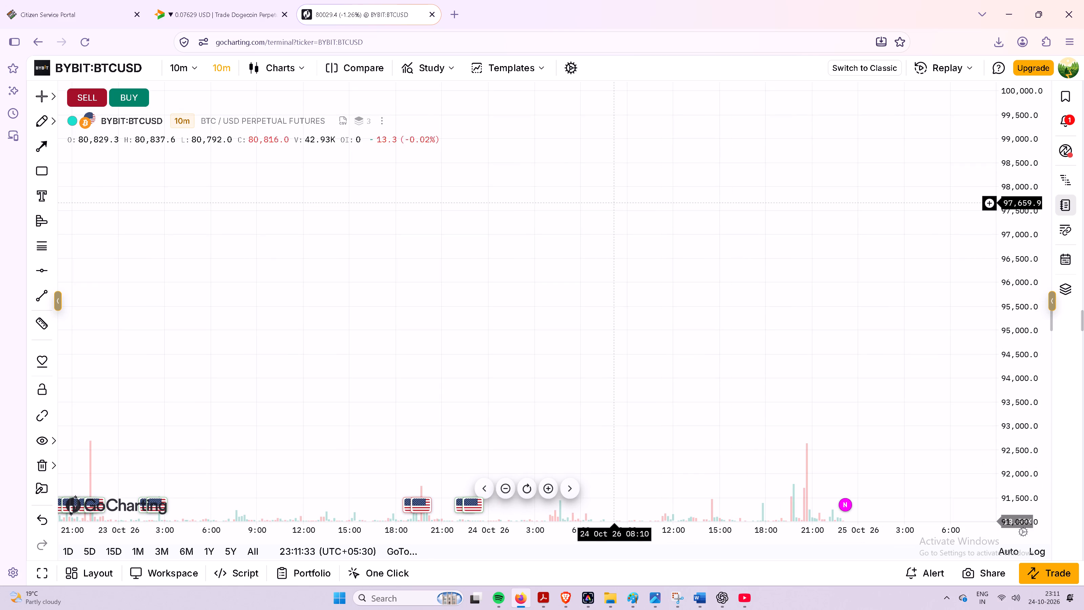
drag(785, 381, 770, 180)
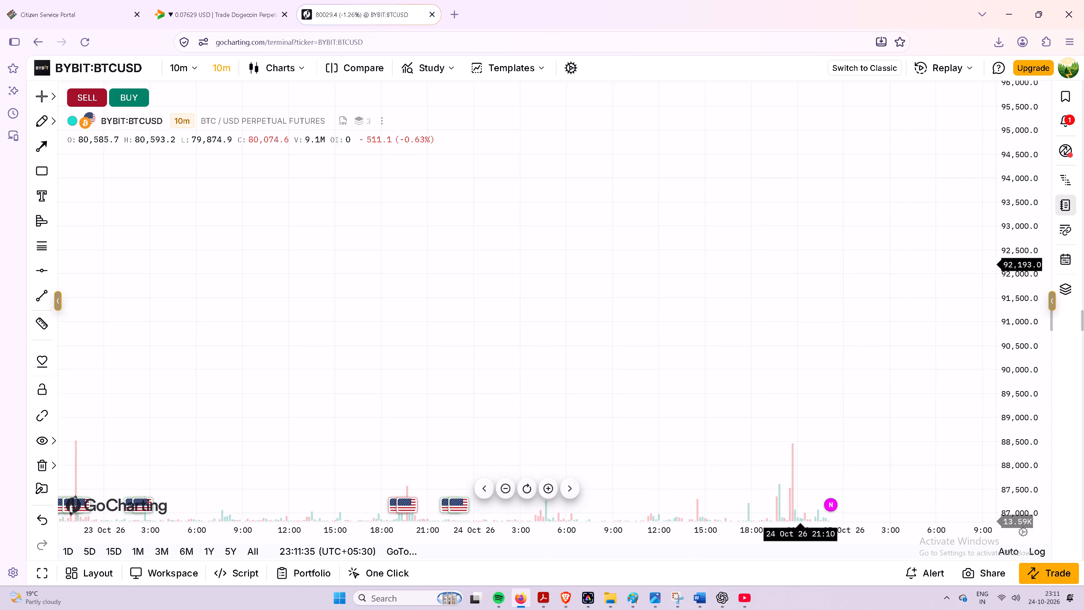
drag(912, 438, 856, 153)
drag(1028, 368, 1019, 331)
drag(870, 372, 864, 343)
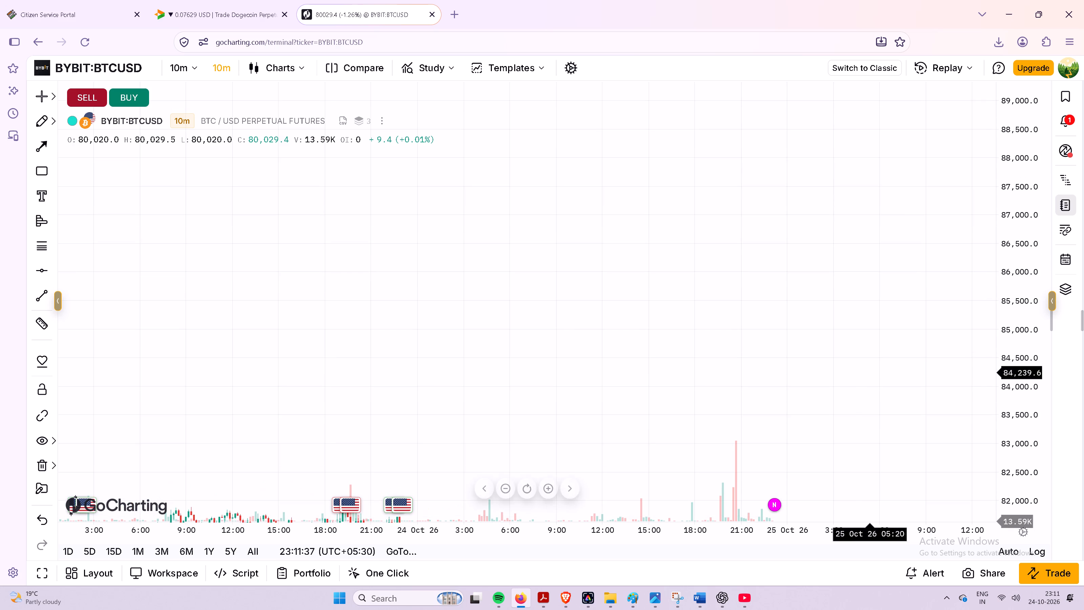
drag(864, 343, 840, 91)
drag(1016, 444, 987, 222)
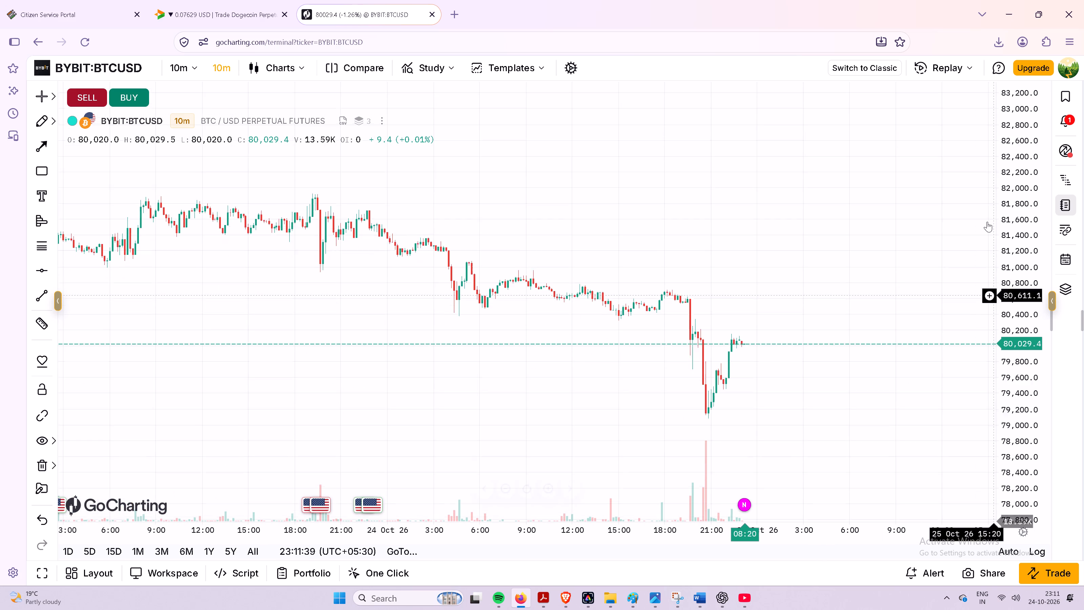
drag(987, 222, 986, 211)
scroll(575, 229, up, 4)
drag(530, 343, 831, 403)
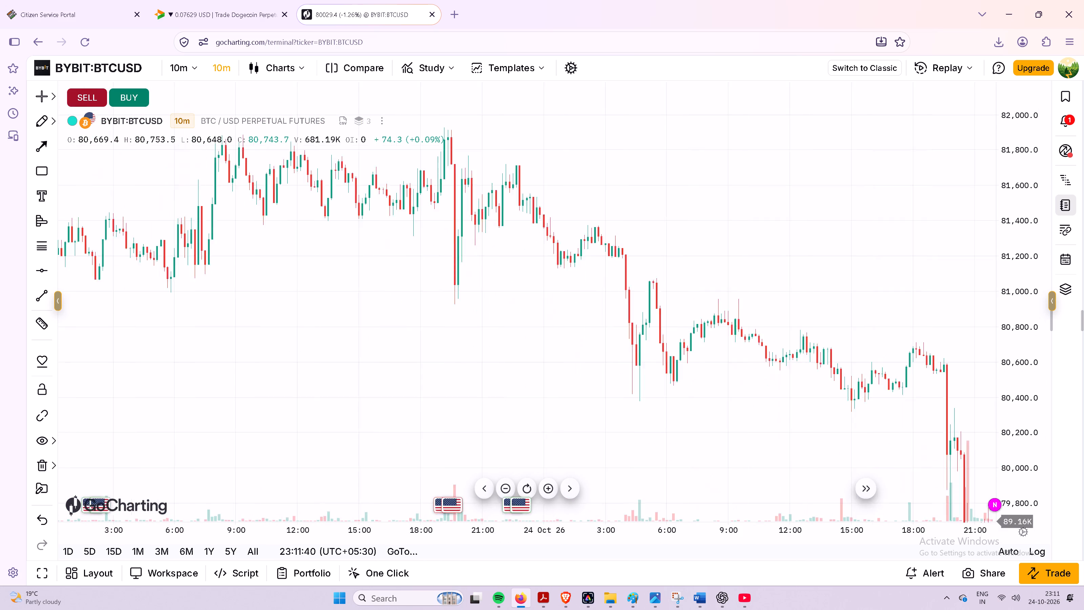
scroll(596, 378, up, 6)
scroll(700, 387, up, 1)
drag(739, 392, 556, 404)
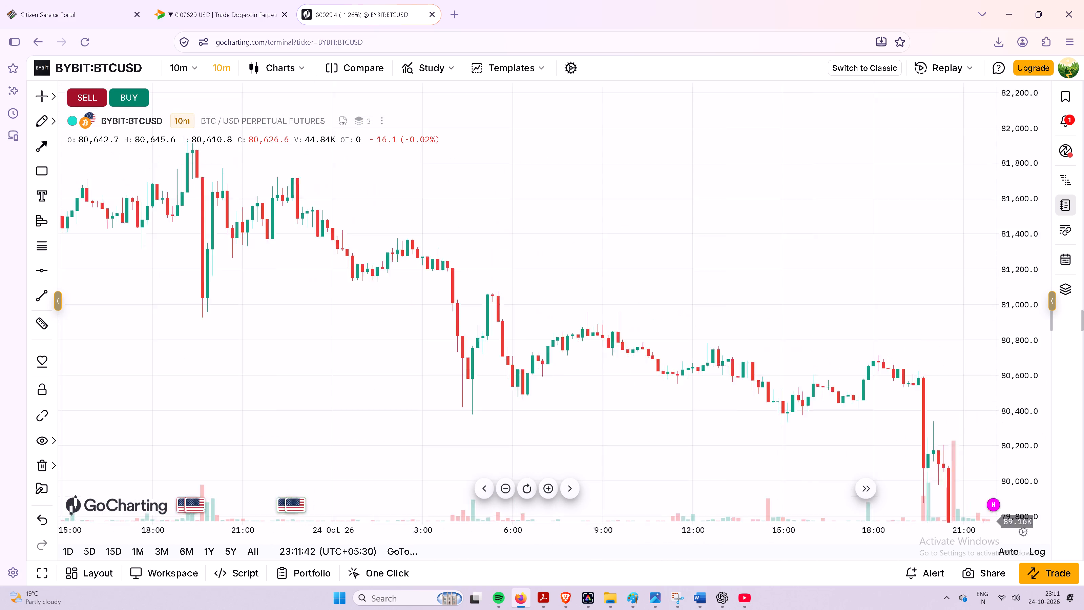
drag(556, 404, 504, 395)
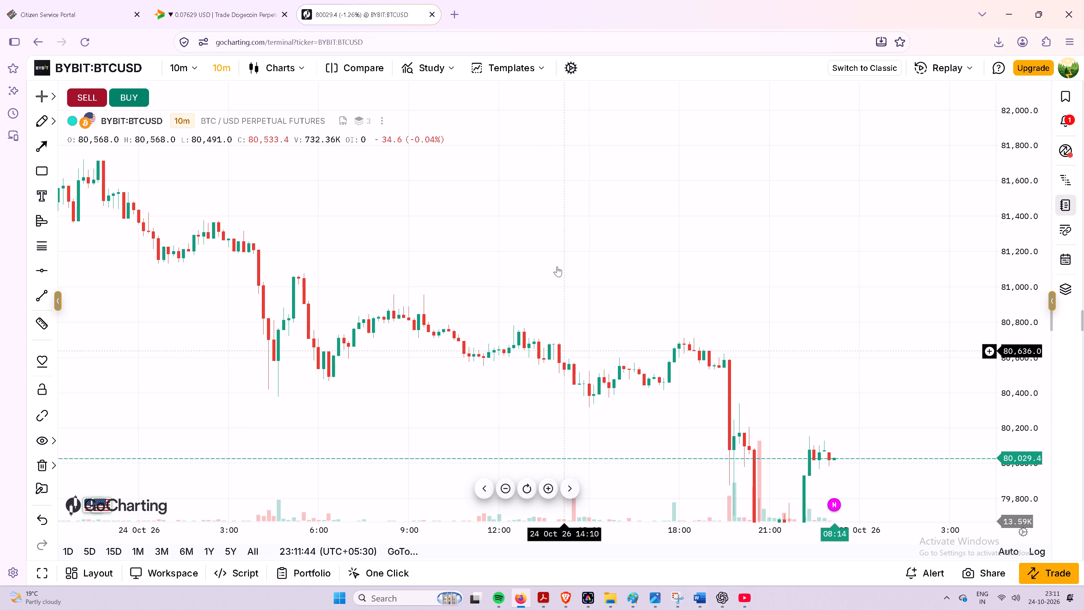
Open the chart settings and move the dialog aside so the candles are uncovered.
click(573, 67)
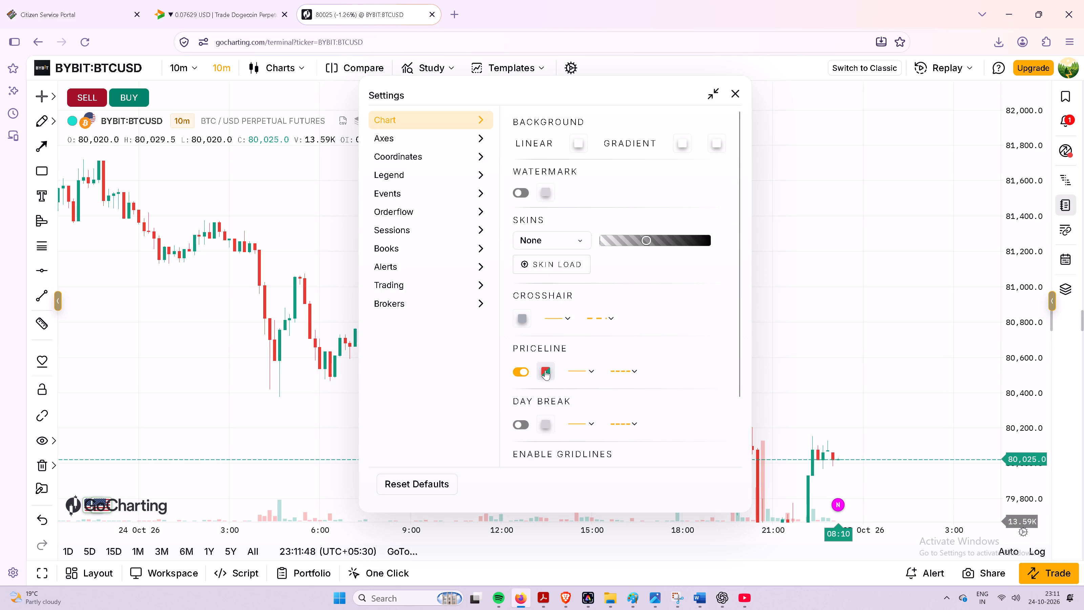
scroll(543, 369, down, 1)
drag(586, 93, 589, 93)
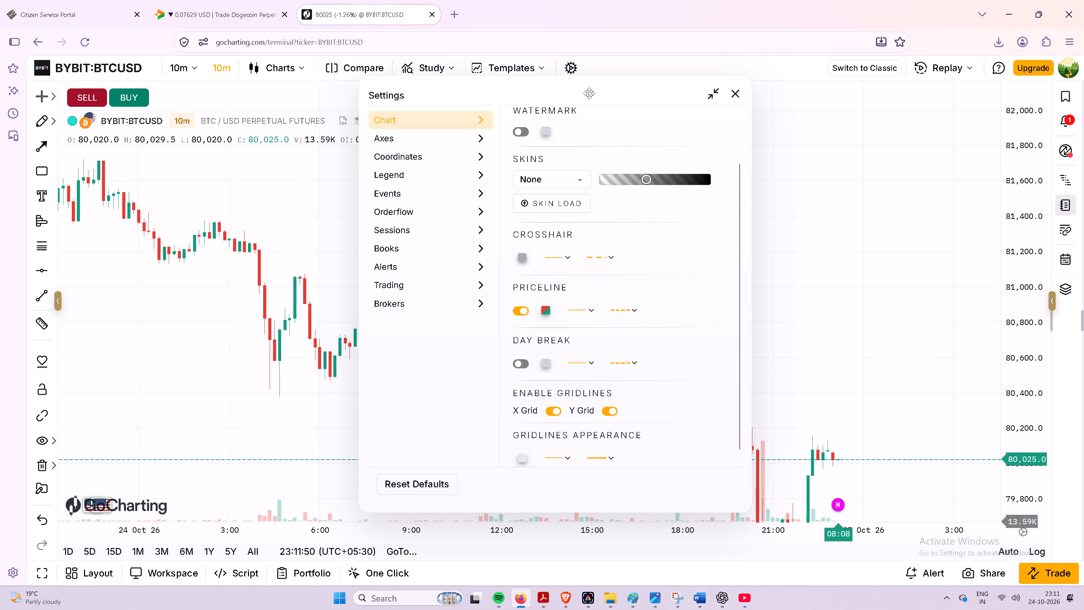
drag(589, 93, 872, 91)
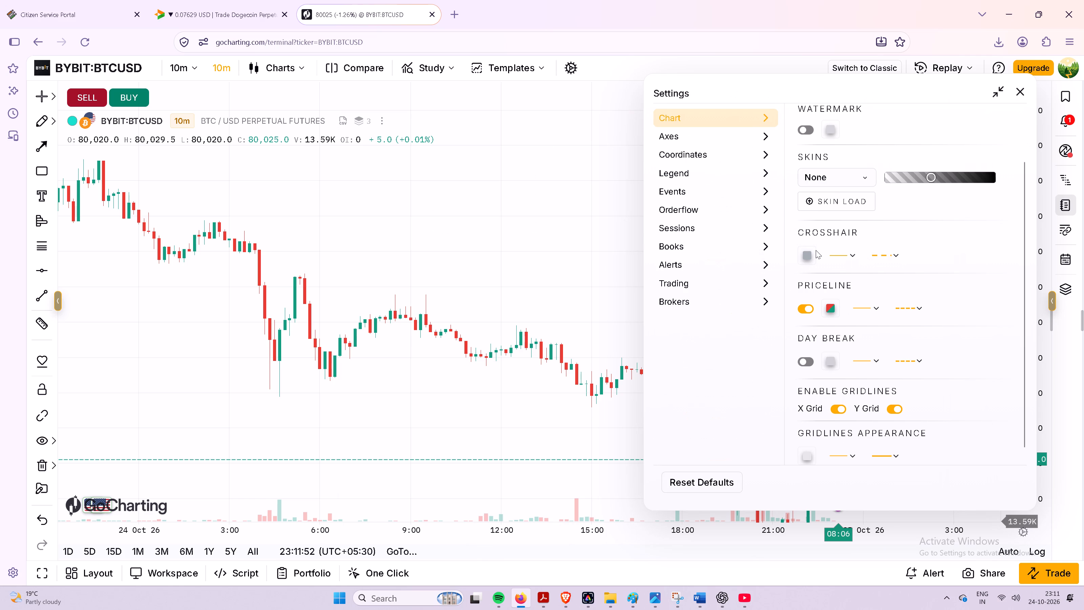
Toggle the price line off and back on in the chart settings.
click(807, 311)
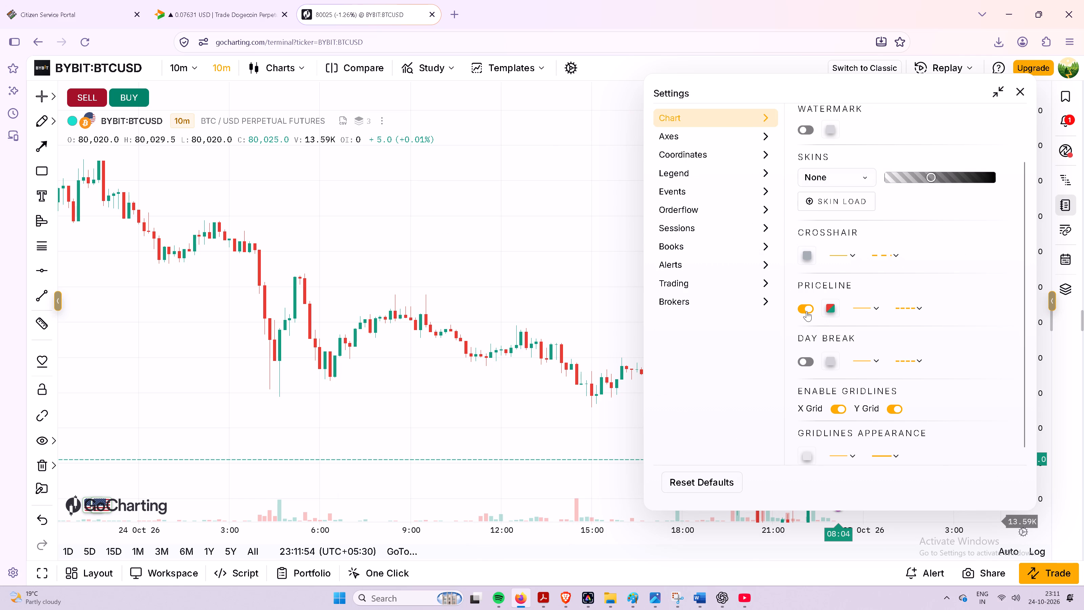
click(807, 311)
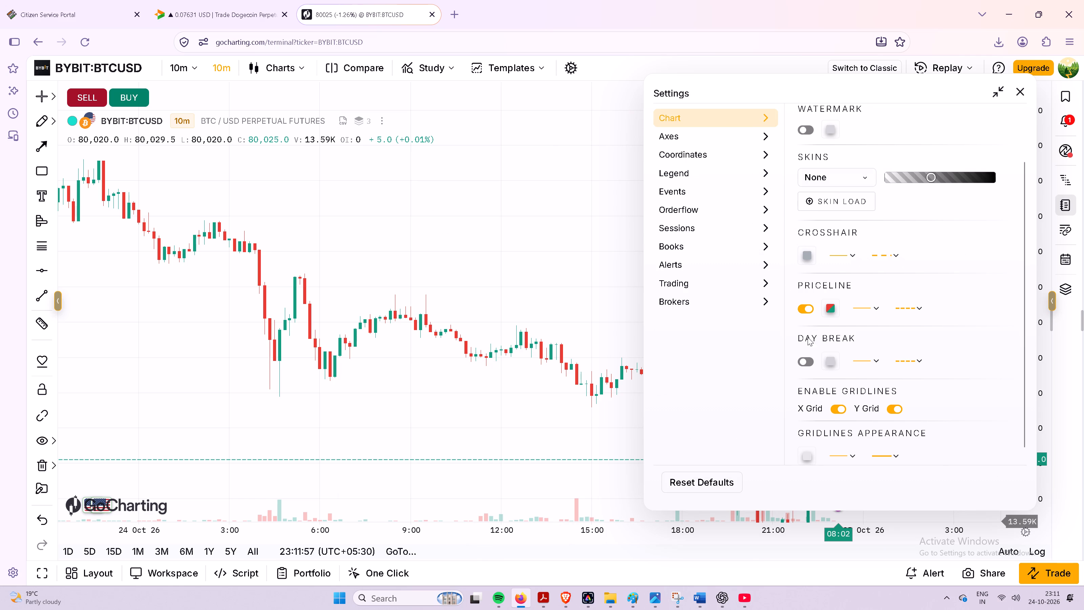
Enable day break lines on the BTCUSD chart, switching them off and on to compare.
click(806, 364)
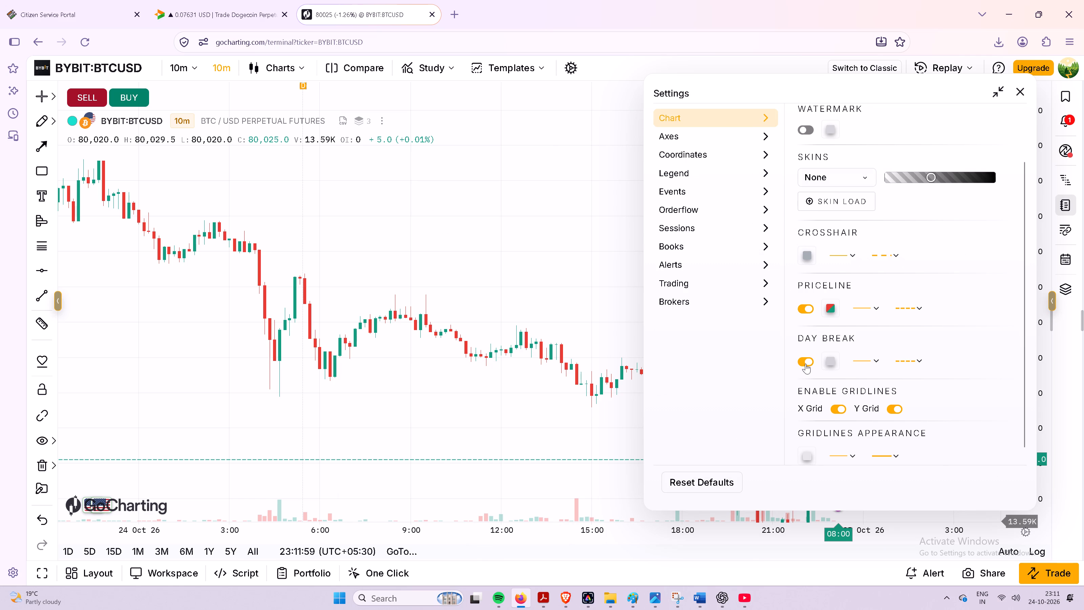
click(806, 364)
click(806, 364)
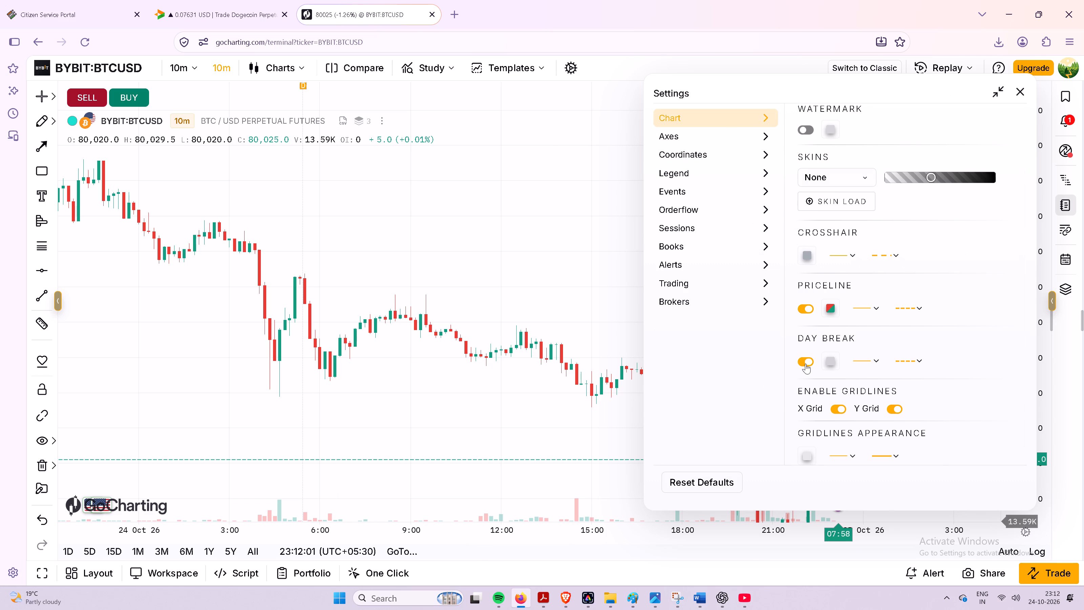
click(806, 364)
click(806, 364)
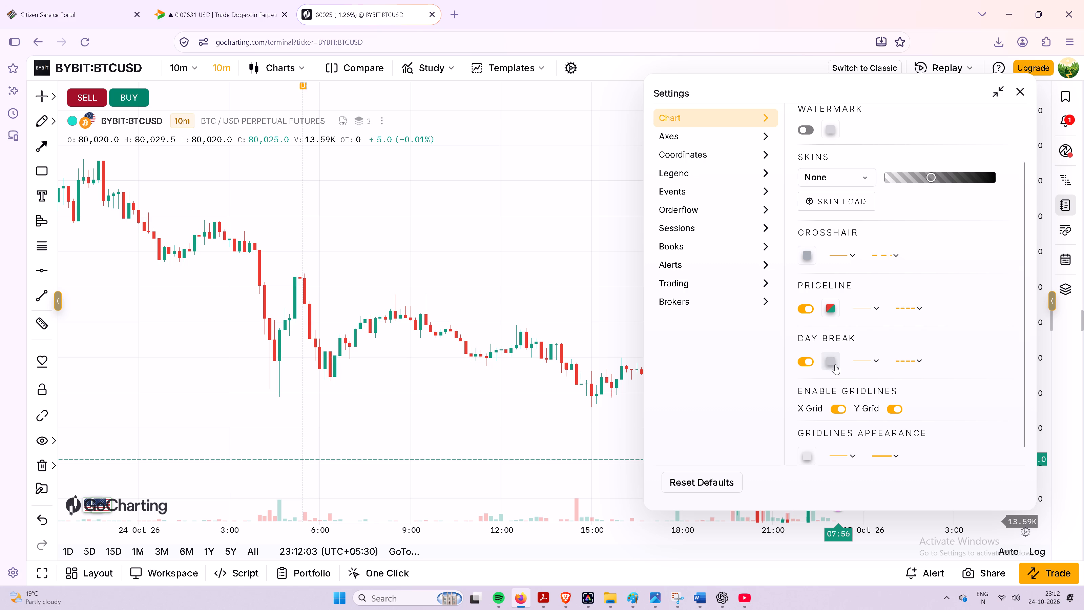
Move the settings dialog off the price axis, then compress and stretch the BTCUSD price scale to examine the 24 October candles.
drag(893, 84, 613, 123)
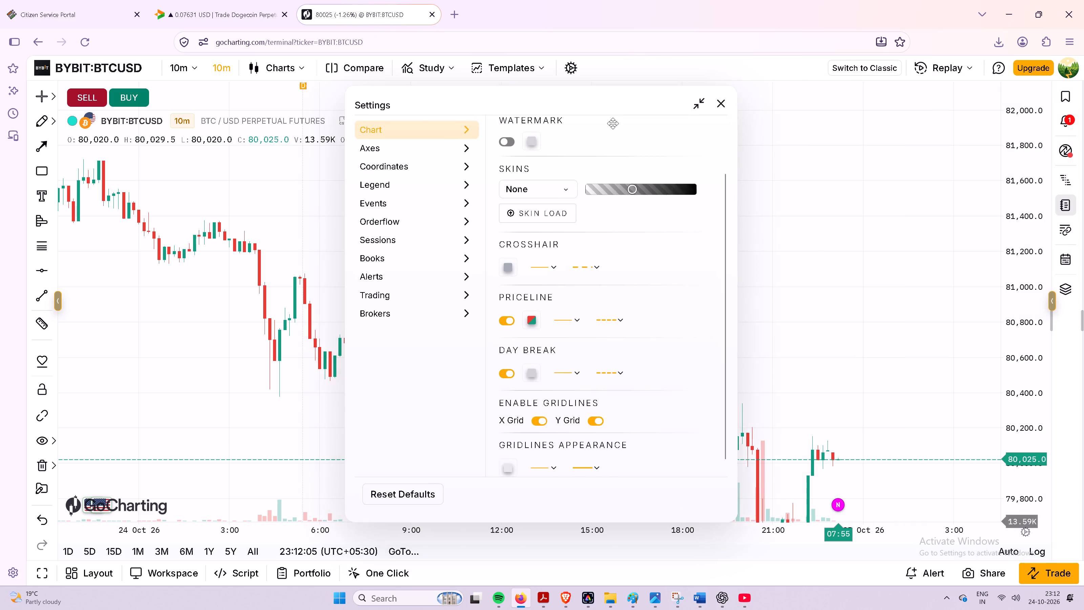
drag(613, 123, 631, 158)
scroll(1036, 218, down, 7)
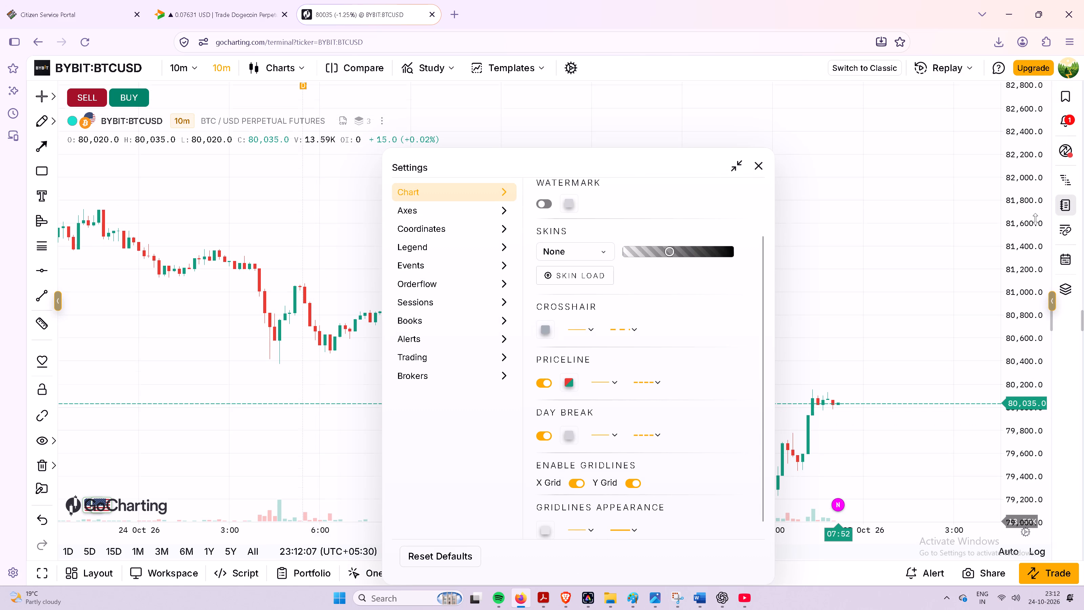
scroll(1035, 219, down, 8)
scroll(1035, 219, up, 11)
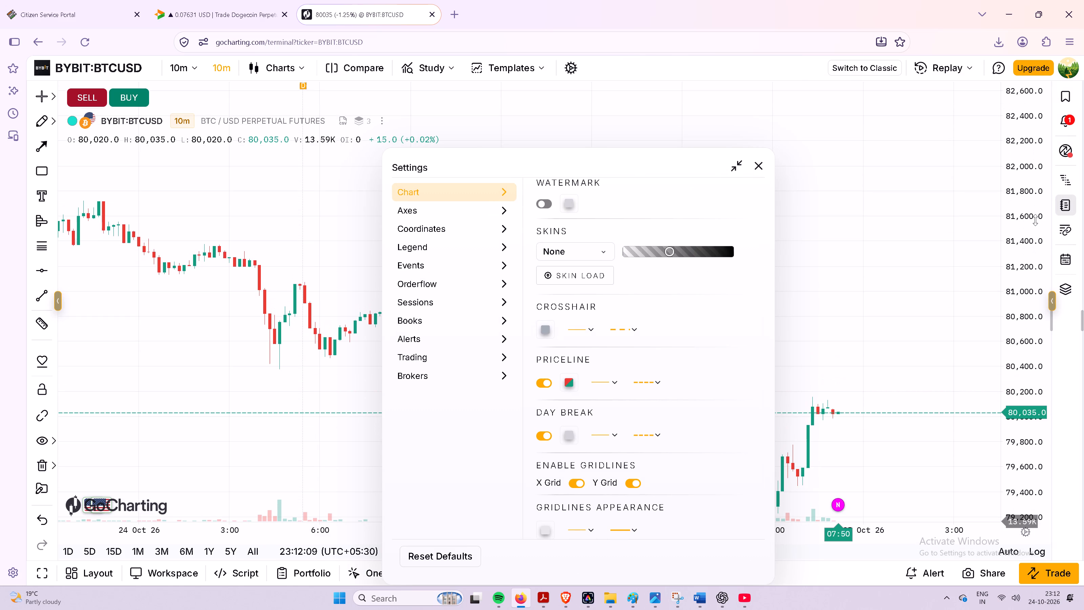
scroll(1035, 220, up, 1)
scroll(1035, 221, down, 17)
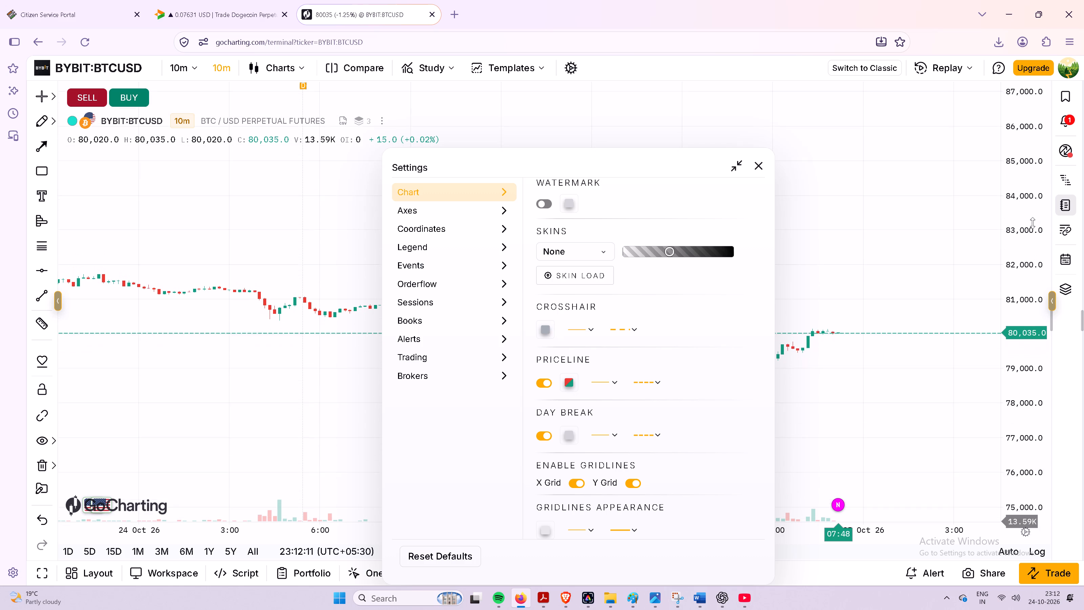
scroll(1033, 223, down, 11)
scroll(1034, 225, up, 14)
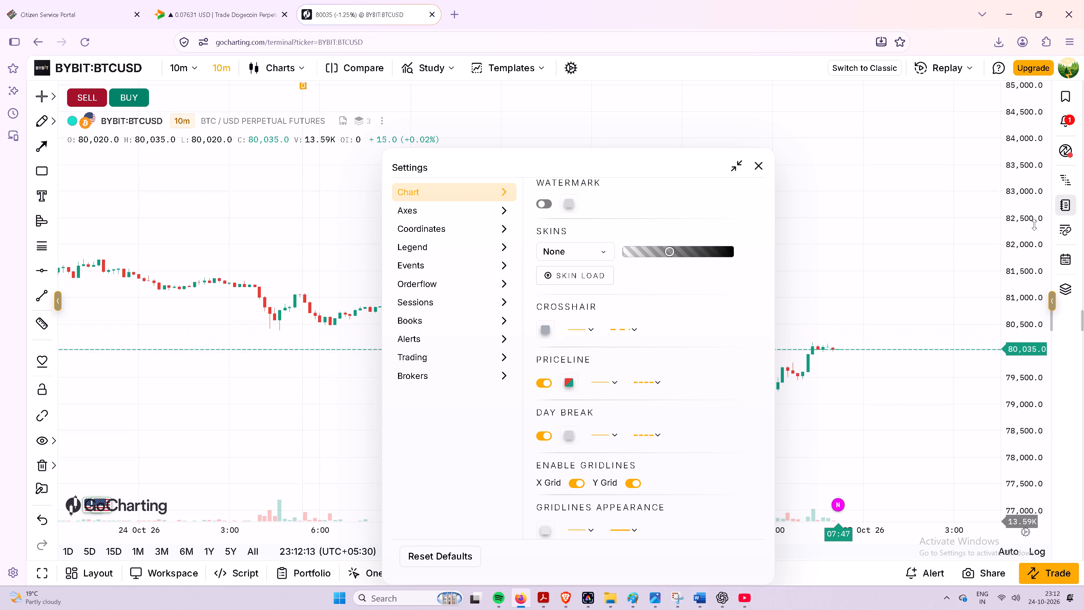
scroll(1034, 225, up, 18)
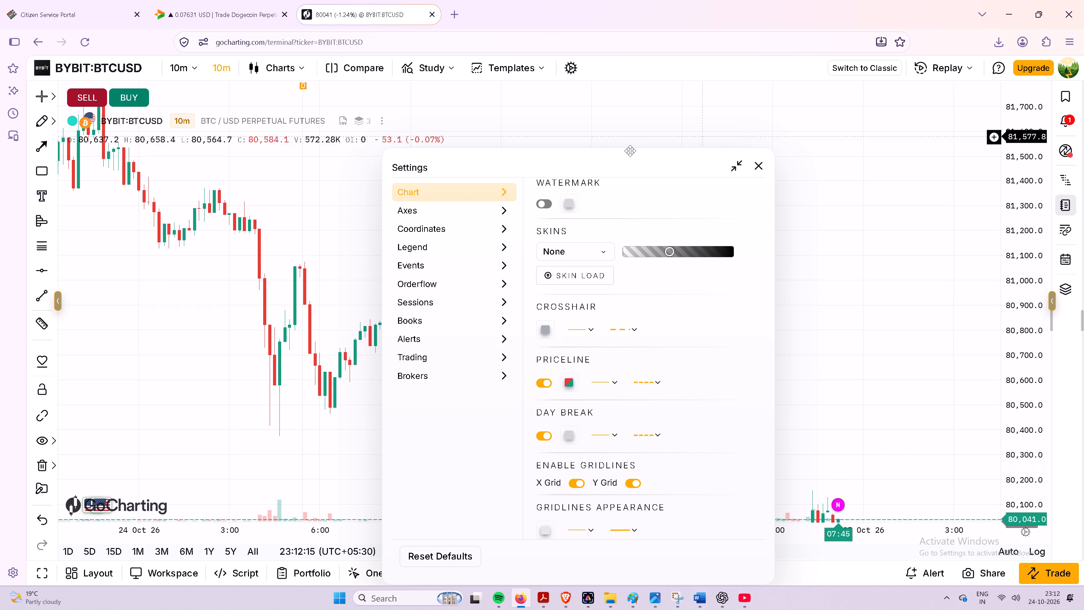
drag(624, 162, 778, 133)
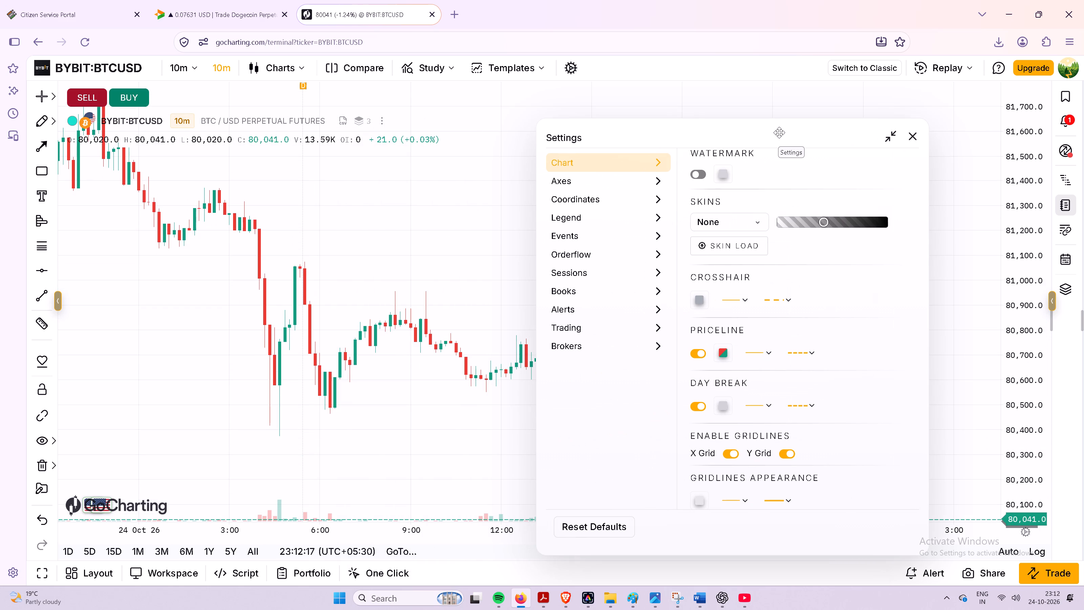
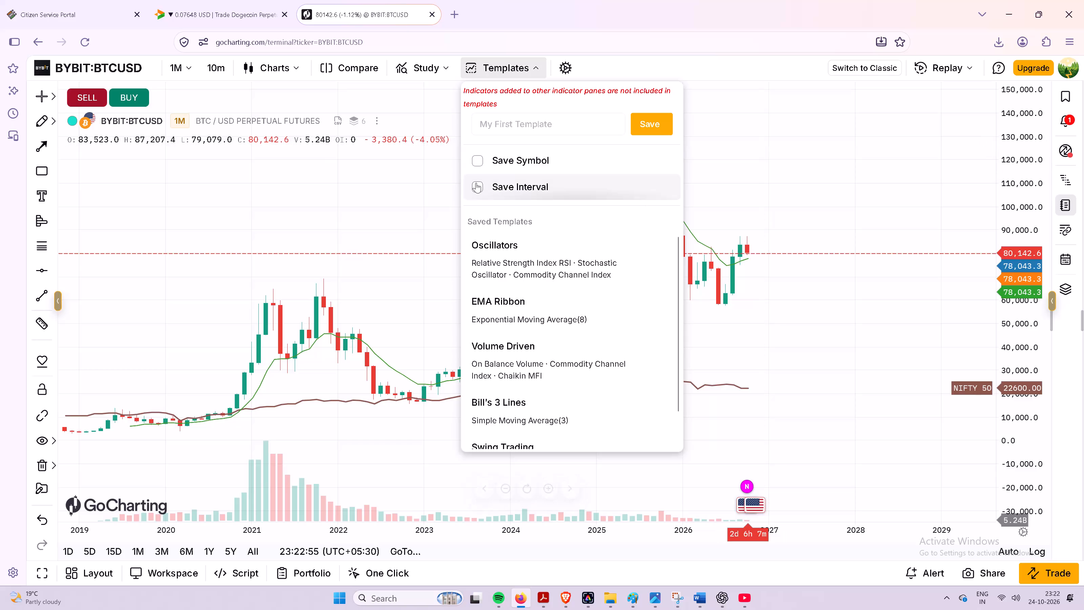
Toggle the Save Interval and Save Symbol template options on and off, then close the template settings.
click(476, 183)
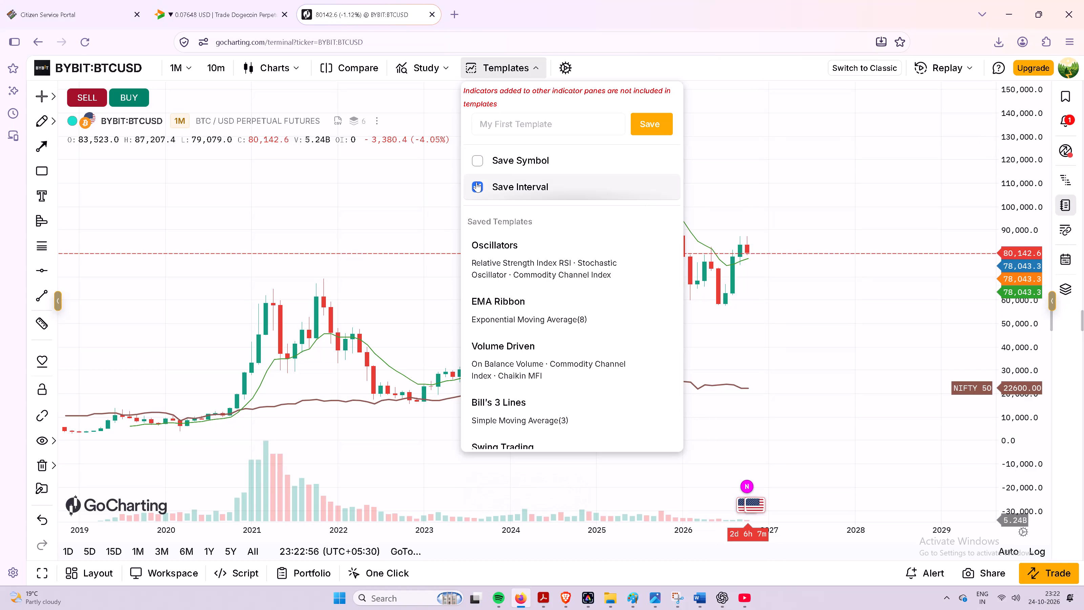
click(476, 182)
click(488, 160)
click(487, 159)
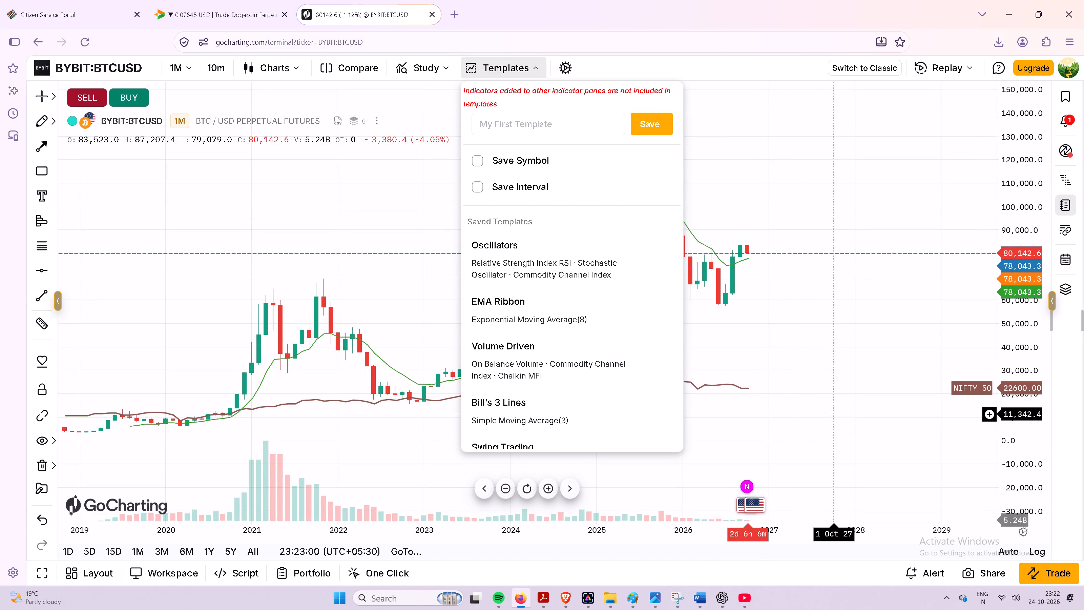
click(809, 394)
Expand the BTCUSD indicator list and remove the NIFTY 50 comparison from the monthly chart.
drag(773, 338, 754, 366)
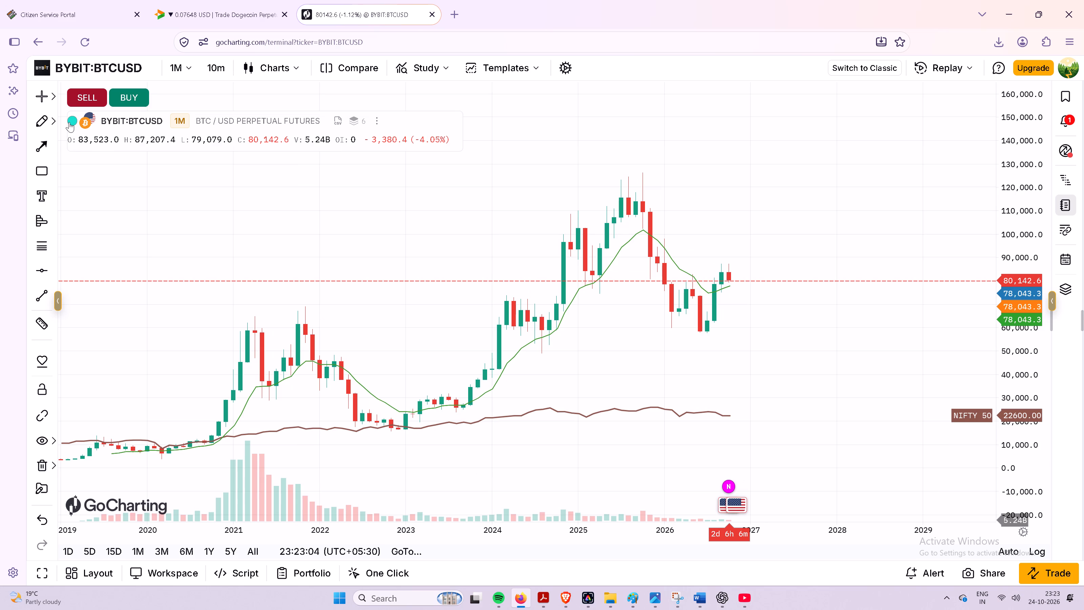
click(207, 120)
click(357, 122)
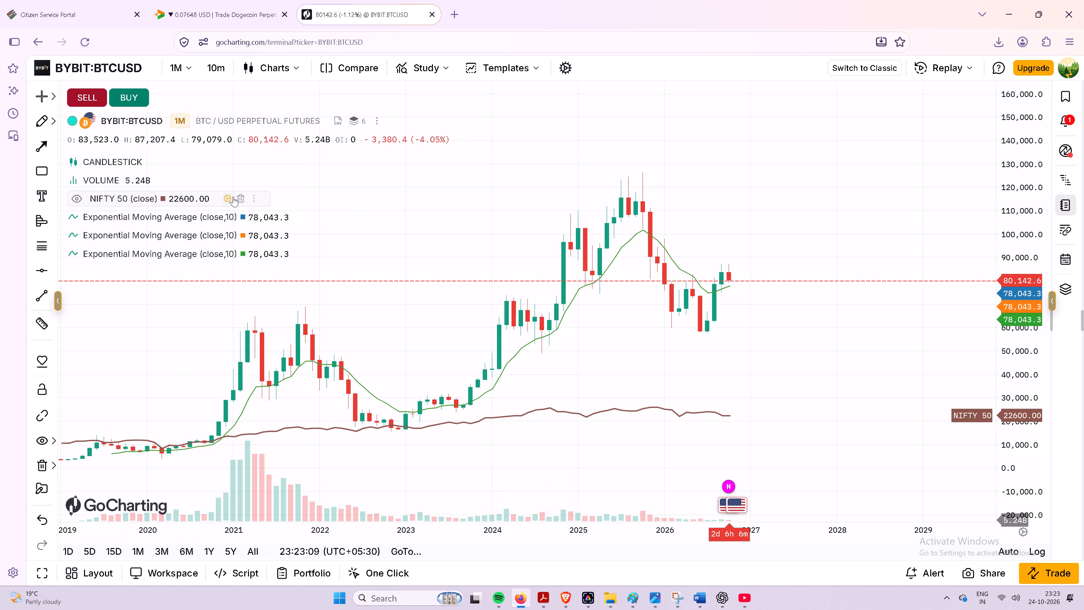
click(236, 198)
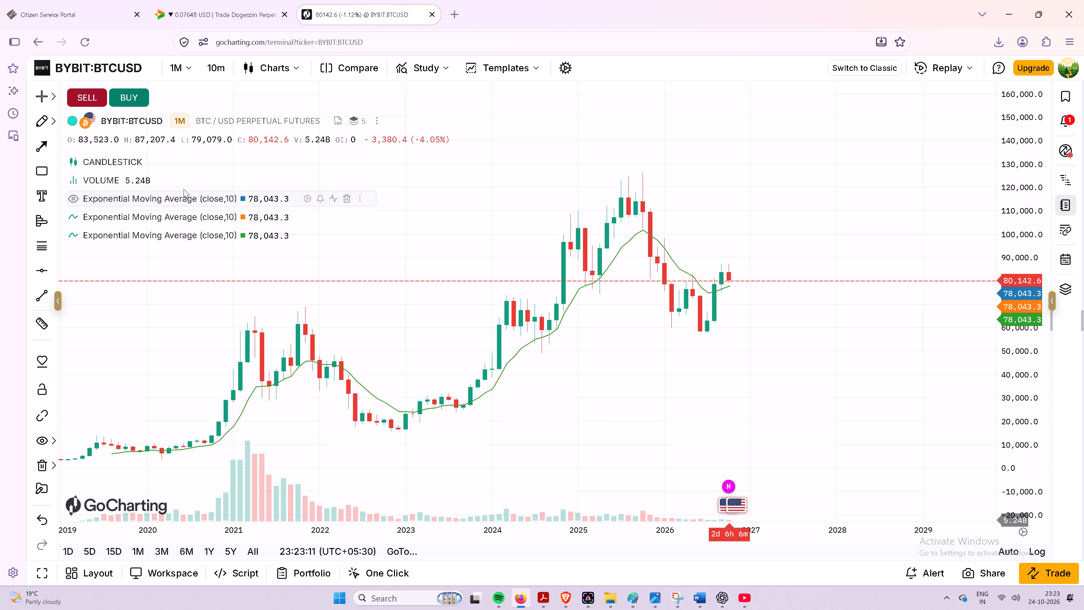
Hide the volume indicator on the BTCUSD chart.
click(195, 179)
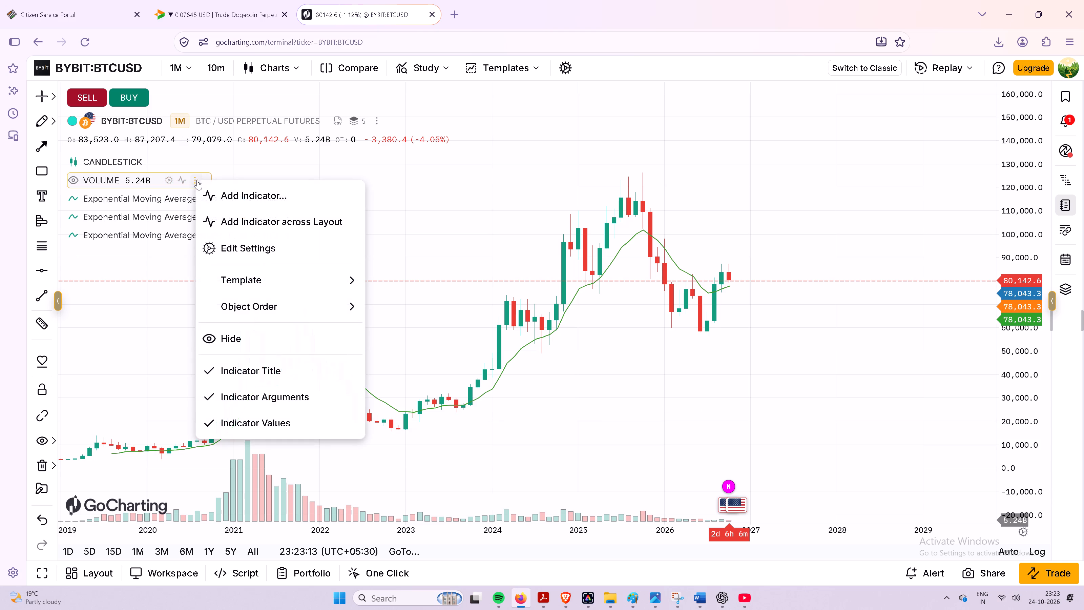
click(207, 337)
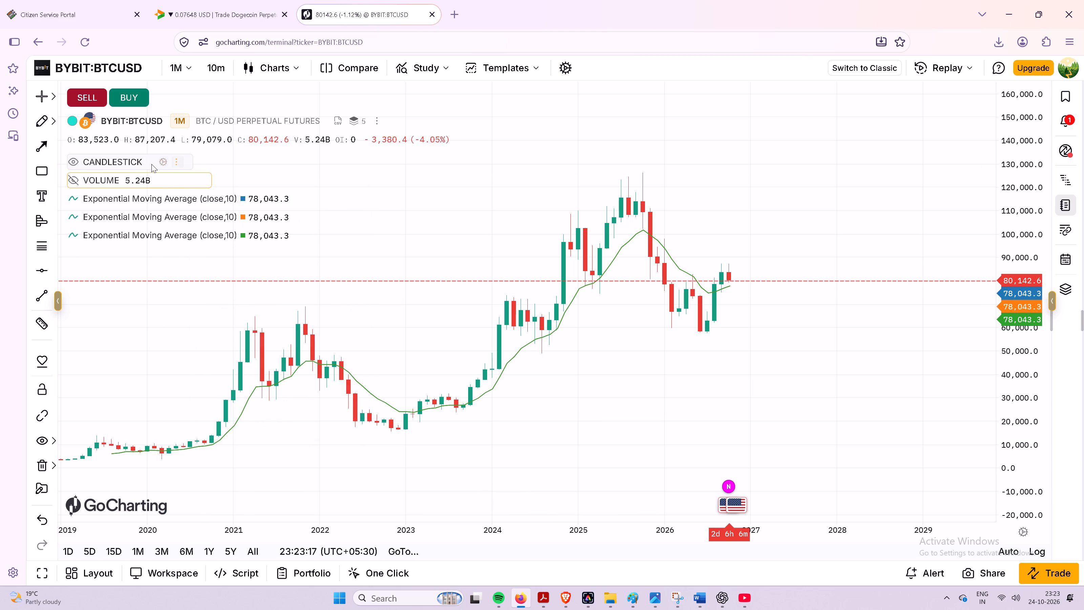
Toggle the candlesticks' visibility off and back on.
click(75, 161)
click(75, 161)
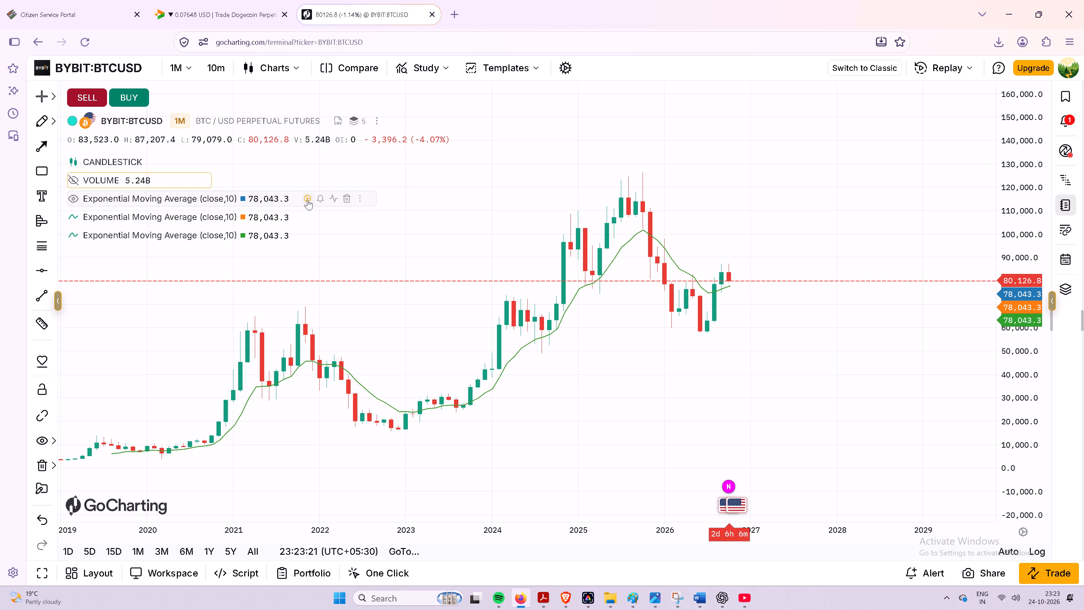
Enter a period of 9 in the settings of the first Exponential Moving Average, the blue one.
click(308, 200)
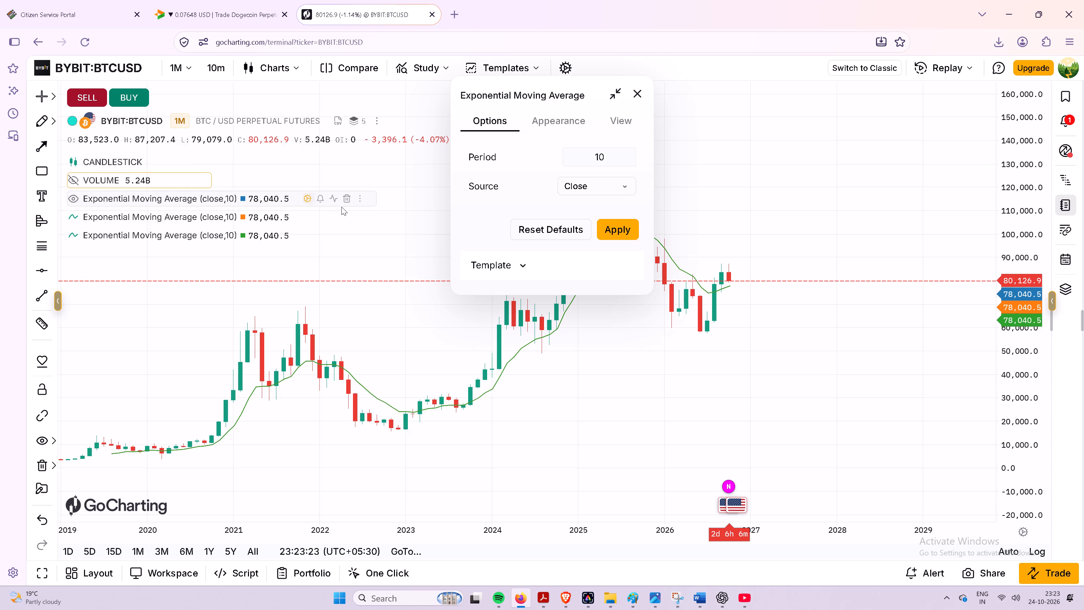
click(613, 159)
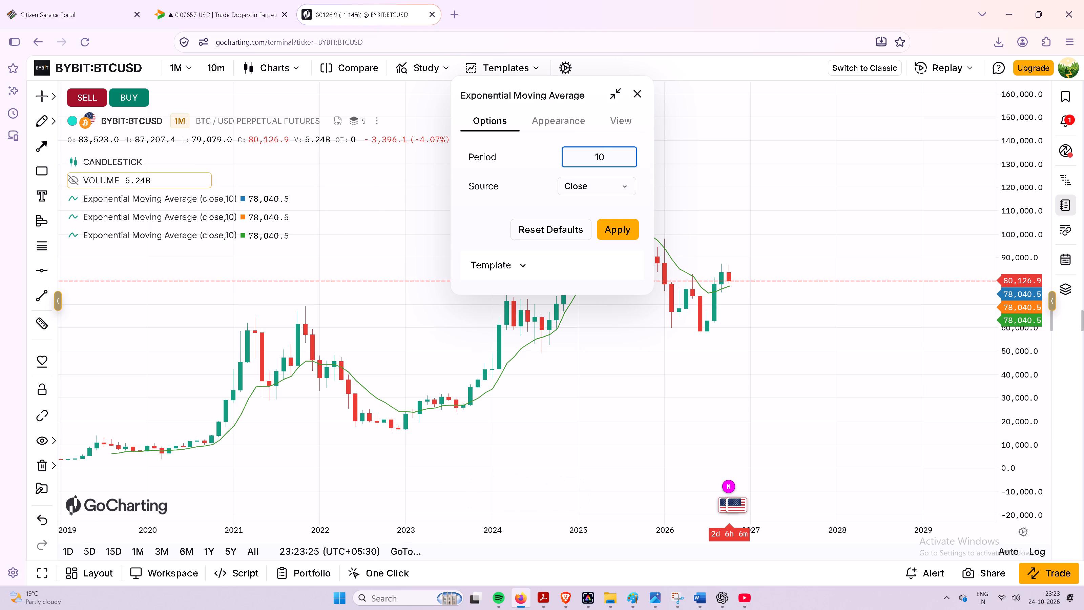
key(BackSpace)
key(BackSpace)
key(BackSpace)
key(9)
Recolour the first Exponential Moving Average line to the teal shade #1f758a and close its settings.
click(567, 121)
click(627, 158)
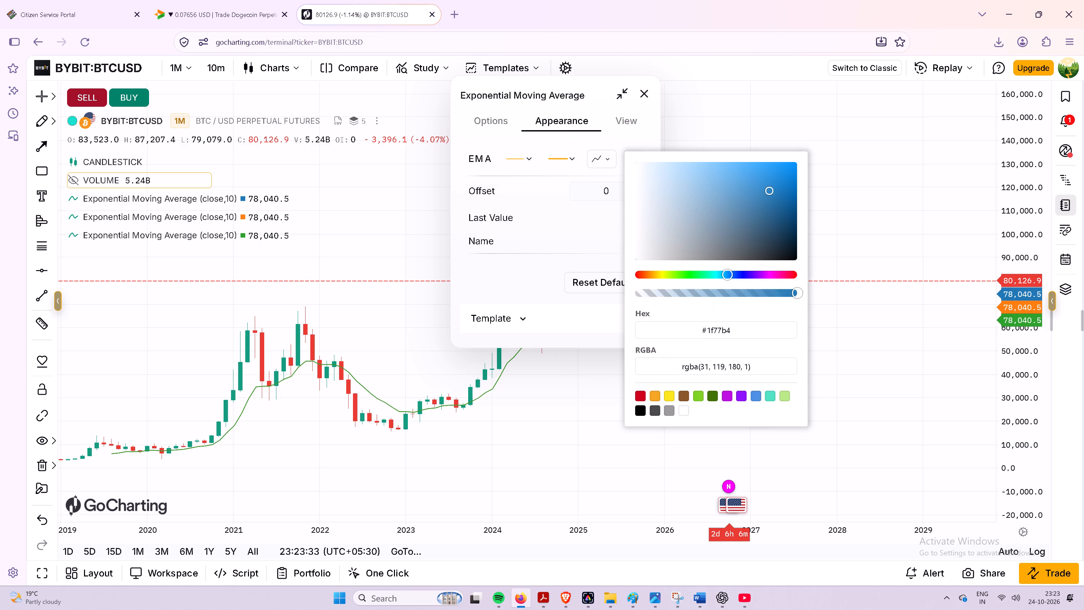
drag(767, 195, 784, 171)
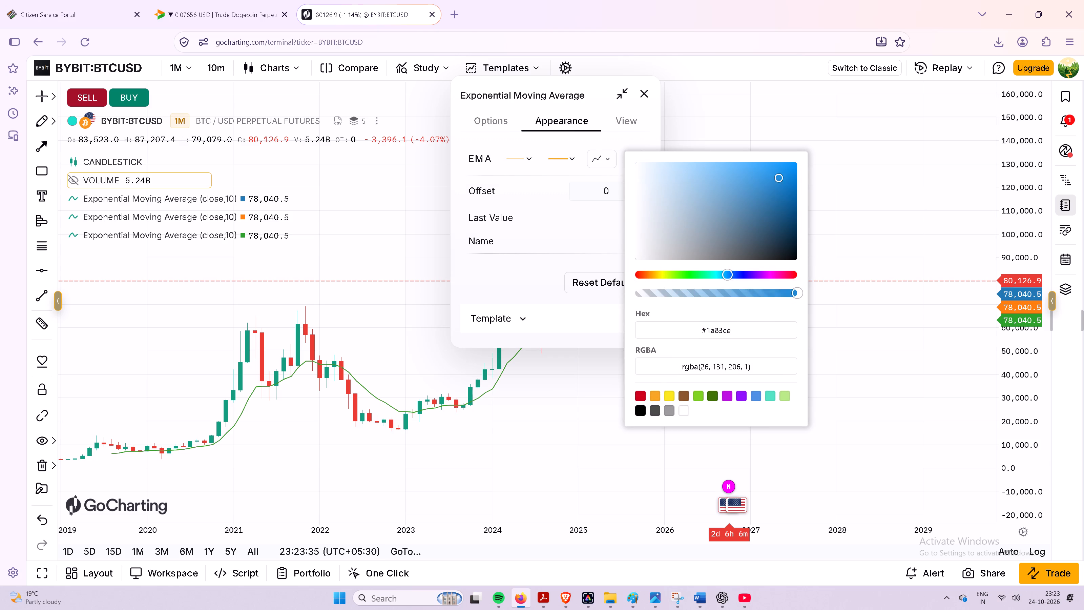
drag(784, 171, 761, 207)
drag(726, 271, 724, 271)
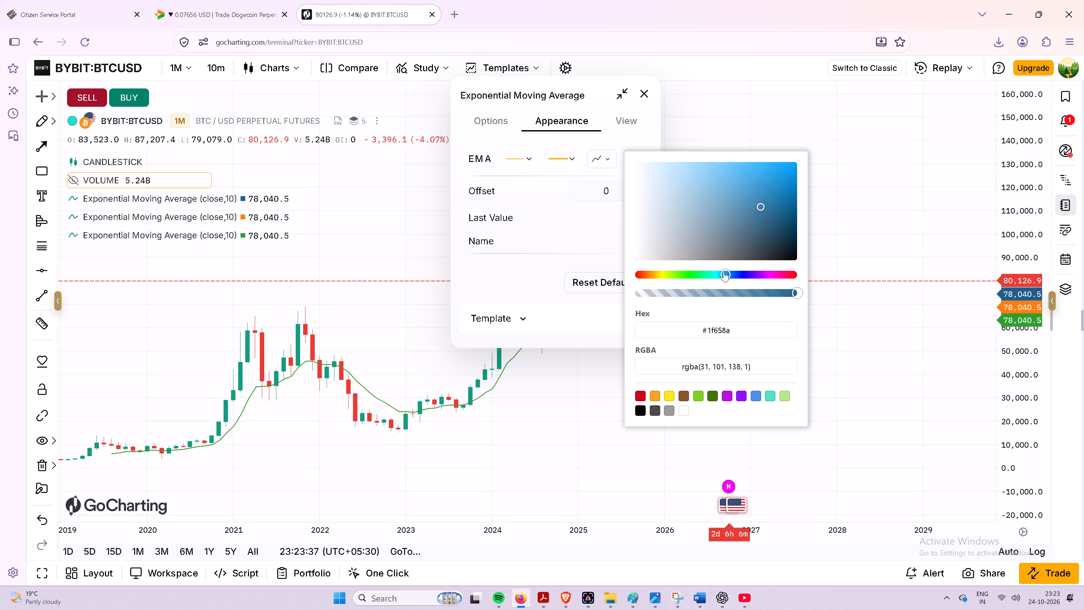
drag(724, 271, 727, 277)
drag(727, 277, 722, 276)
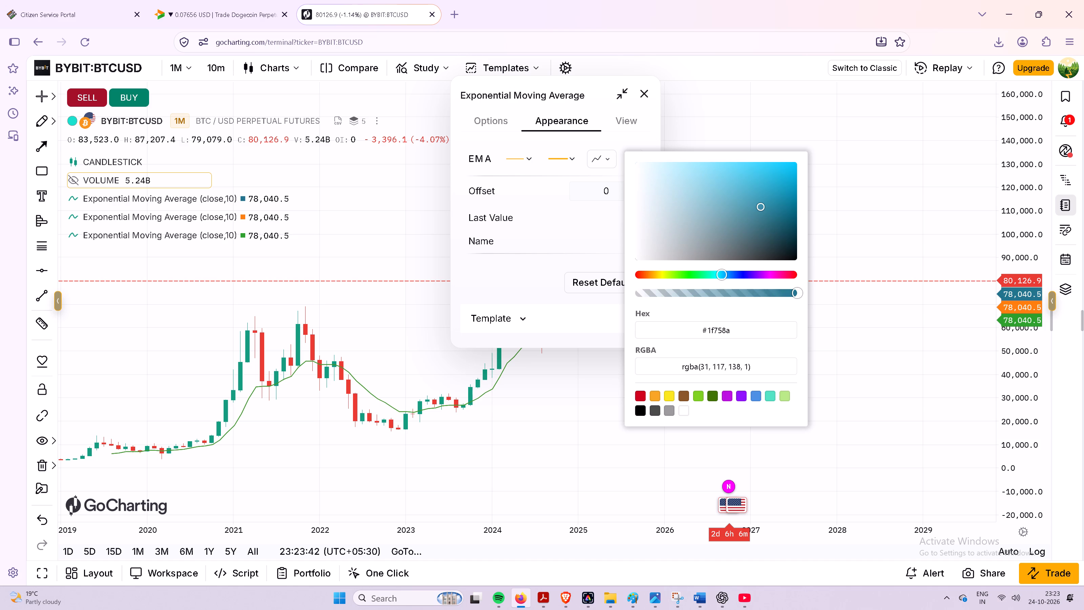
click(850, 343)
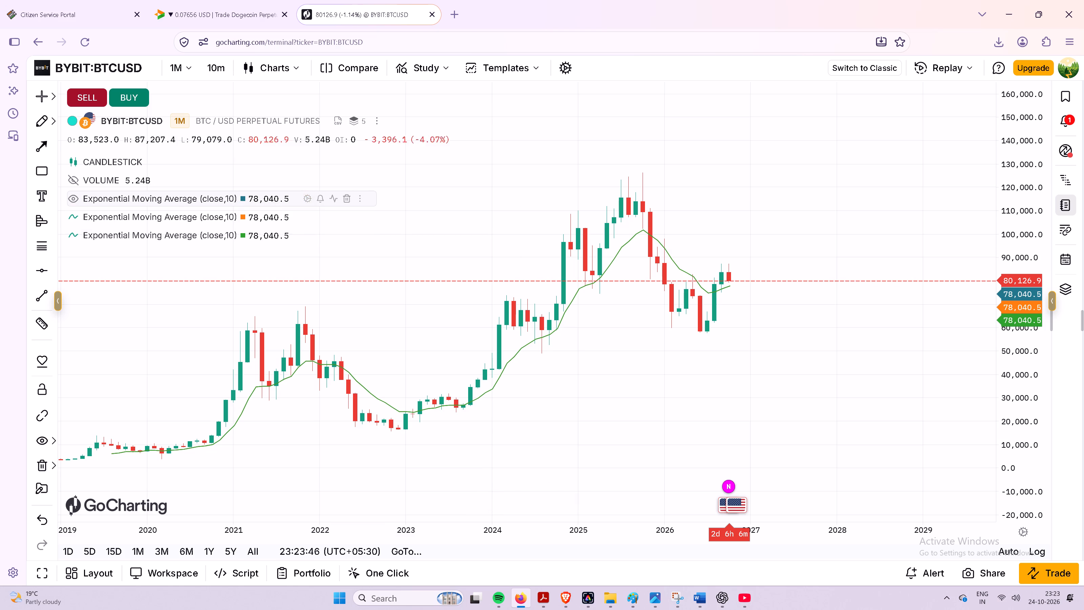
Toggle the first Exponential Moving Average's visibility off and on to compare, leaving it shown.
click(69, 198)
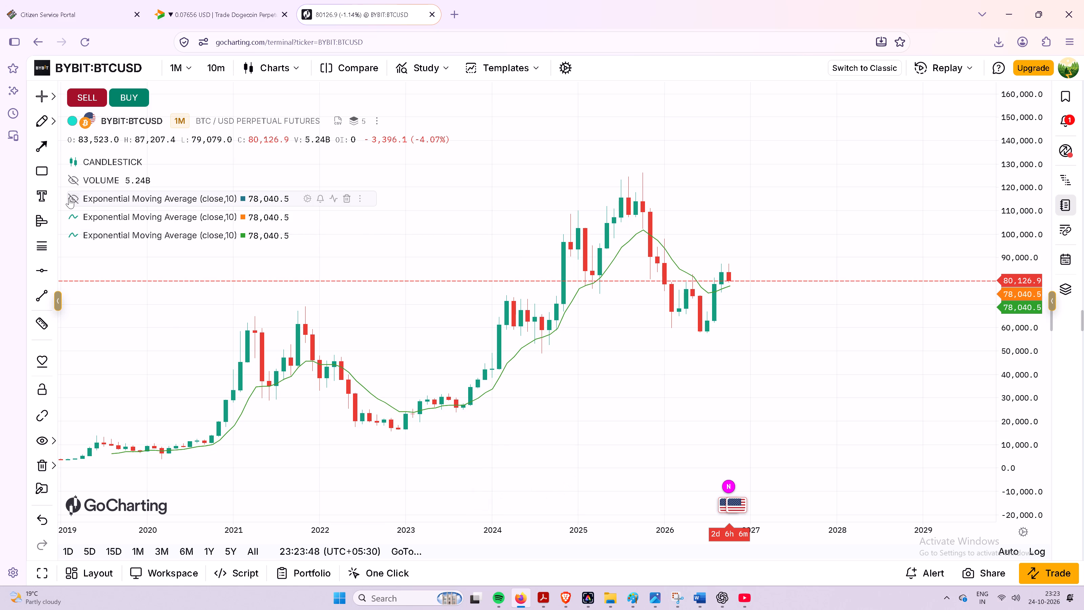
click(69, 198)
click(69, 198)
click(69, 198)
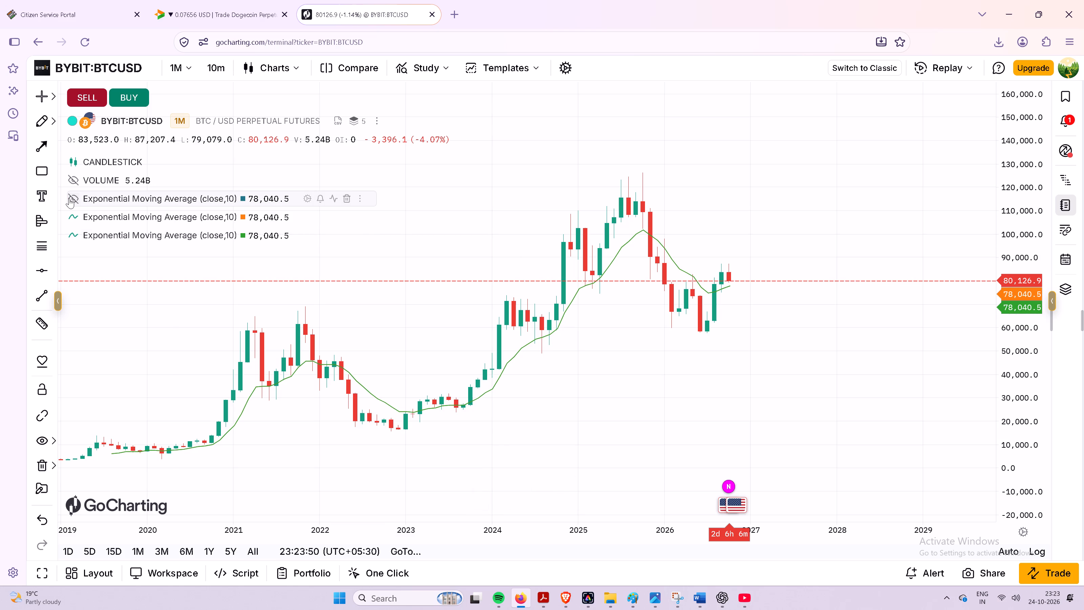
Reopen the first Exponential Moving Average's settings, apply the period of 9 and close them.
click(304, 197)
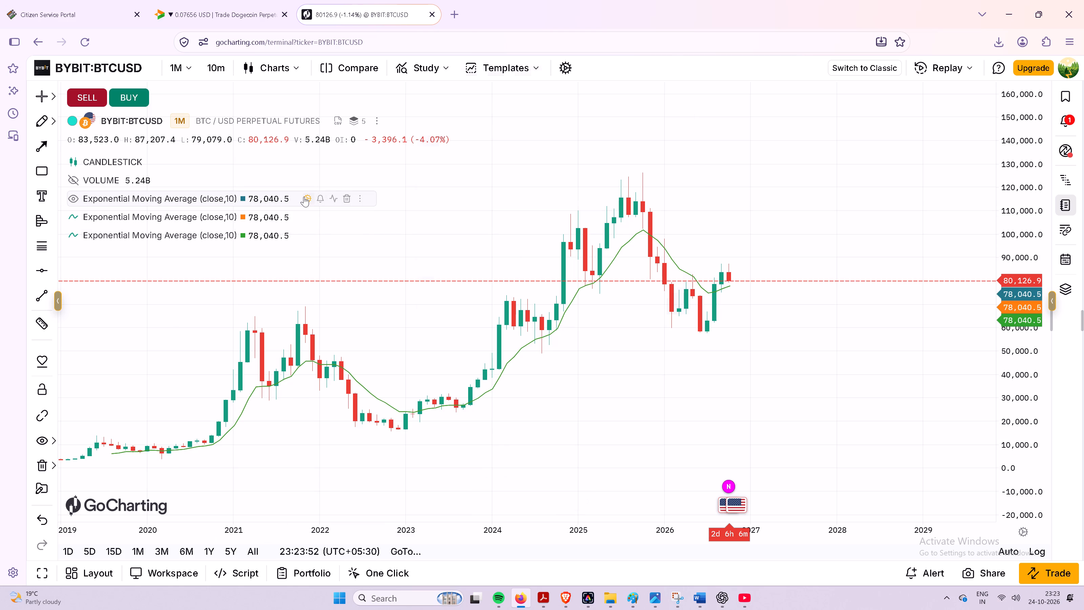
click(488, 119)
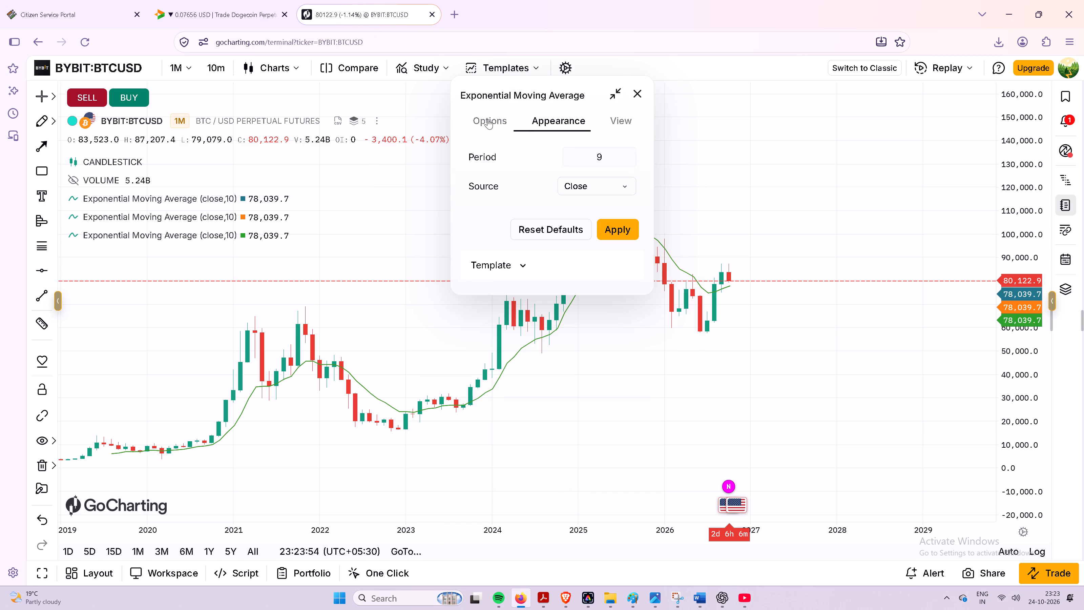
click(621, 231)
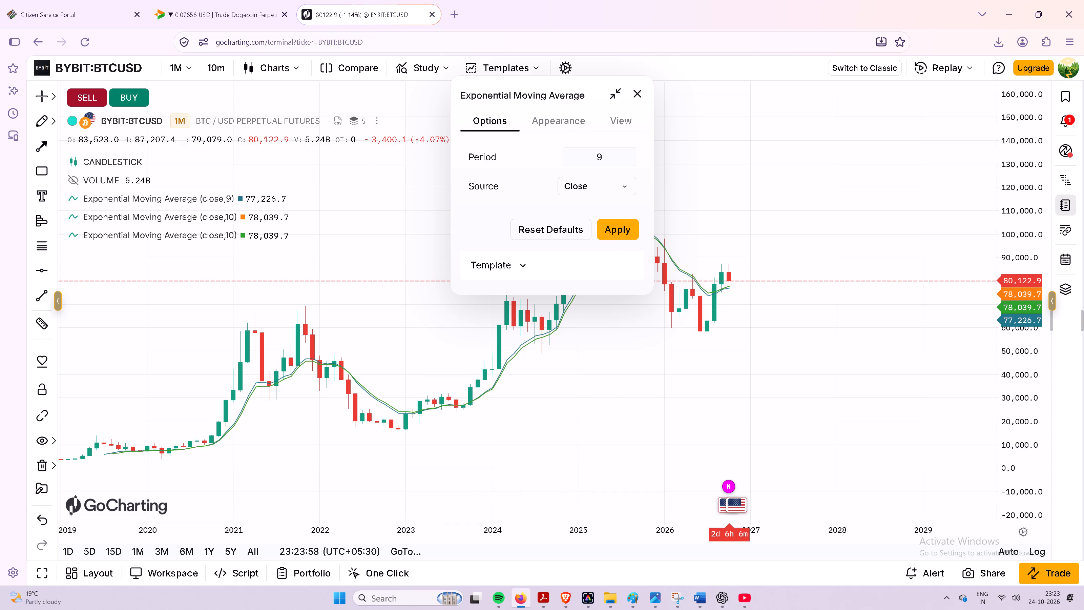
click(637, 365)
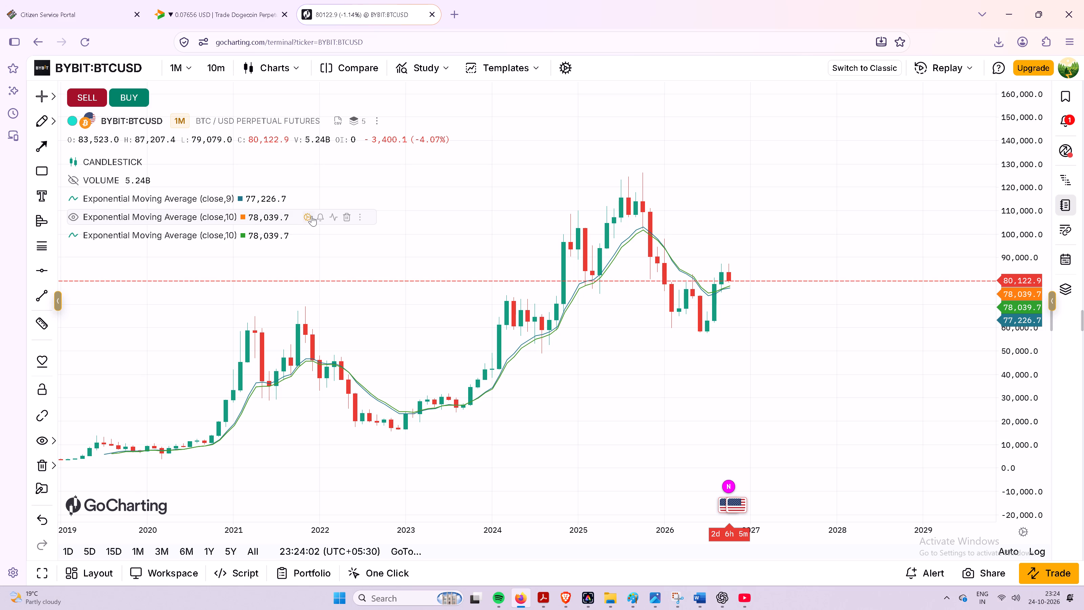
Set the second, orange Exponential Moving Average to period 200 with Close as the source and apply it.
click(310, 216)
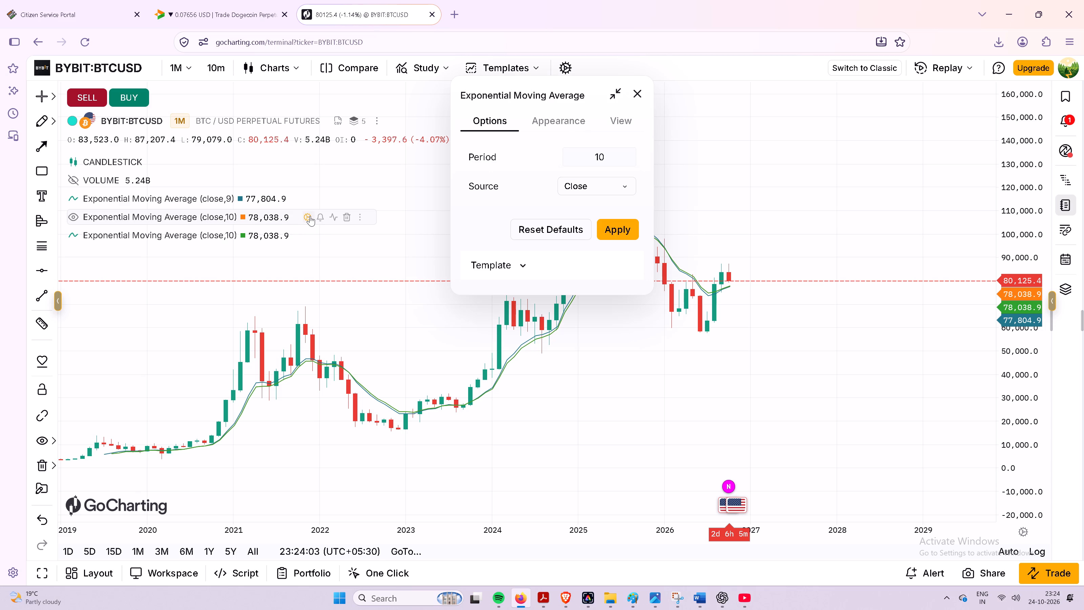
click(608, 159)
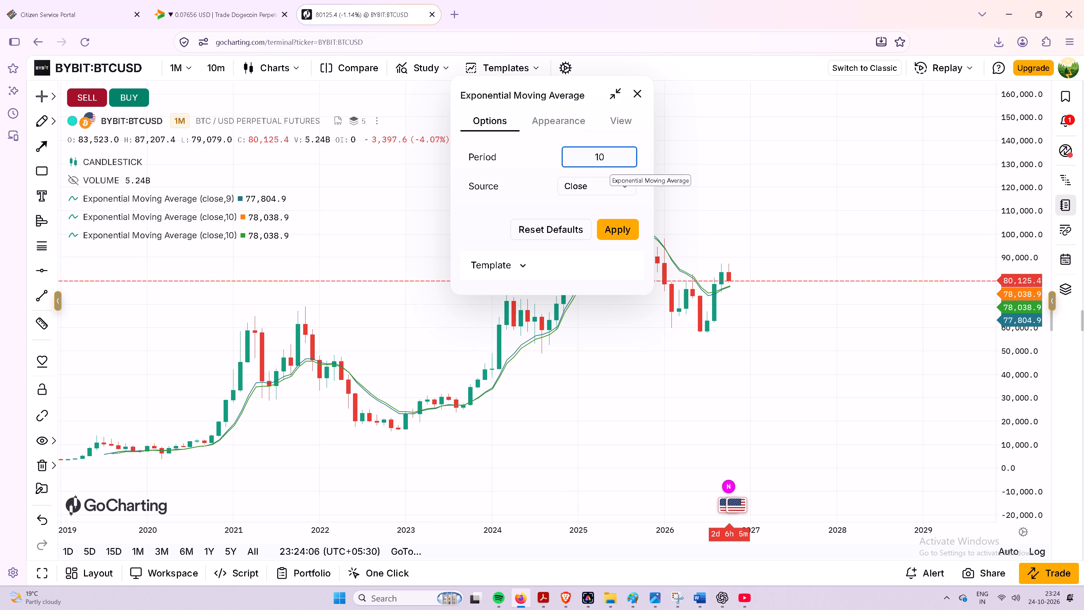
key(BackSpace)
key(BackSpace)
key(BackSpace)
text(200)
click(591, 190)
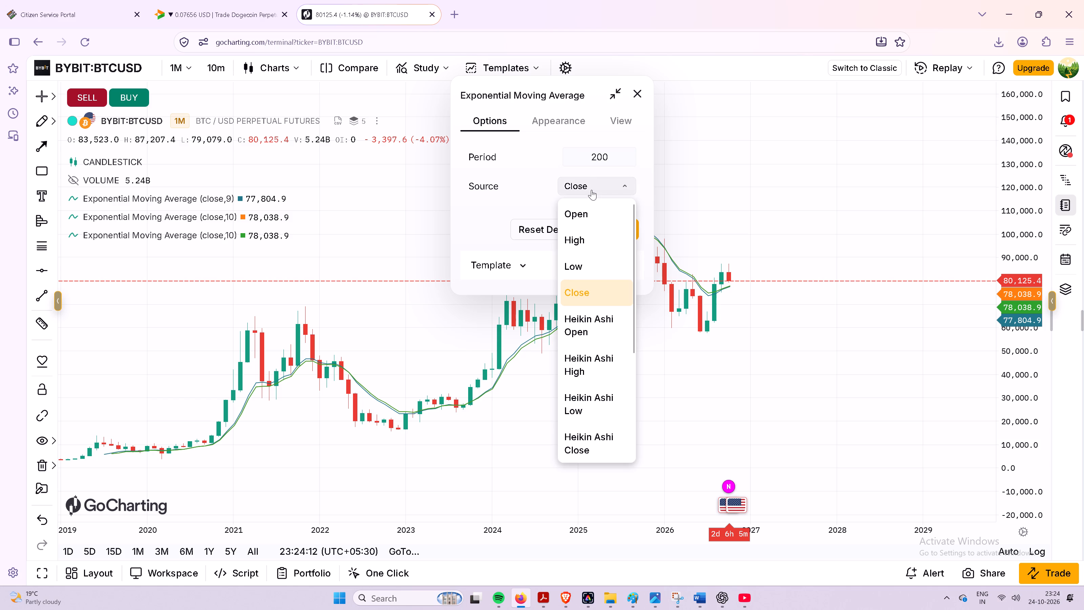
click(587, 287)
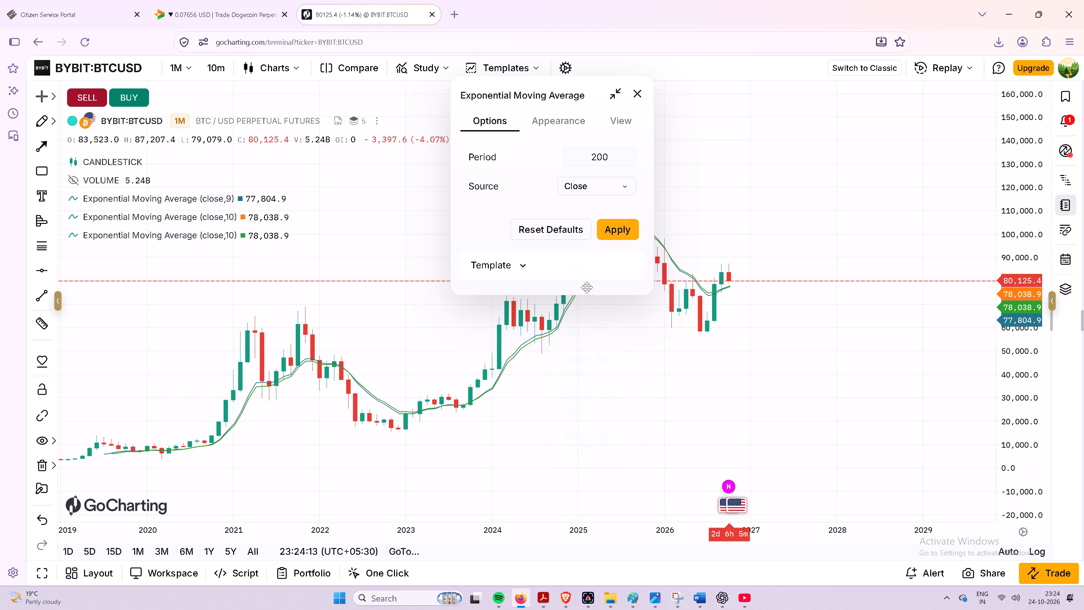
click(622, 234)
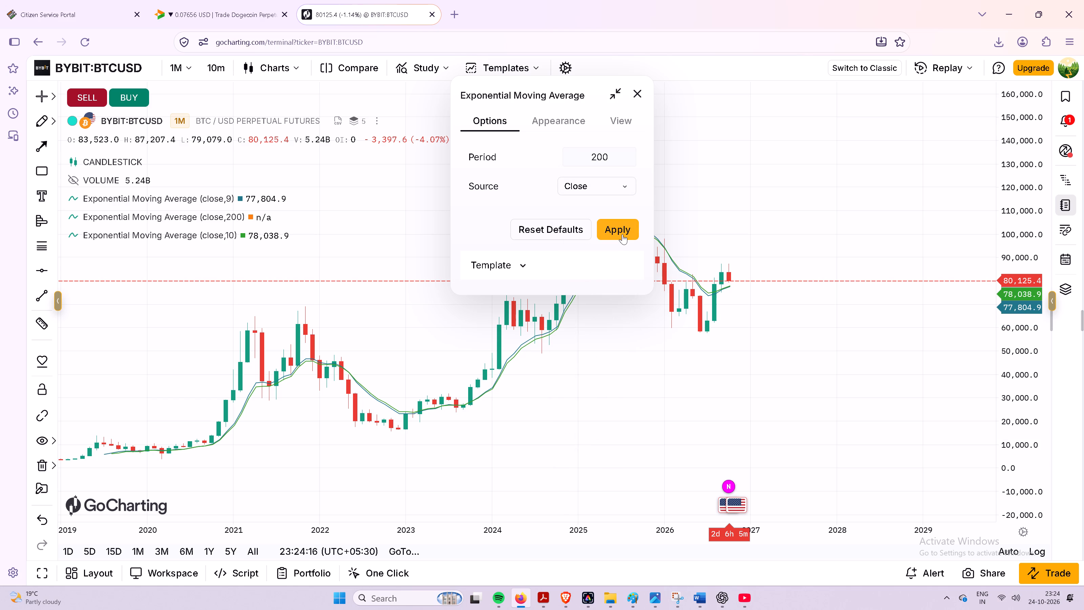
click(622, 234)
triple_click(622, 231)
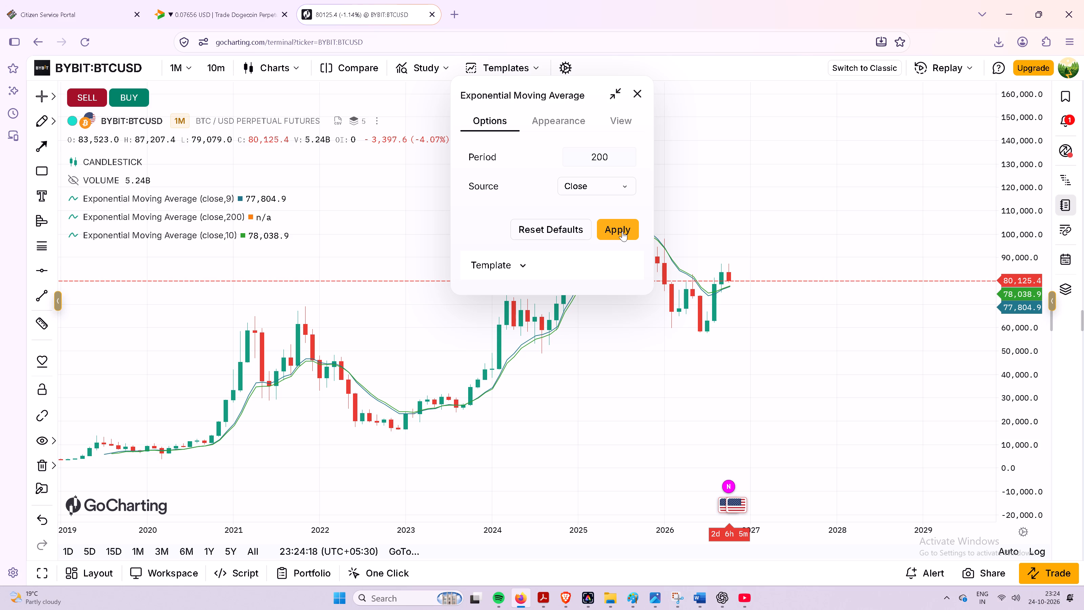
triple_click(622, 231)
Recolour the 200-period Exponential Moving Average line to the orange shade #e97005 and close its settings.
click(572, 118)
click(634, 155)
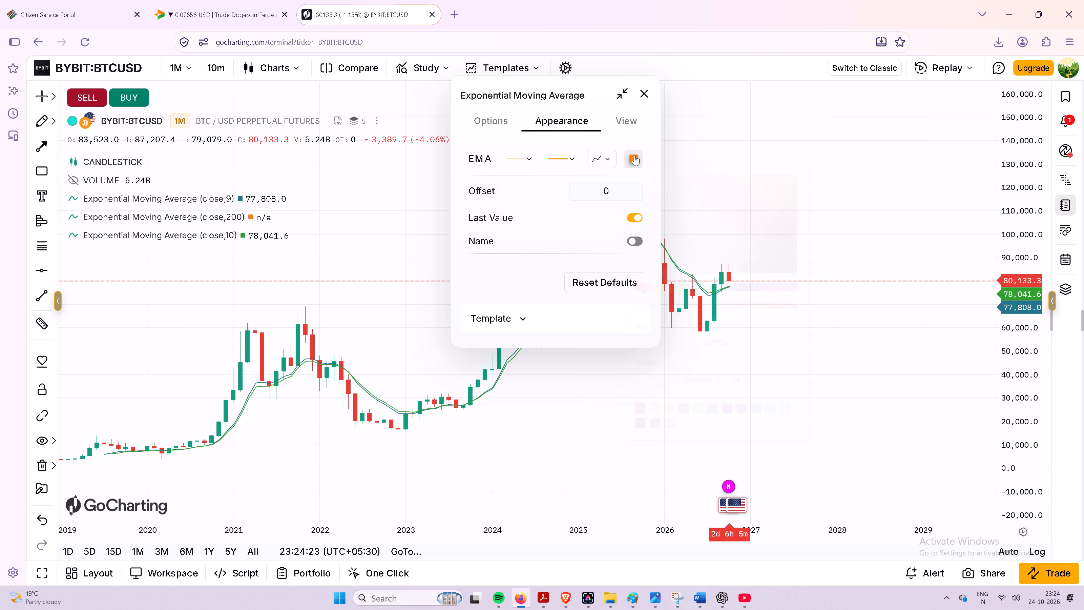
drag(787, 165, 793, 171)
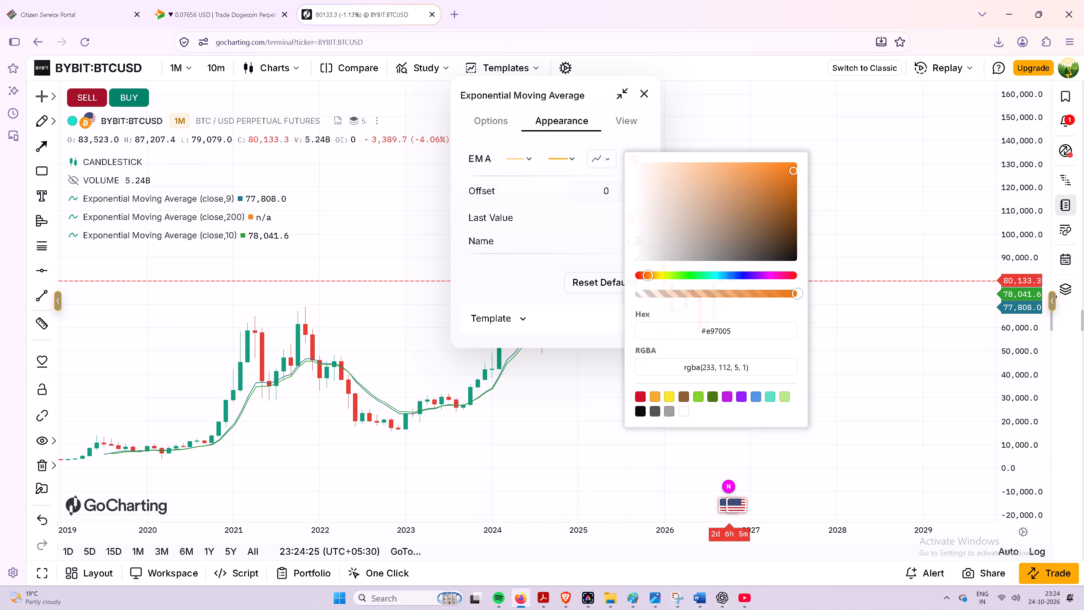
click(871, 331)
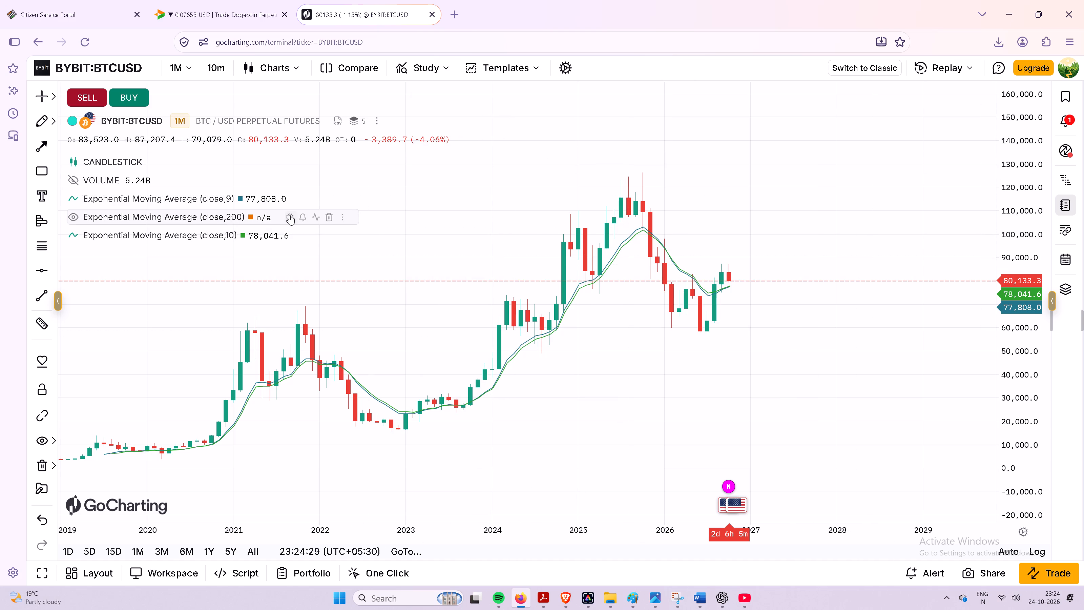
Reopen the 200-period Exponential Moving Average's settings, reapply the period of 200 with Close as the source, and close them.
click(288, 215)
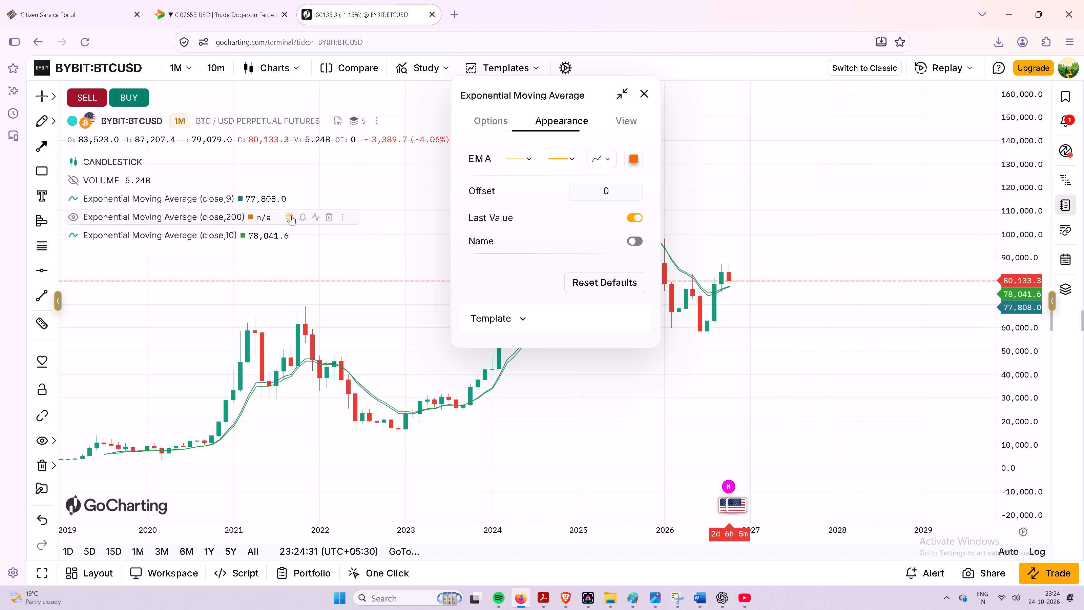
click(505, 119)
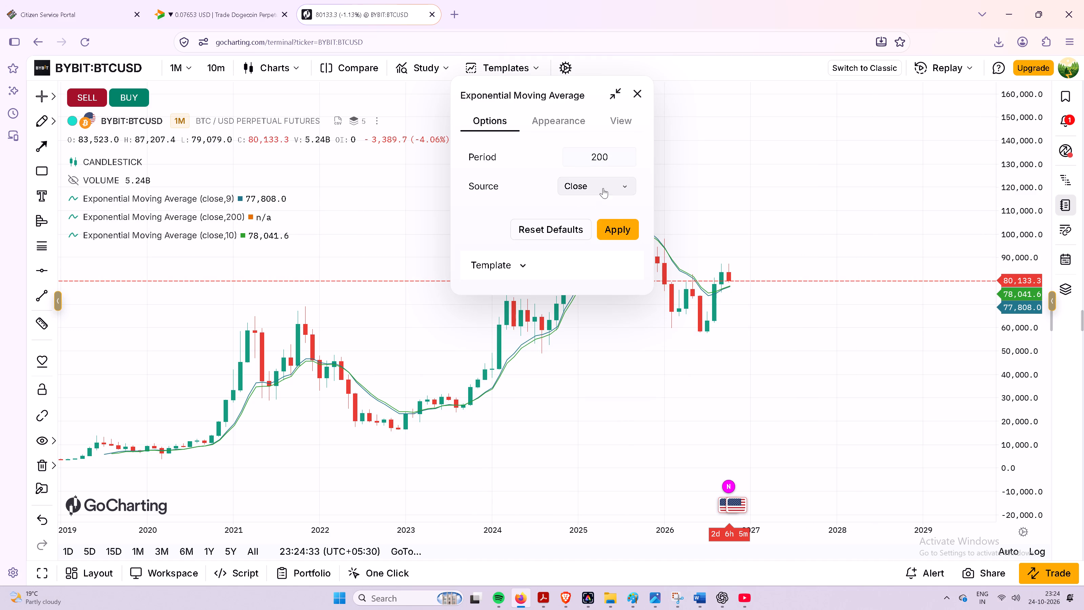
click(610, 227)
triple_click(610, 227)
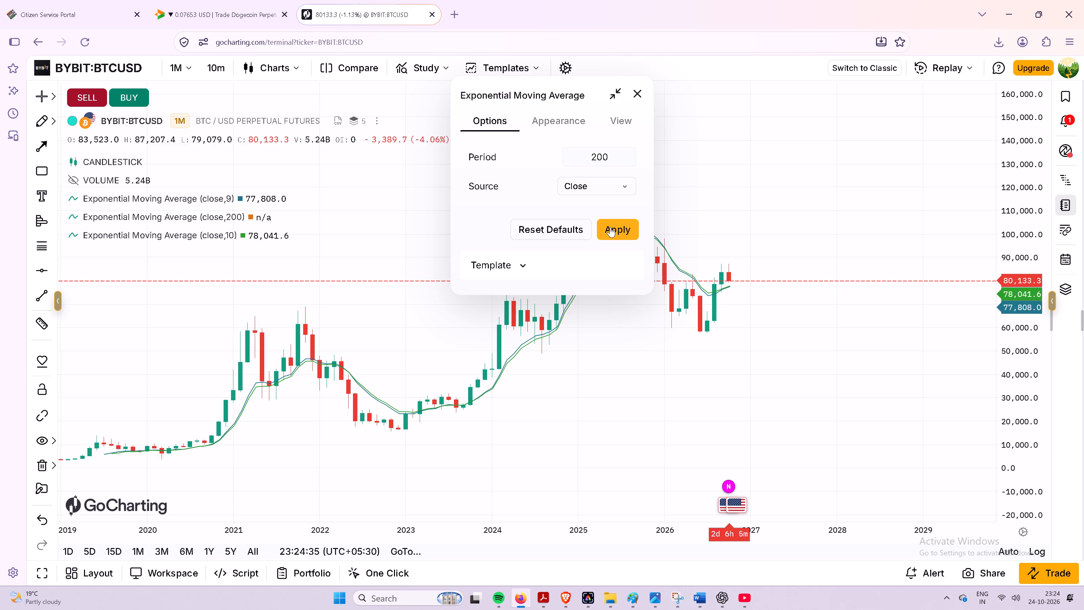
triple_click(610, 227)
triple_click(610, 227)
click(643, 97)
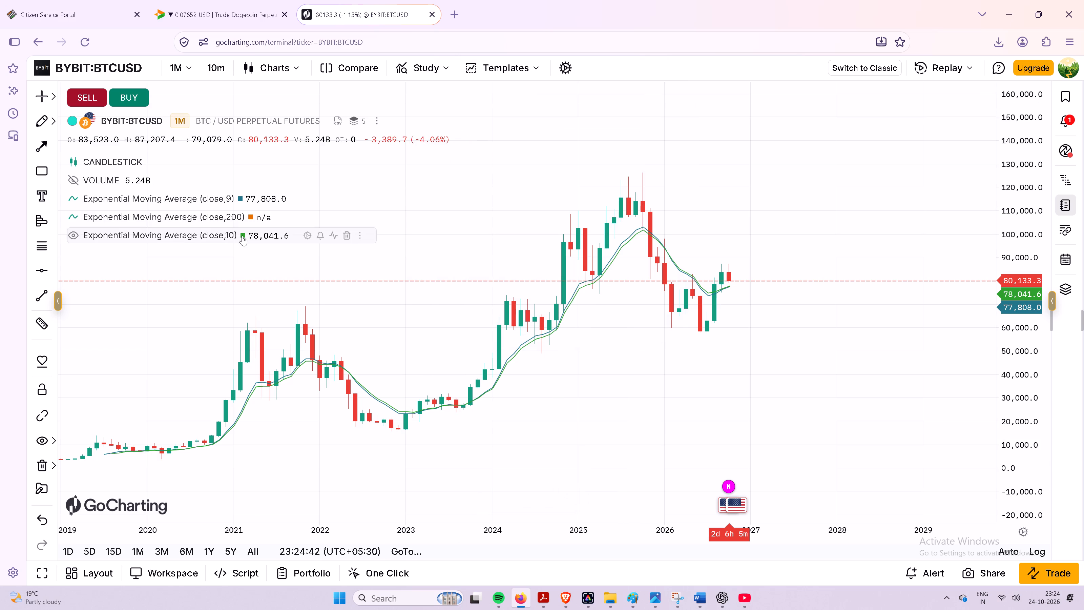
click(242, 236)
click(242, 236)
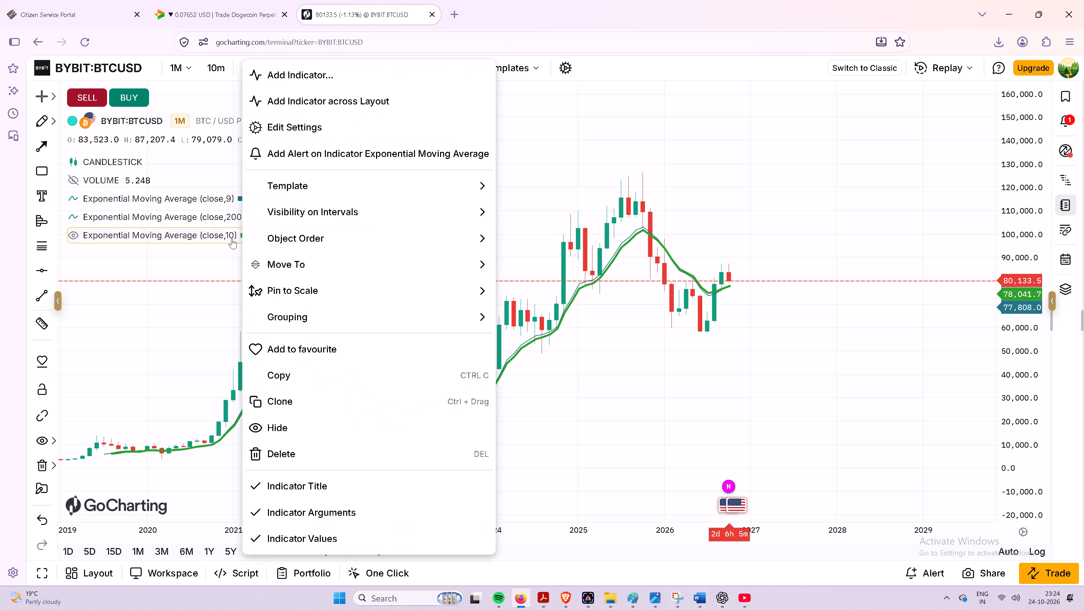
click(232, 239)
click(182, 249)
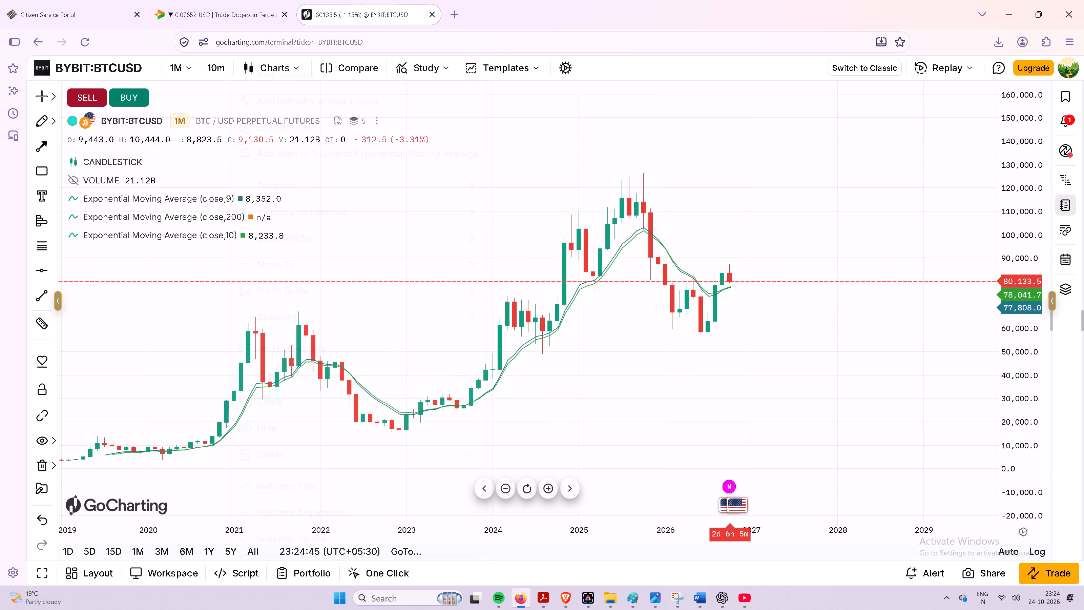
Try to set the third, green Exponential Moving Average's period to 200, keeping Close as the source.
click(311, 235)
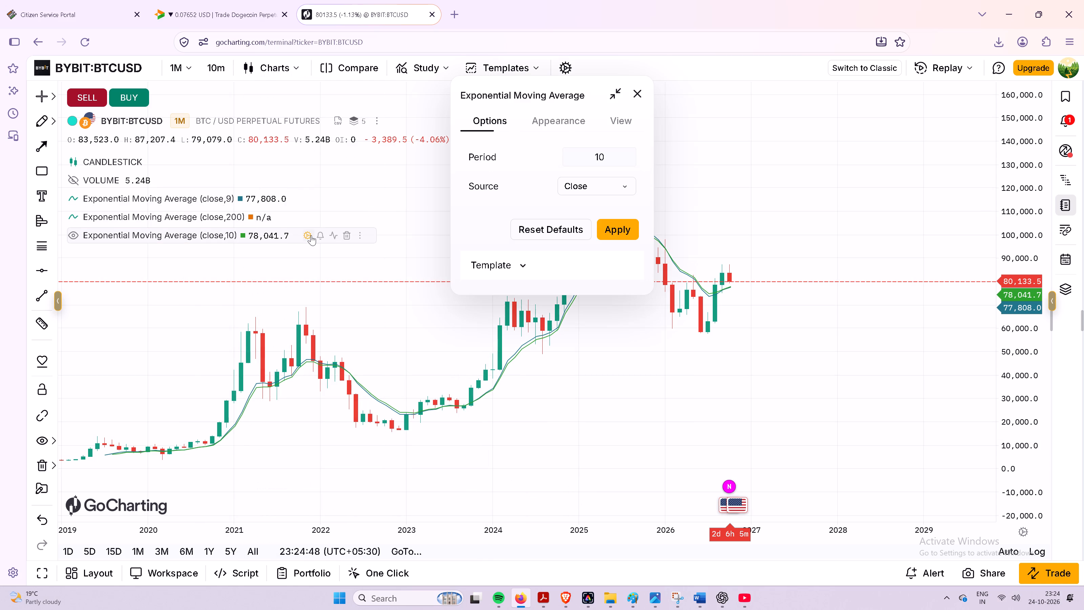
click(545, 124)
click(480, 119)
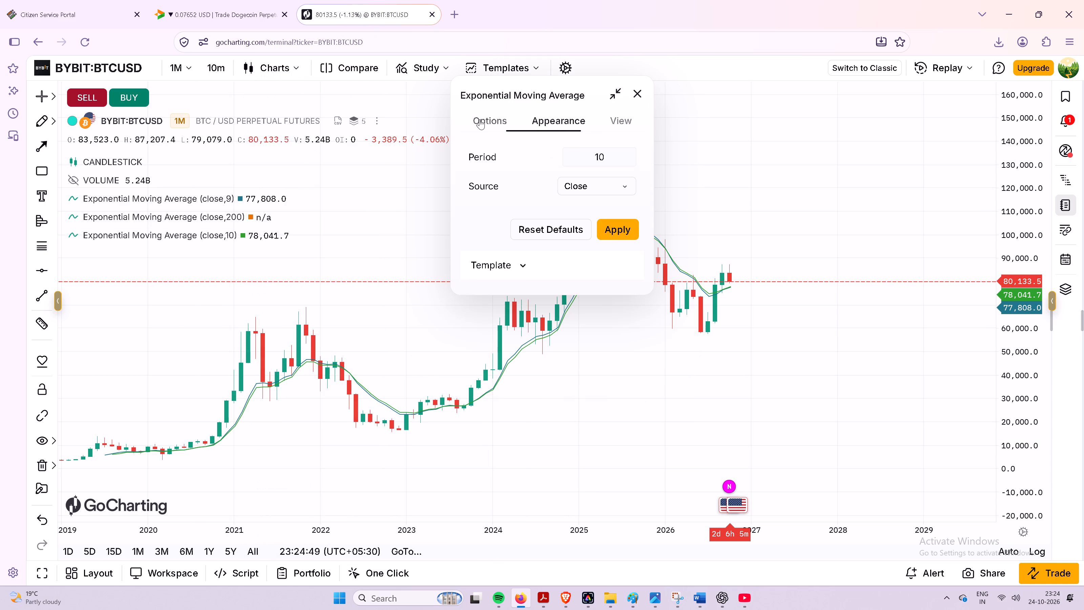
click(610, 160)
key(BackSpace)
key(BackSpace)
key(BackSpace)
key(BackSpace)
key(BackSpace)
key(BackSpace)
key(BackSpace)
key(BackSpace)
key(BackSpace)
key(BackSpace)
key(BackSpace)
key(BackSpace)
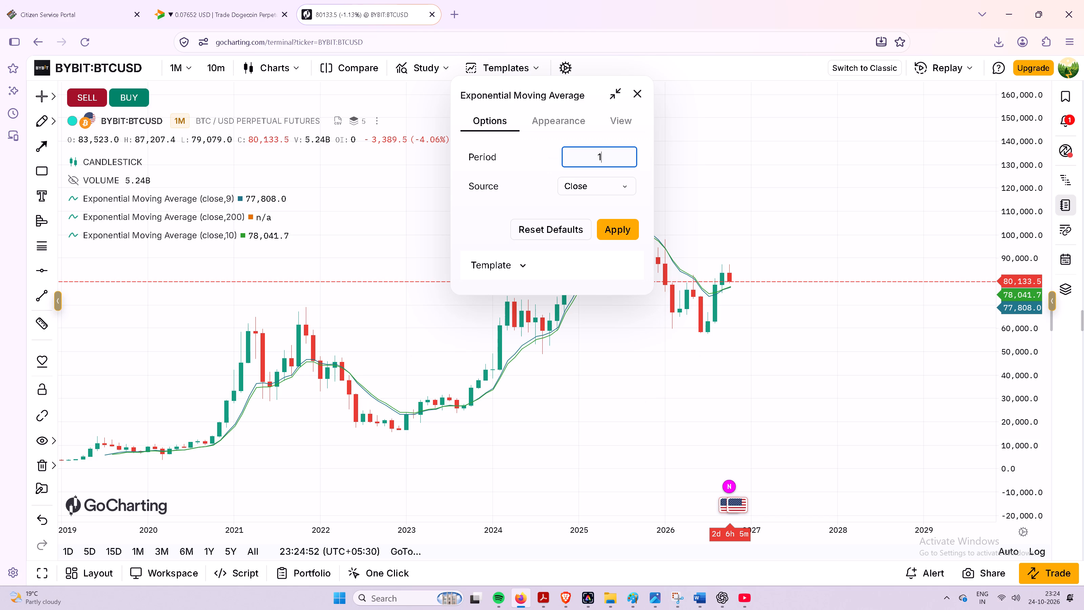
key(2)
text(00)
Recolour the third Exponential Moving Average line from the legend to a bright blue and close its settings.
click(560, 119)
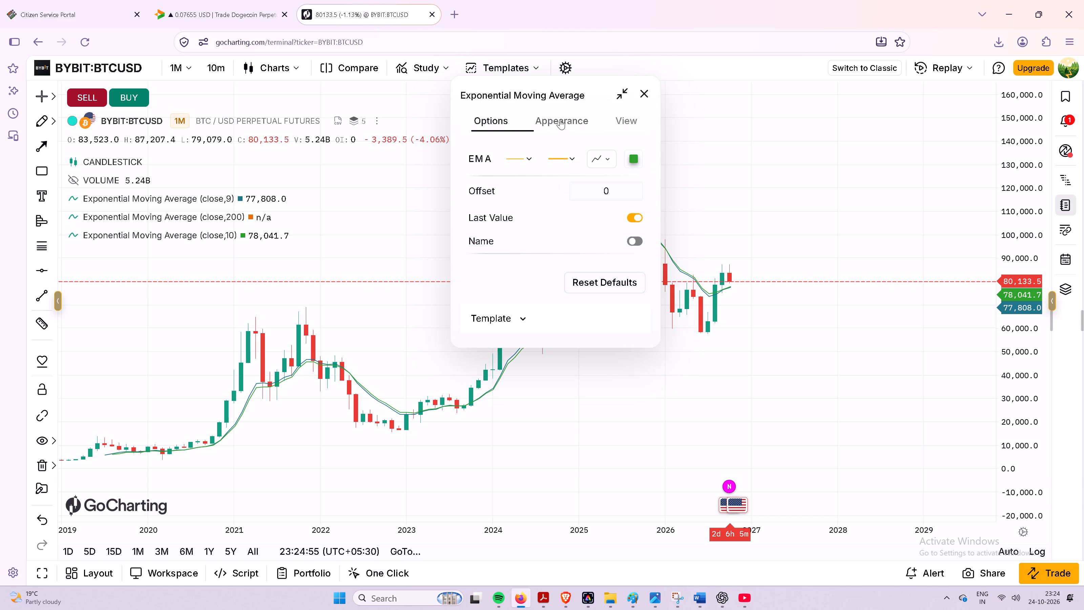
click(631, 156)
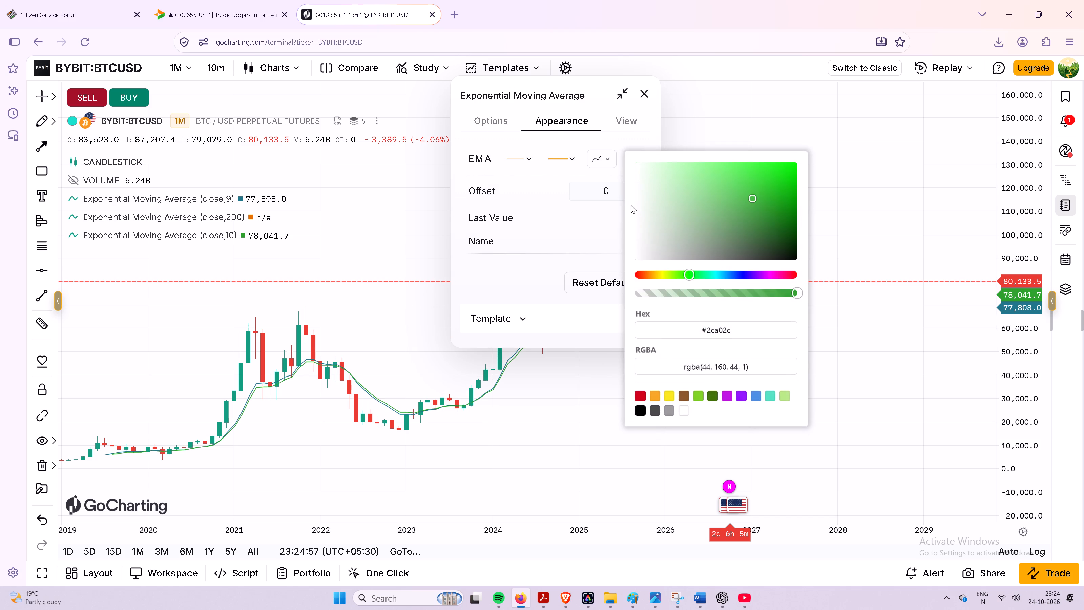
drag(721, 272, 741, 277)
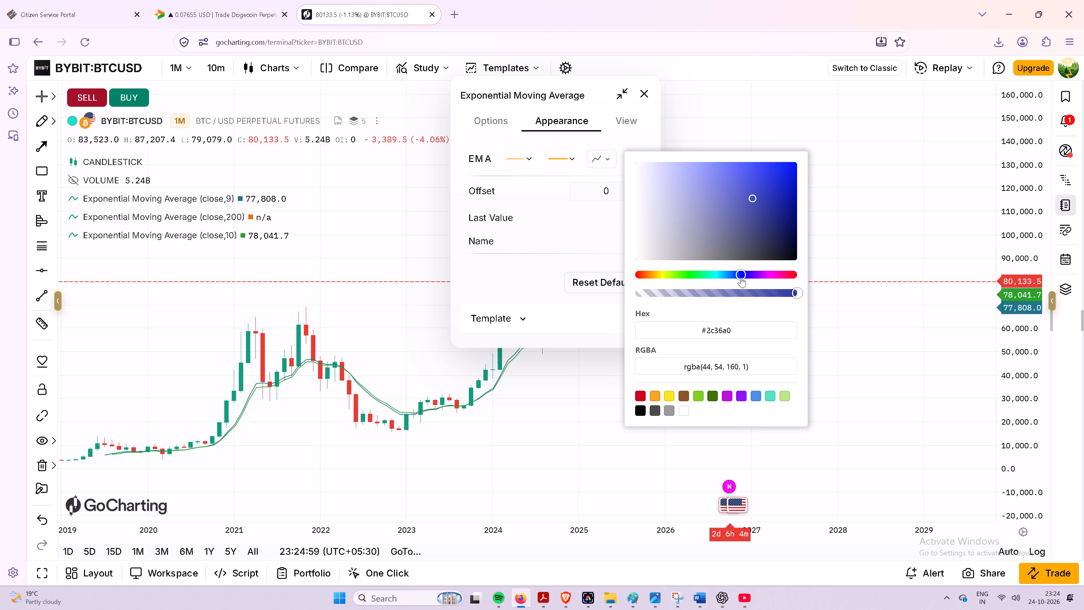
drag(741, 277, 733, 276)
drag(759, 188, 783, 169)
click(879, 236)
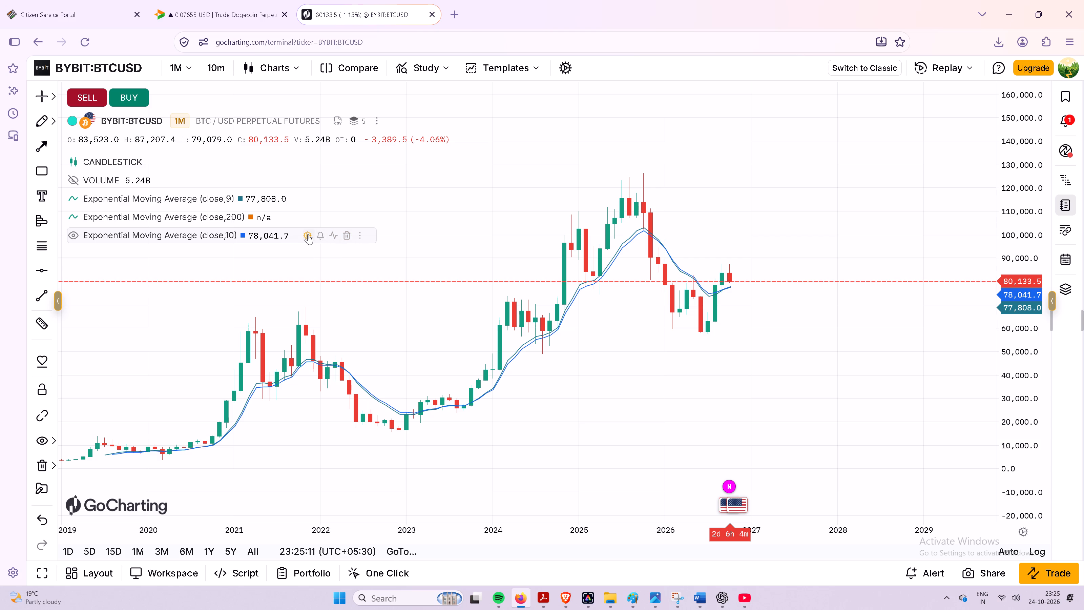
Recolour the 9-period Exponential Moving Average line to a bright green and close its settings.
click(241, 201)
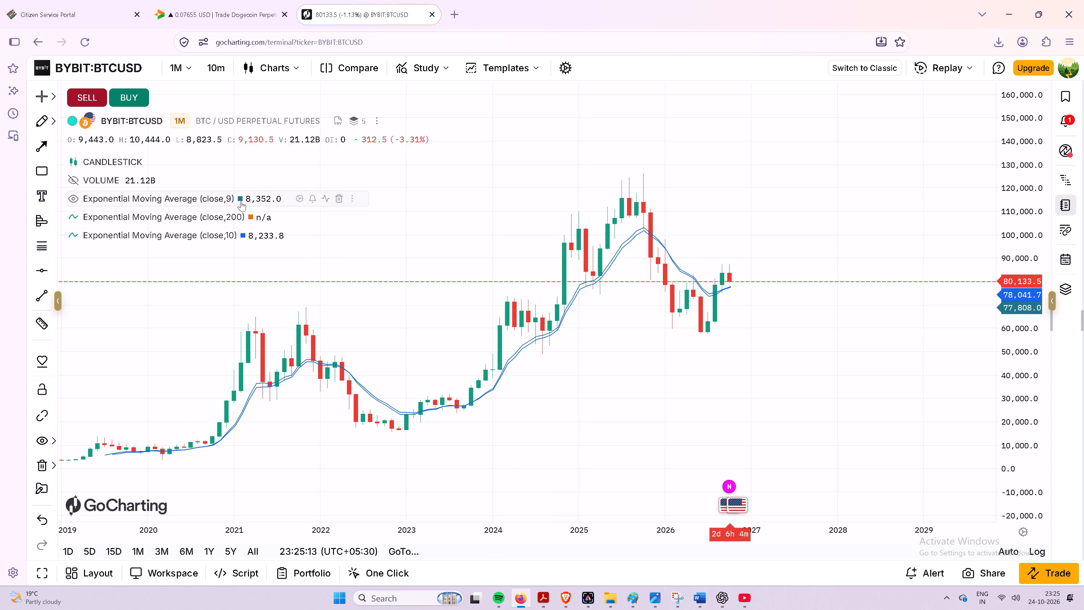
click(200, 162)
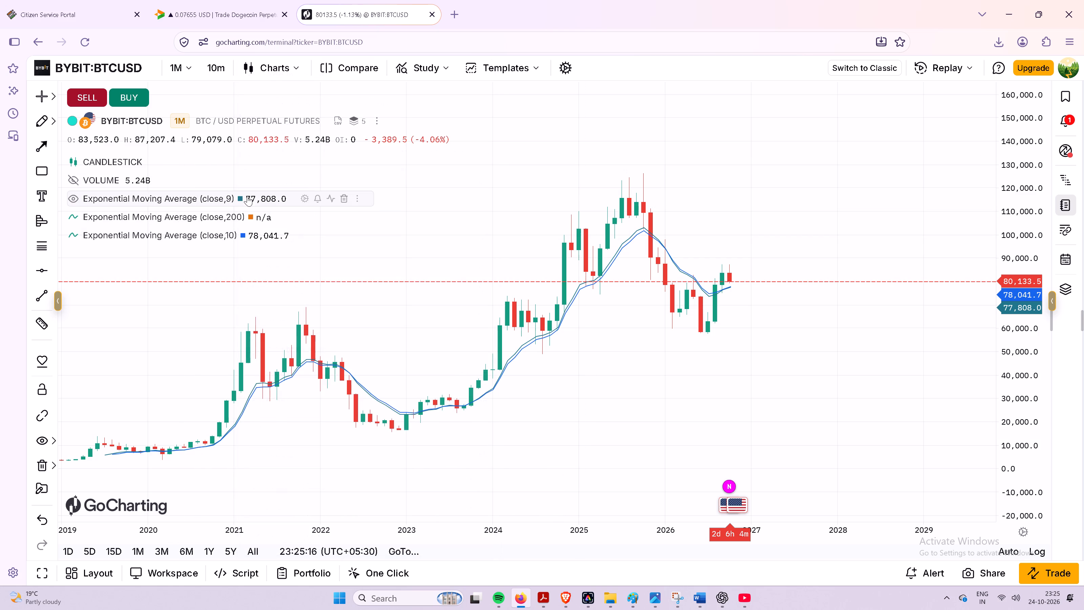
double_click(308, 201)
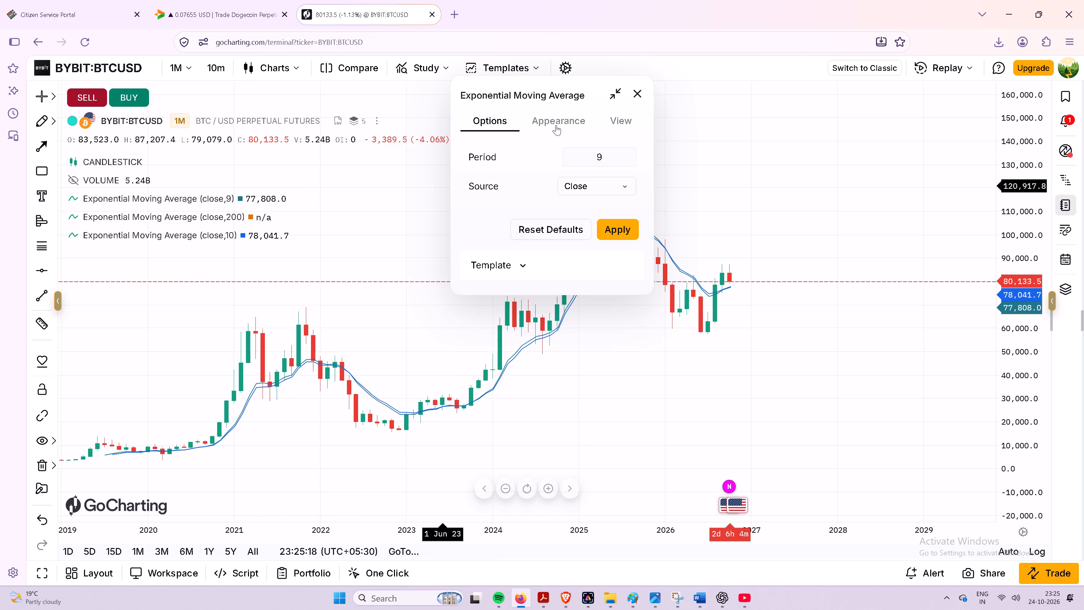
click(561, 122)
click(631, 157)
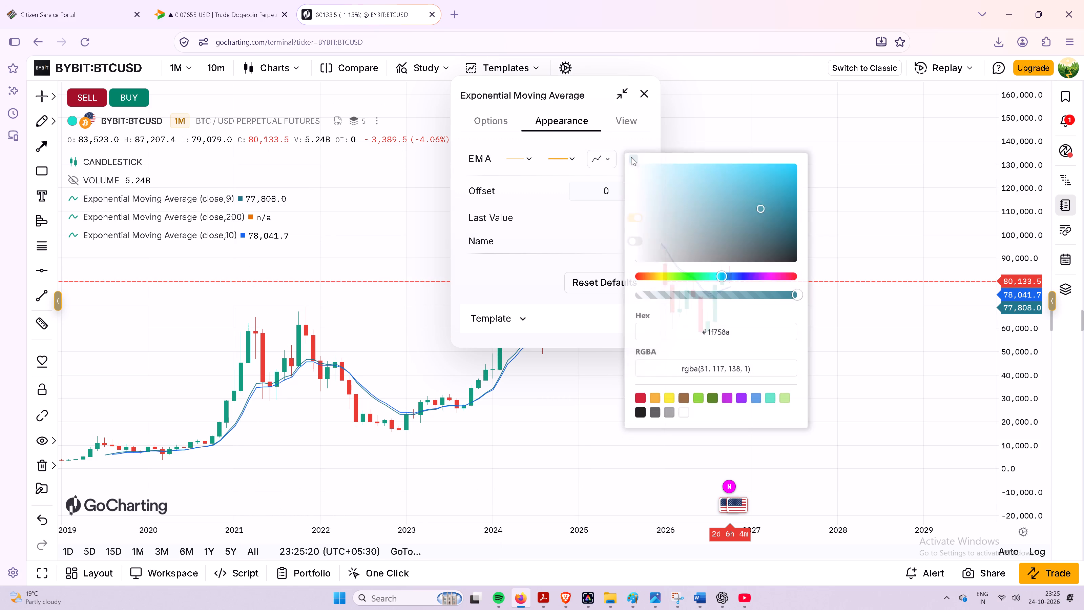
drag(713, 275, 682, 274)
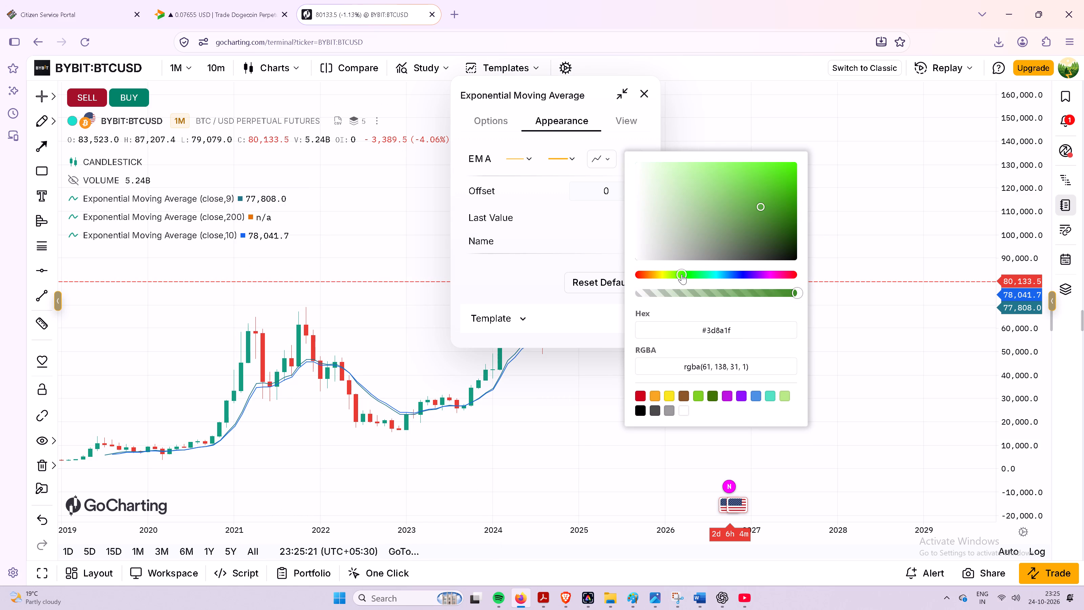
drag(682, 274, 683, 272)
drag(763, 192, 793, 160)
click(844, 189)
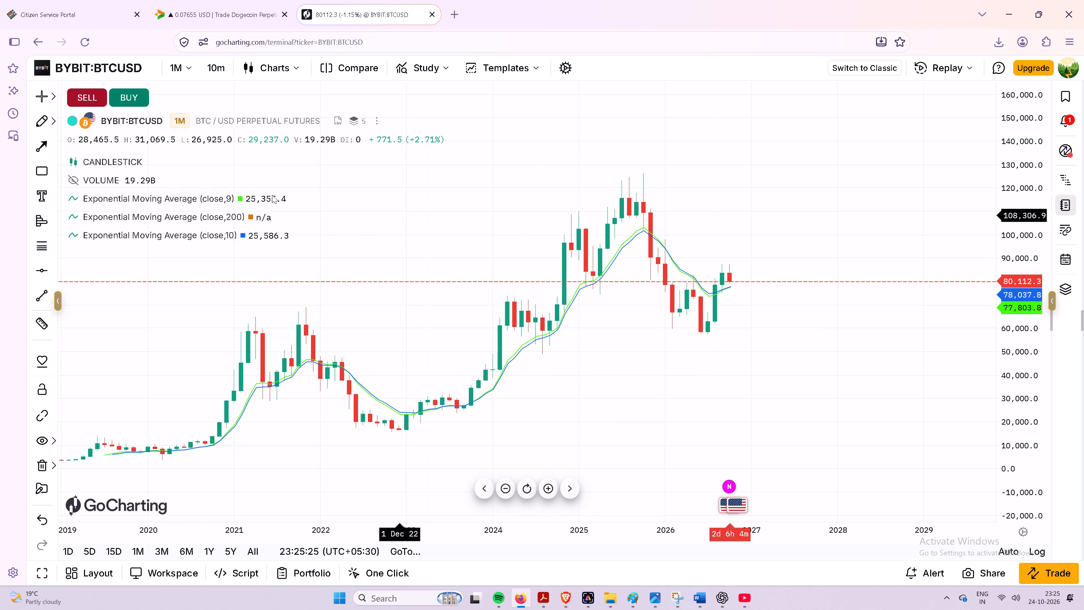
Recolour the 9-period Exponential Moving Average line to a vivid purple and close its settings.
click(310, 201)
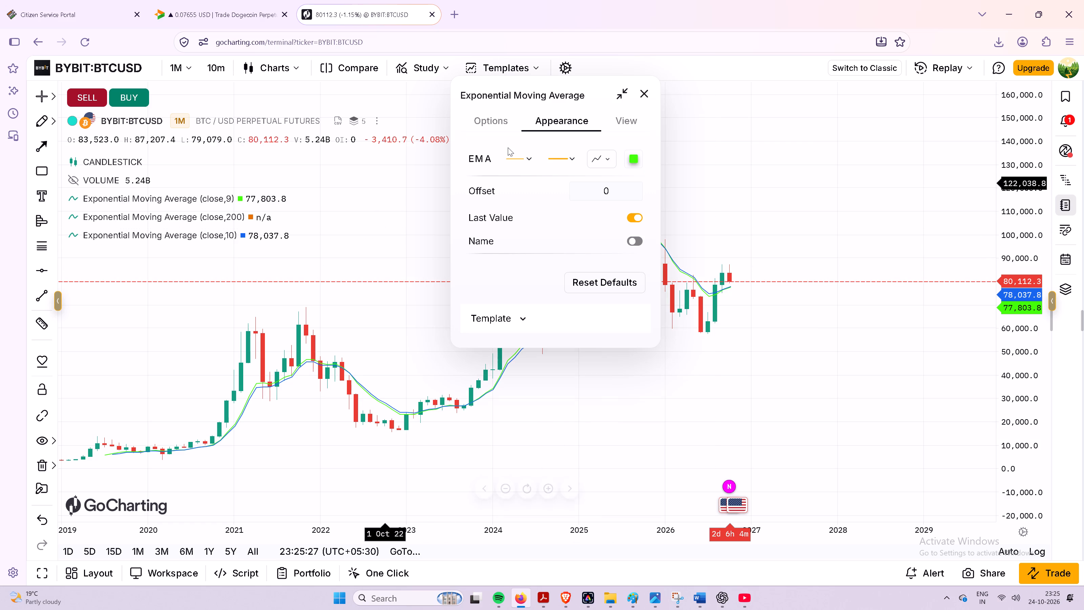
click(503, 124)
click(540, 121)
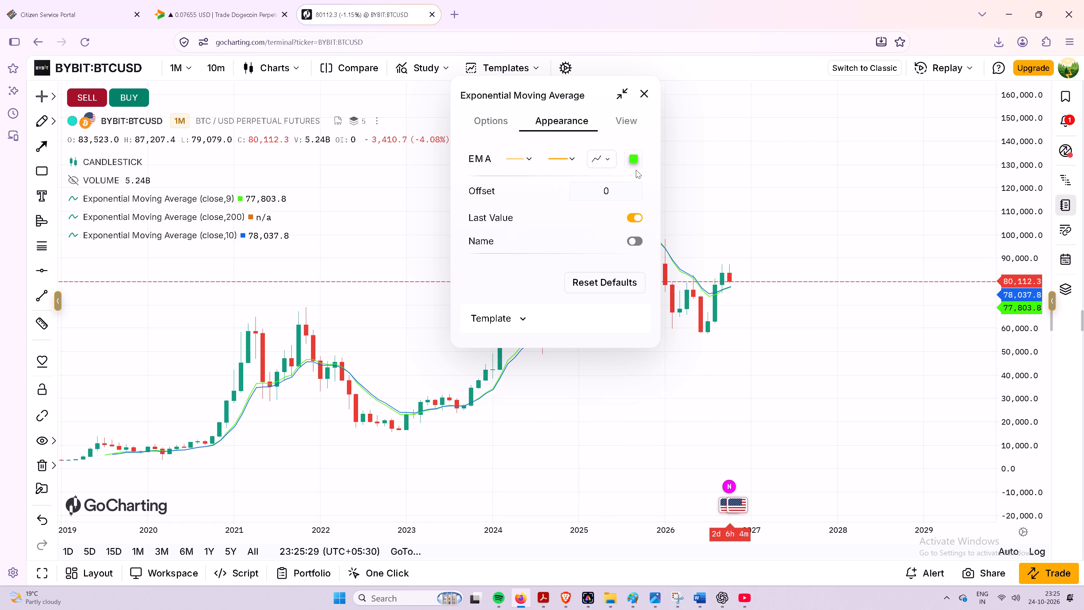
click(637, 157)
drag(751, 277, 768, 274)
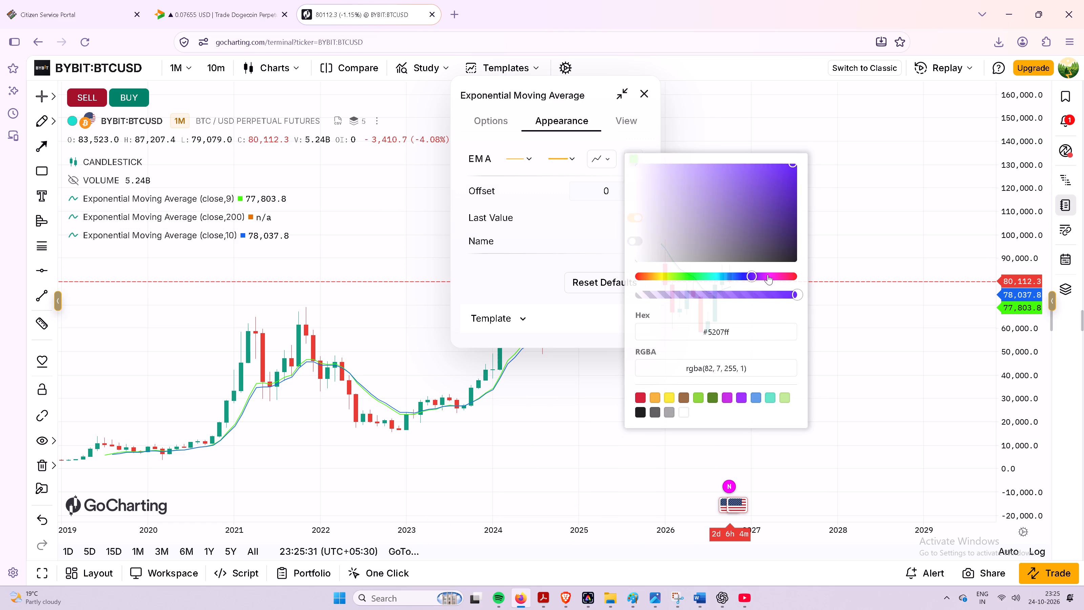
drag(768, 274, 760, 273)
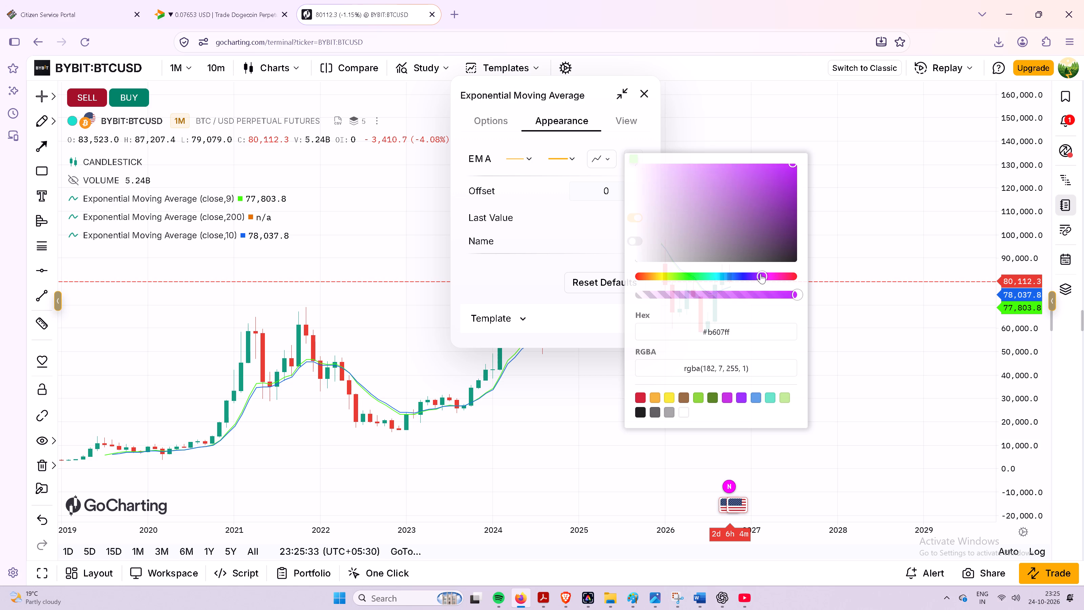
drag(760, 273, 760, 273)
drag(730, 217, 785, 176)
click(859, 206)
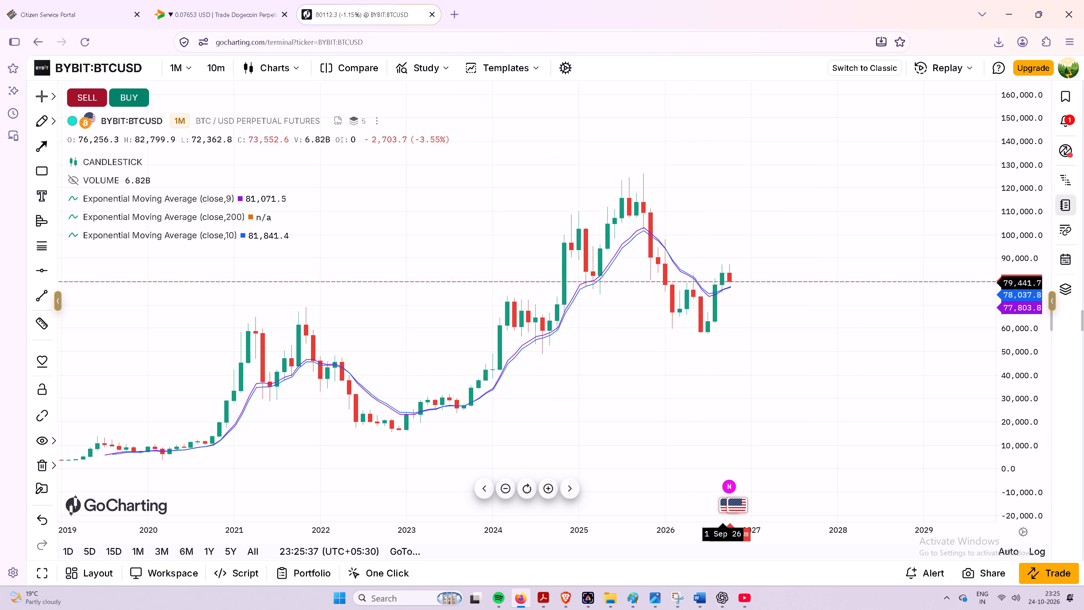
Examine the recoloured Exponential Moving Average lines against the monthly BTCUSD candles at different price and time scales.
drag(1019, 425, 1018, 261)
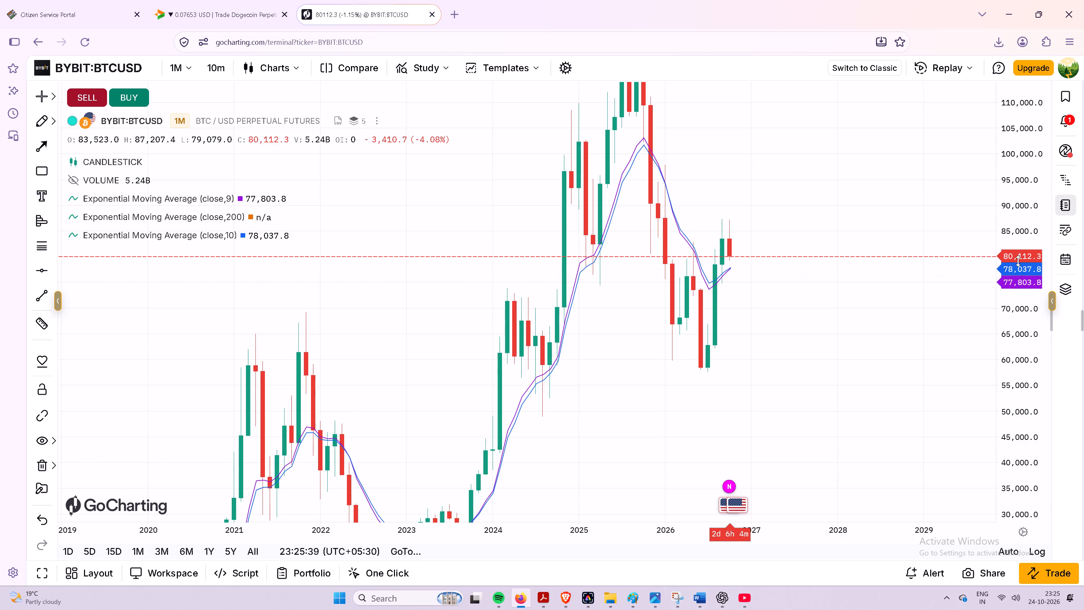
drag(1018, 261, 1019, 262)
scroll(681, 292, up, 5)
drag(558, 335, 700, 358)
scroll(559, 335, up, 1)
drag(1038, 141, 1020, 429)
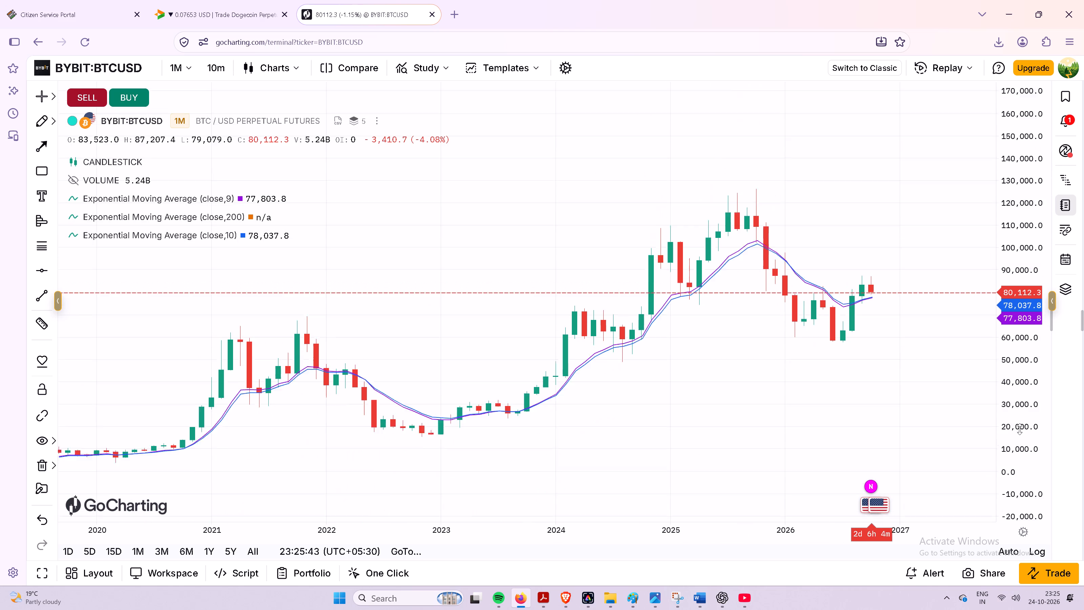
drag(1020, 429, 1019, 444)
scroll(917, 273, down, 5)
scroll(1002, 214, down, 5)
scroll(1040, 213, down, 4)
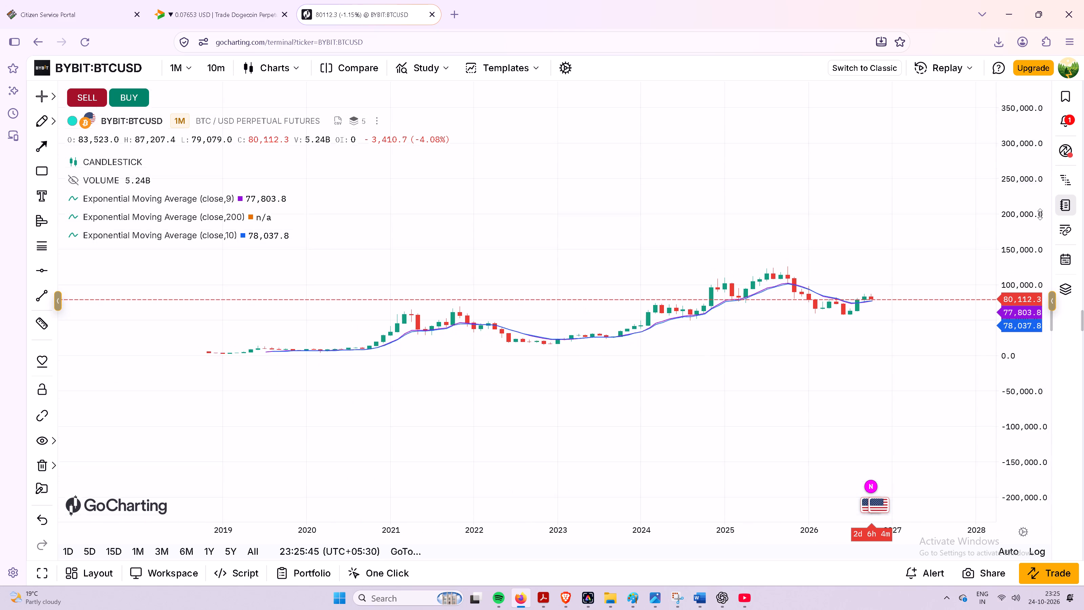
scroll(1040, 214, down, 16)
scroll(1040, 220, down, 10)
scroll(1041, 220, up, 5)
scroll(1042, 219, up, 19)
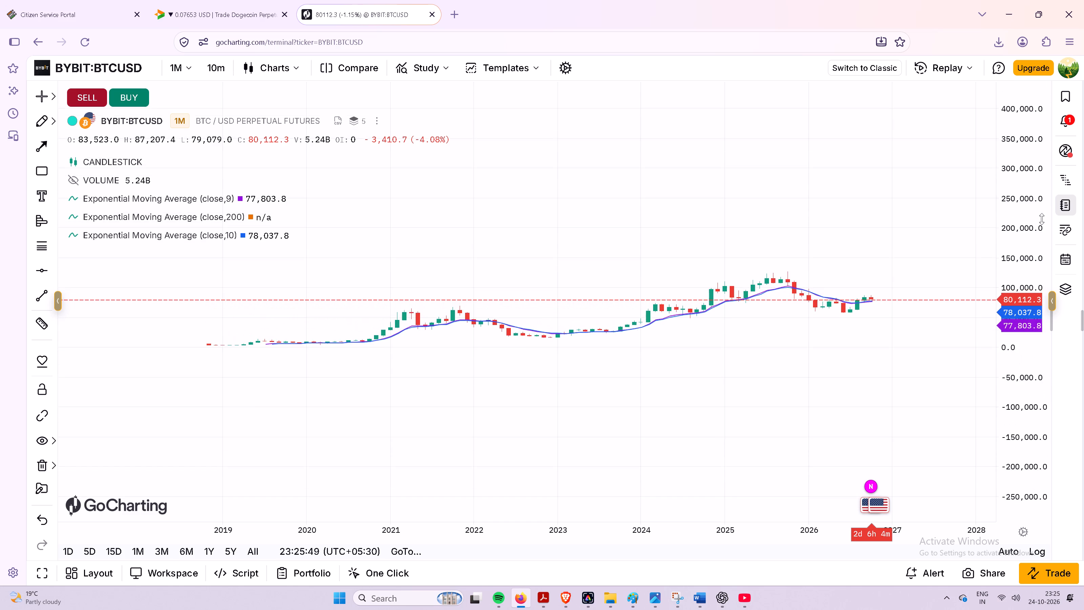
scroll(1042, 219, up, 20)
drag(944, 186, 900, 240)
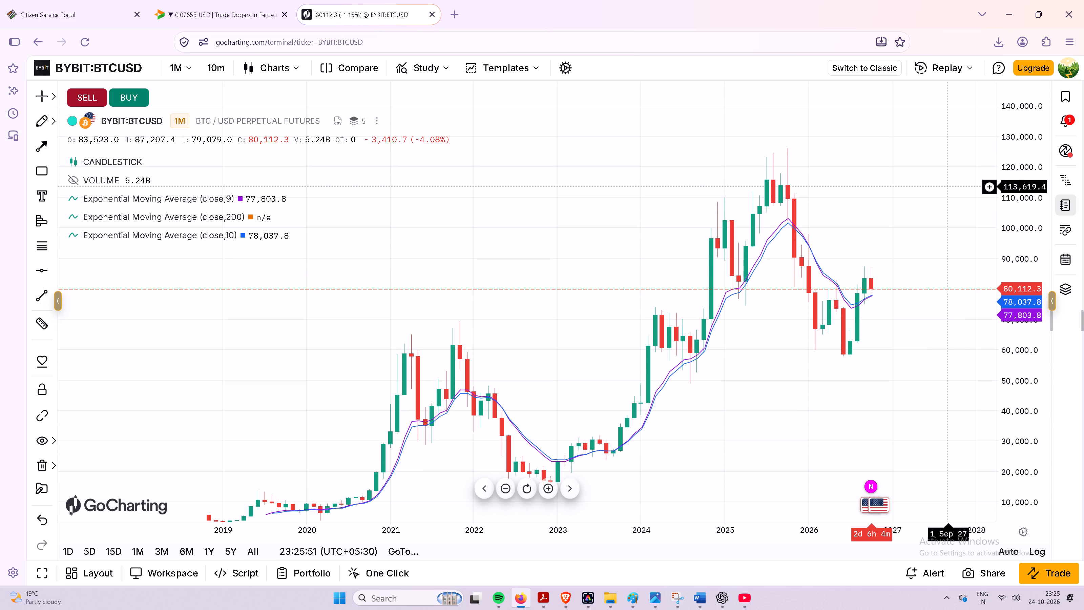
drag(900, 240, 775, 270)
Toggle the 200-period Exponential Moving Average's visibility to compare, leaving it hidden.
click(76, 217)
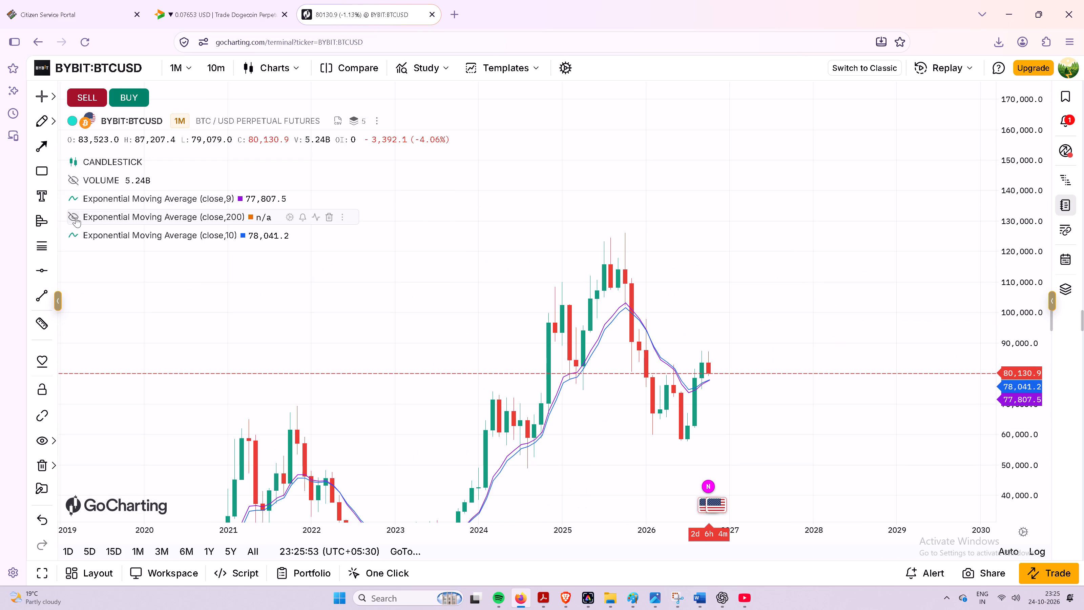
click(76, 217)
click(76, 217)
Keep Close as the 200-period Exponential Moving Average's source and recolour its line to crimson red #eb052b.
click(290, 217)
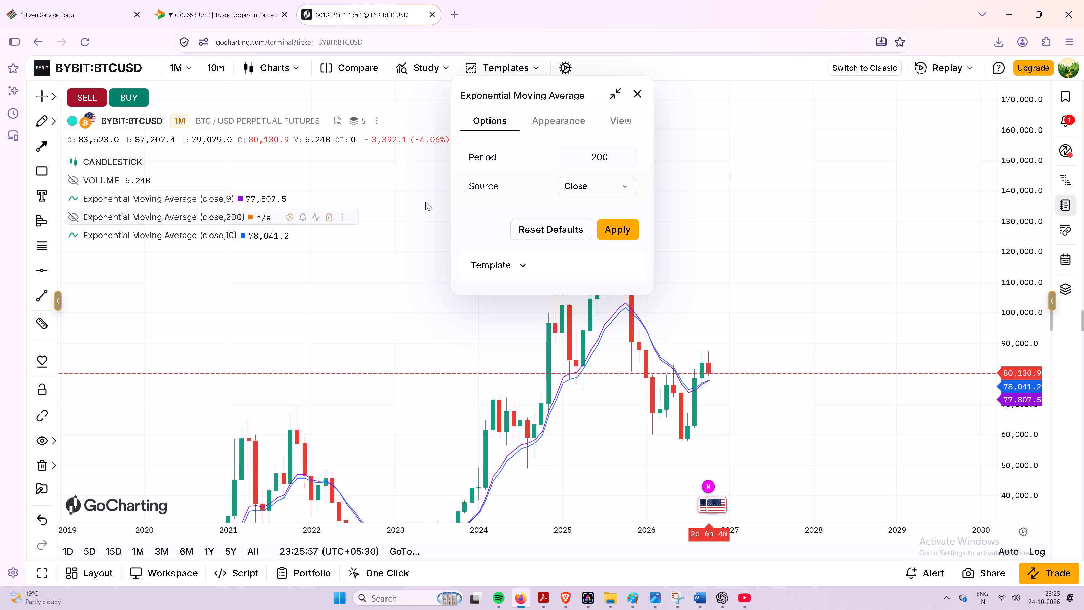
click(592, 190)
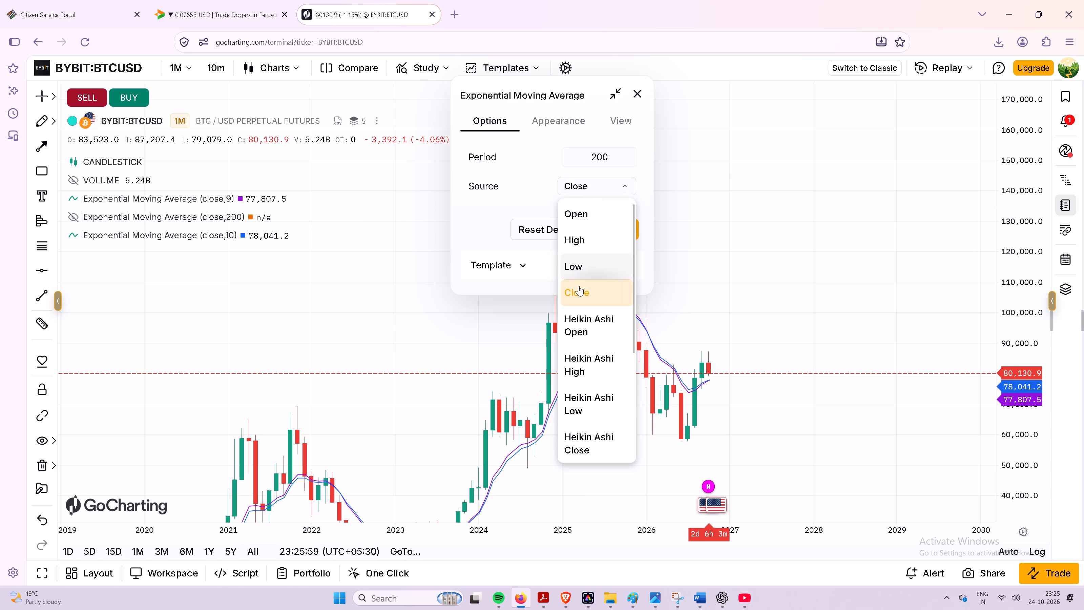
click(579, 286)
click(543, 112)
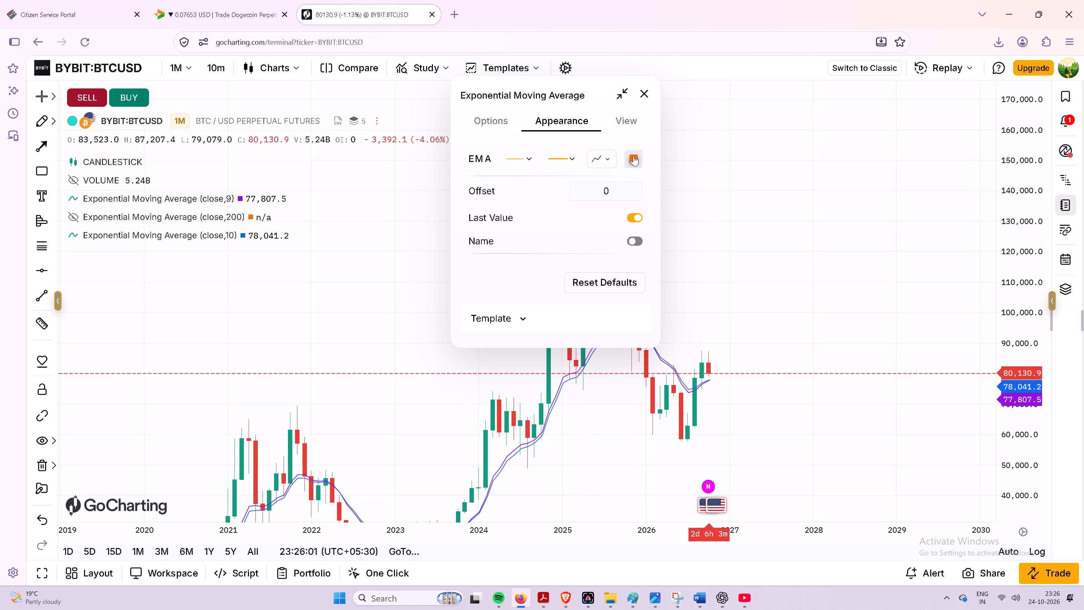
click(633, 156)
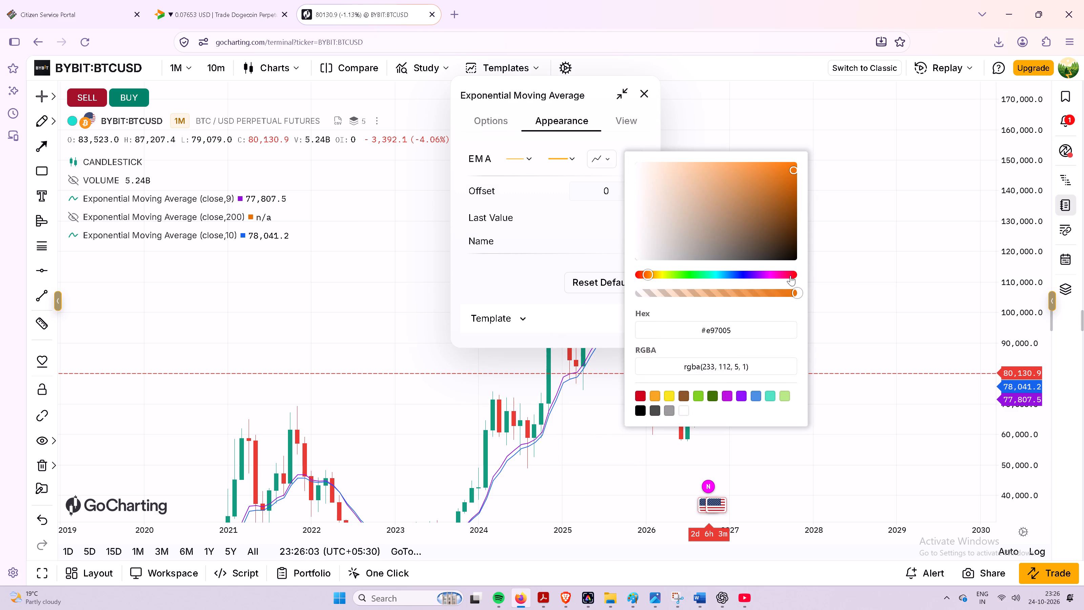
click(790, 274)
drag(762, 182, 794, 169)
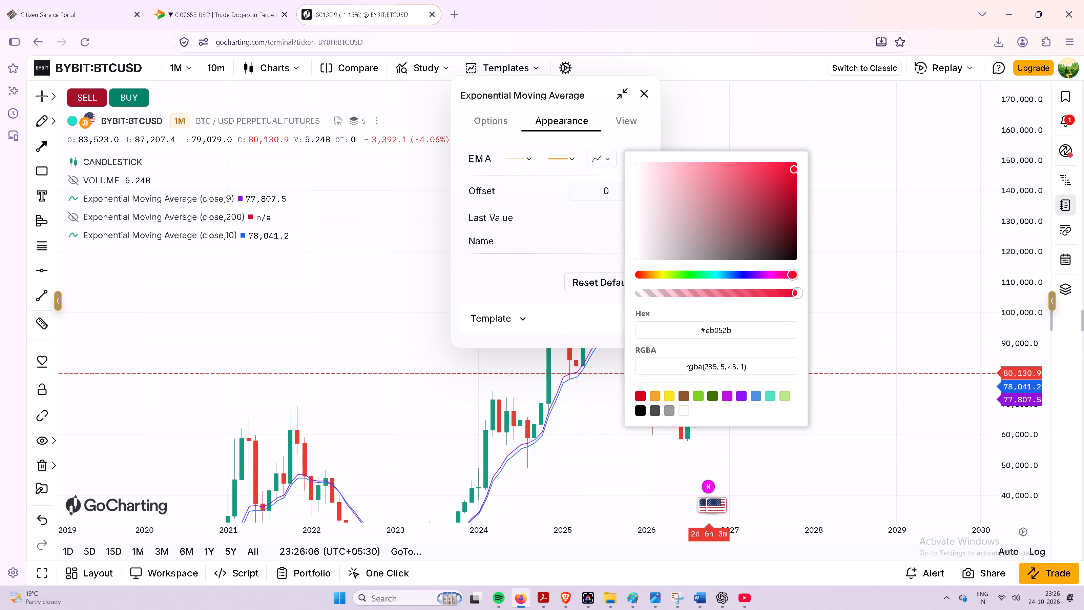
click(578, 230)
Keep the Line plot style for the 200-period Exponential Moving Average, apply its settings and close them.
click(611, 156)
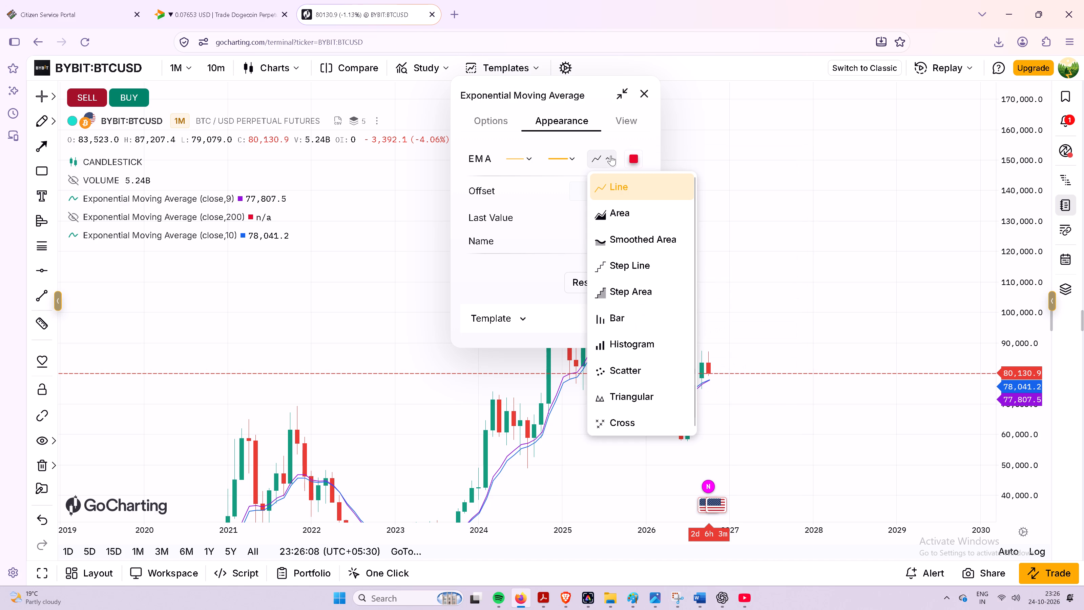
click(623, 188)
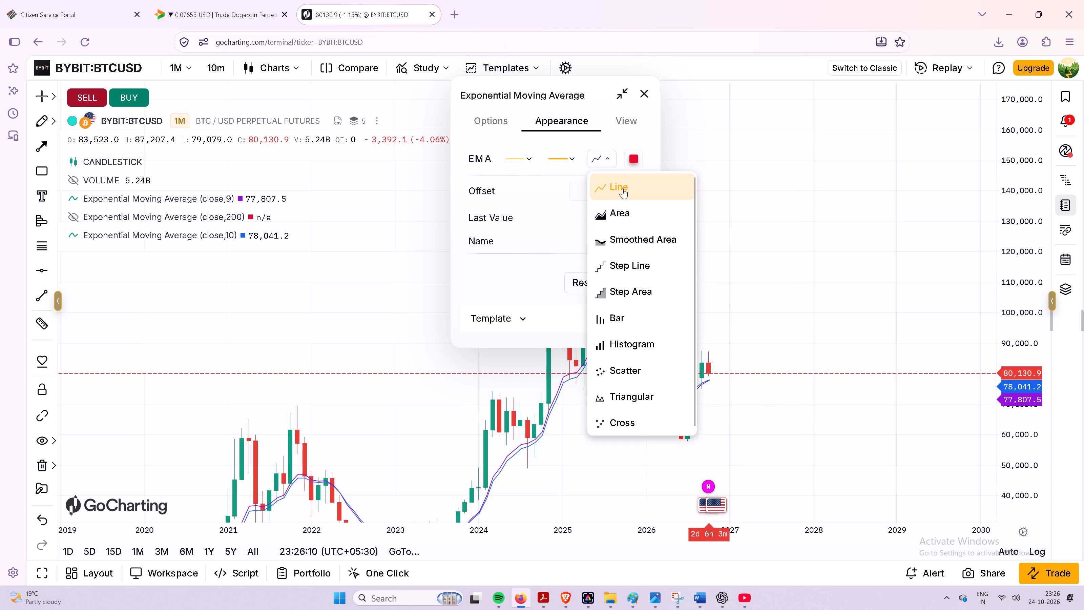
click(622, 124)
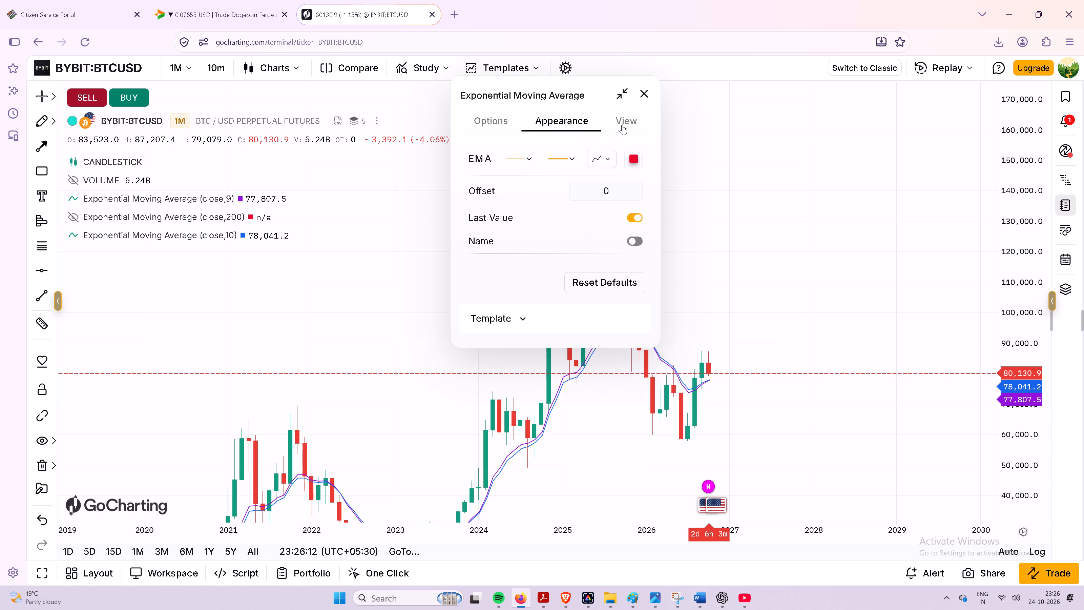
click(495, 117)
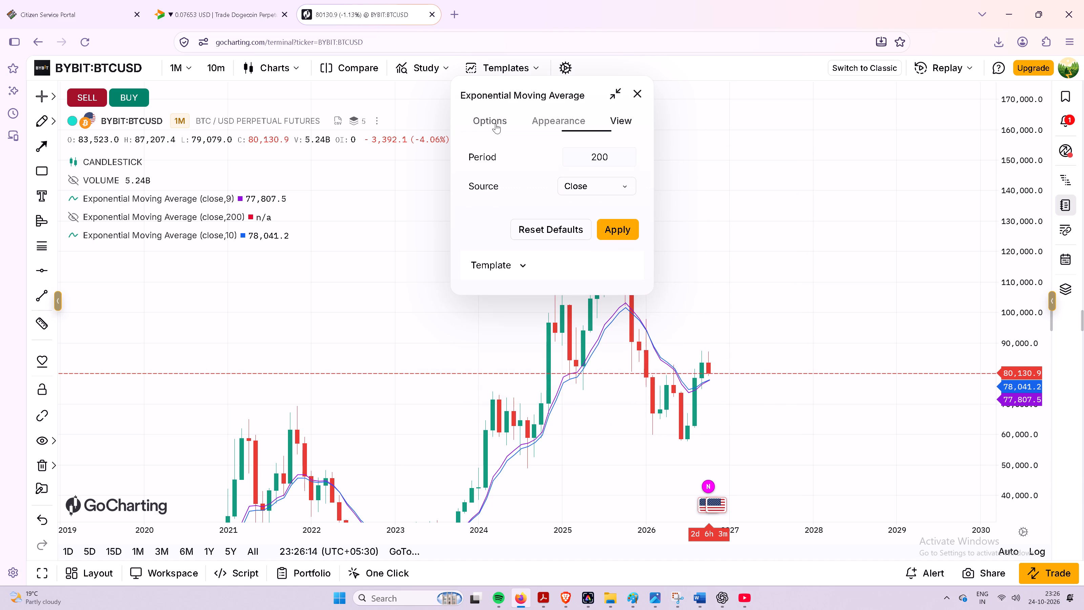
click(616, 229)
triple_click(616, 229)
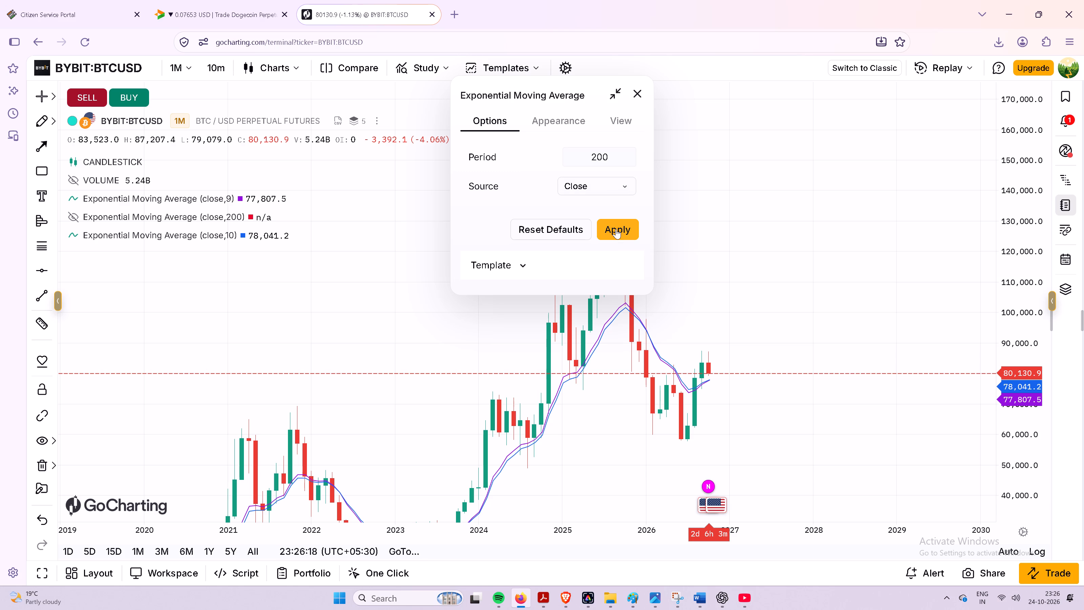
triple_click(616, 229)
click(616, 229)
click(362, 197)
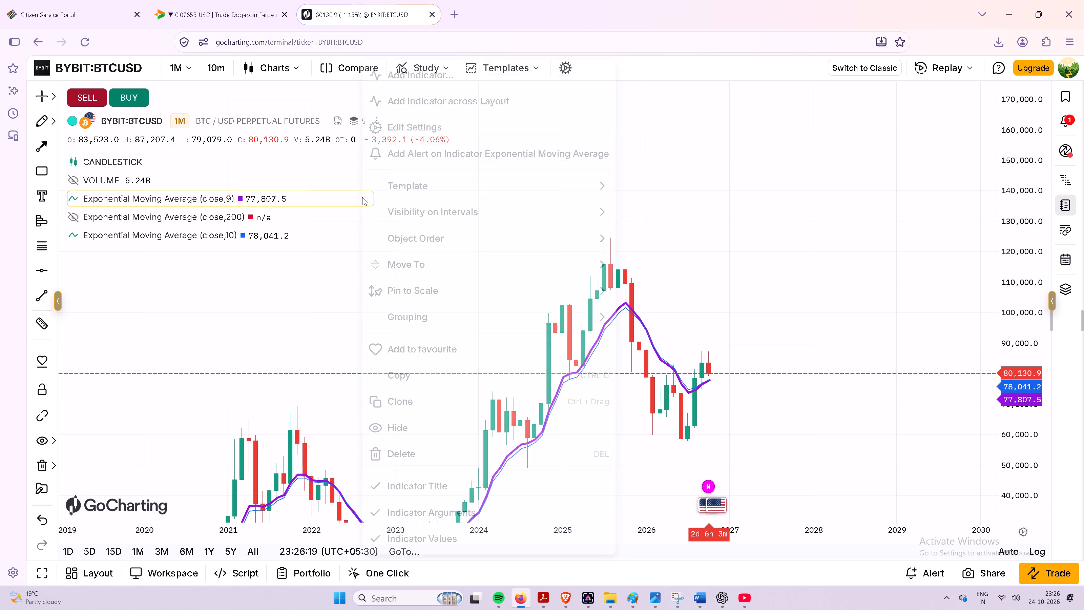
click(344, 169)
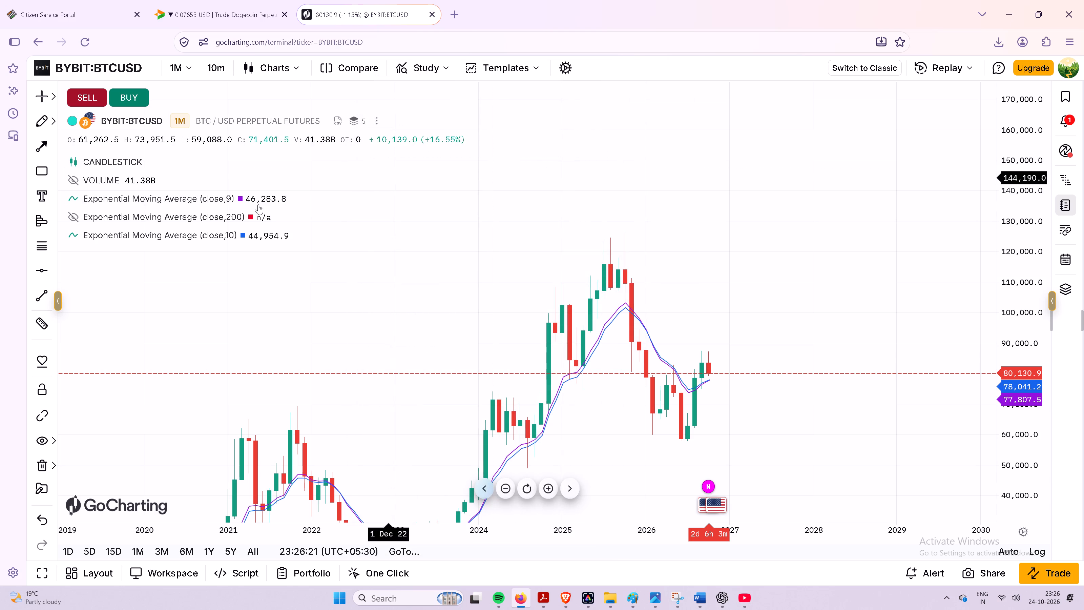
Unhide the 200-period Exponential Moving Average on the BTCUSD chart.
drag(393, 283, 382, 272)
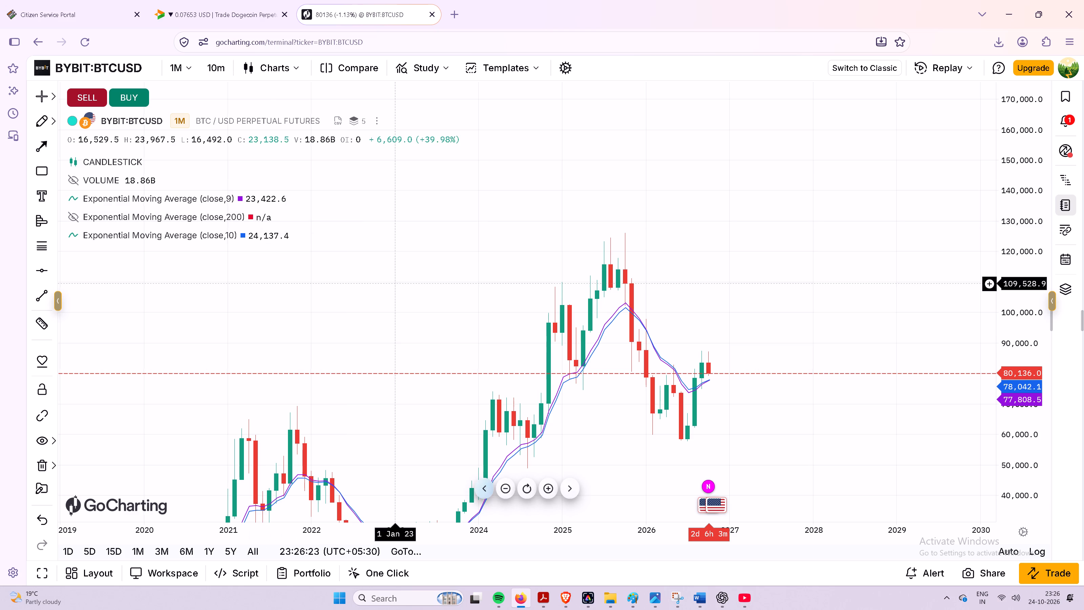
drag(382, 272, 359, 234)
click(72, 216)
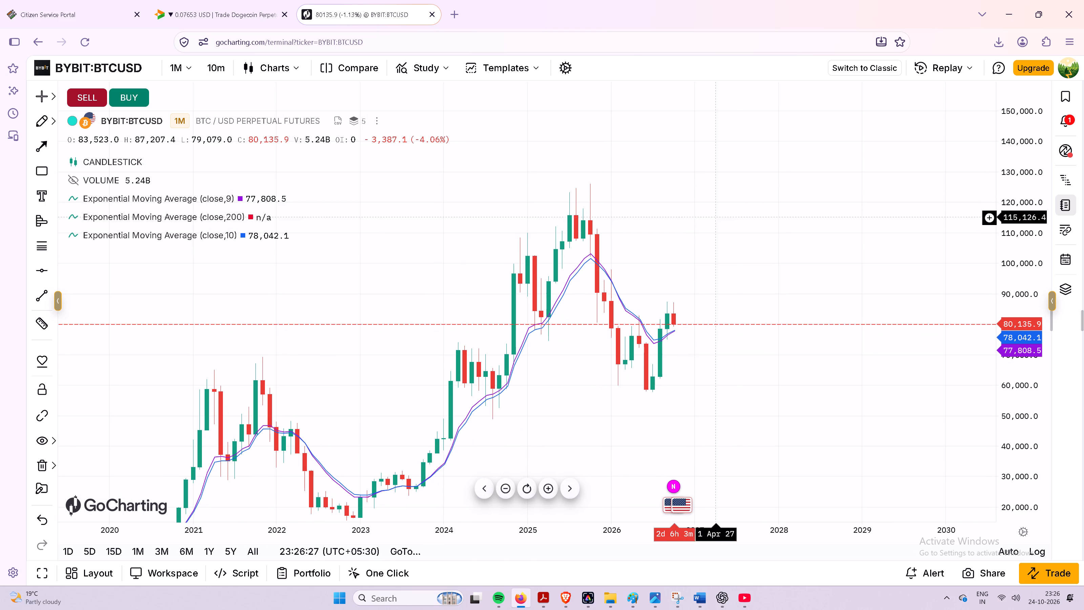
drag(830, 370, 804, 302)
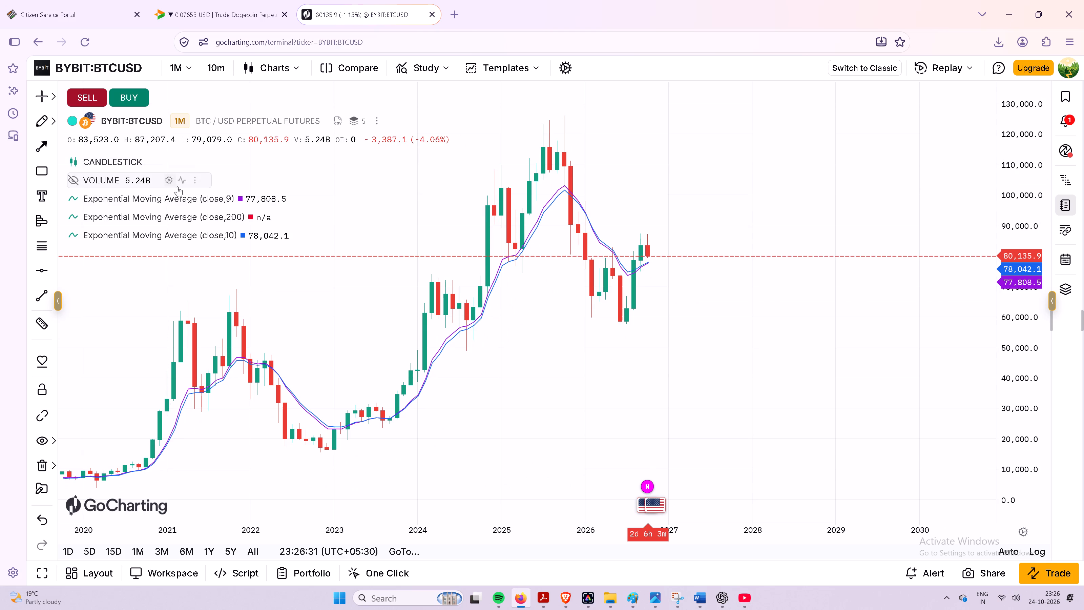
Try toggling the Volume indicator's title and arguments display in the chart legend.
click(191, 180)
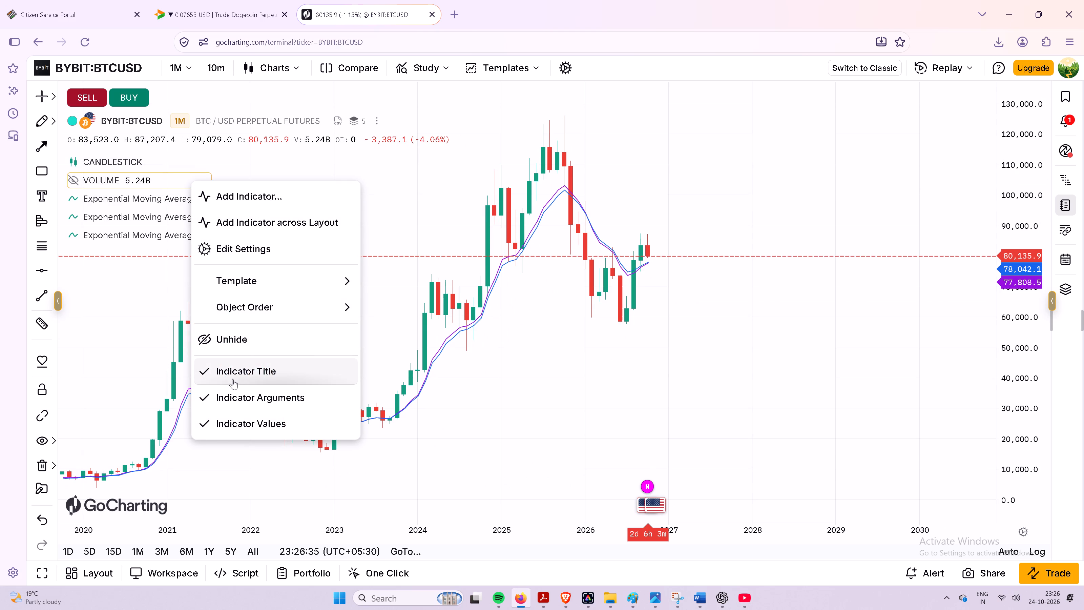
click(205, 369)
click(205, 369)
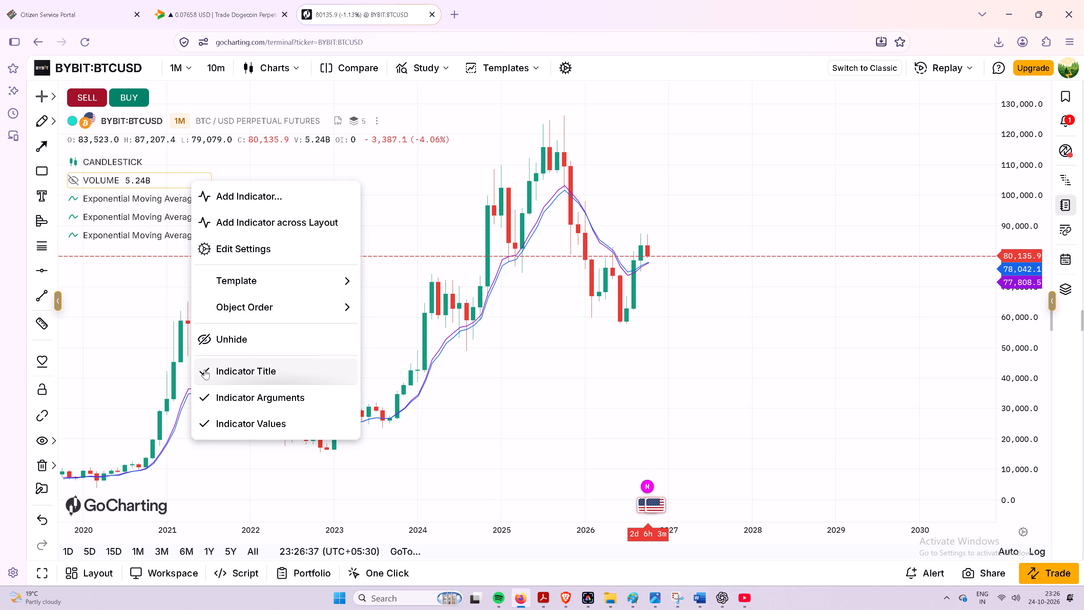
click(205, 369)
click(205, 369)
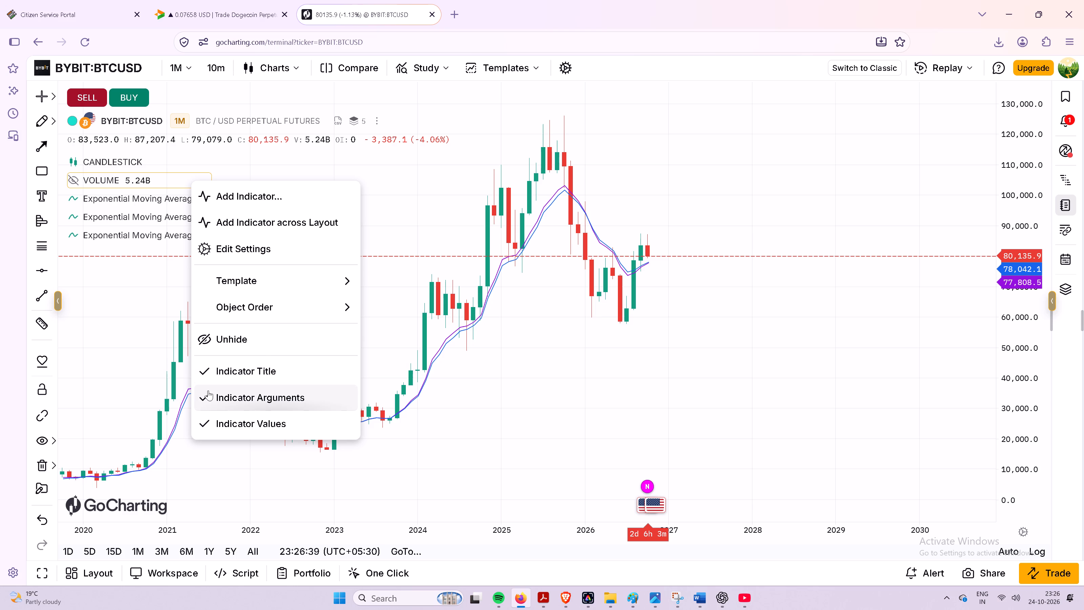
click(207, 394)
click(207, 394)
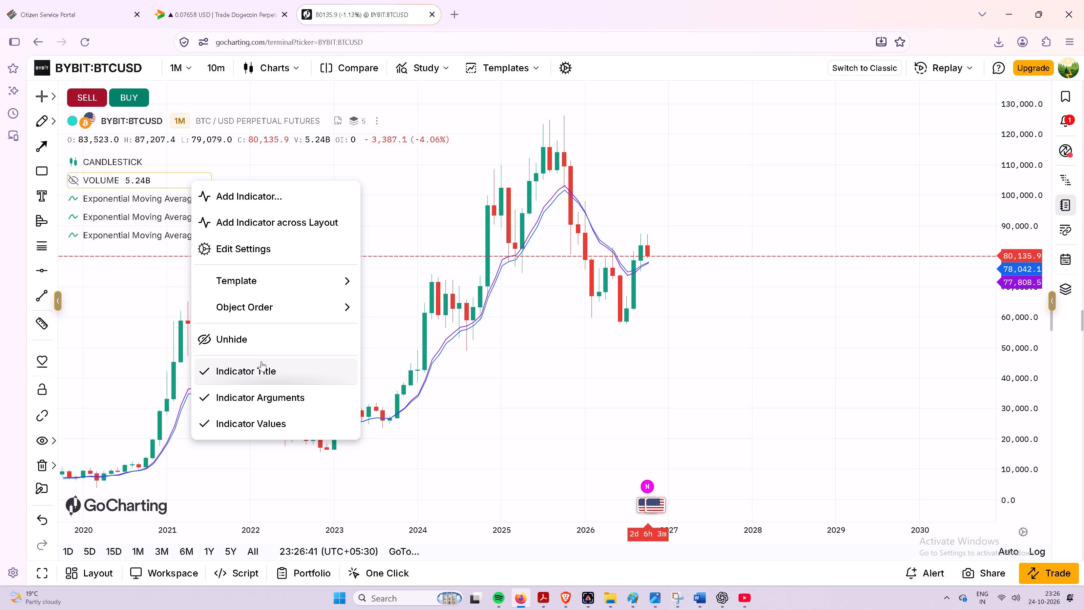
View the Volume indicator's settings and close them without changes.
click(267, 248)
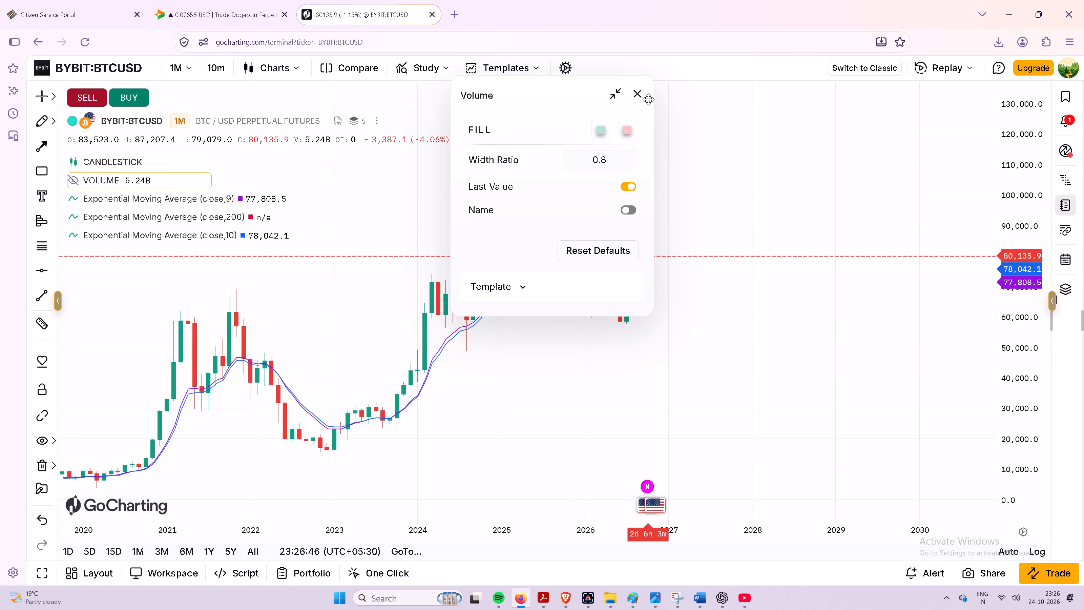
click(641, 94)
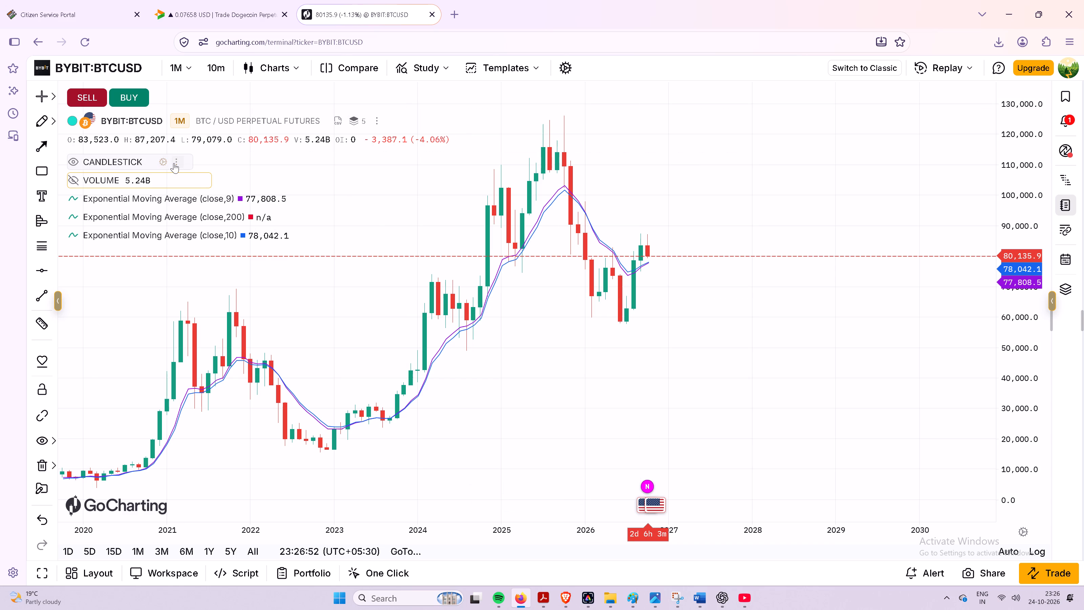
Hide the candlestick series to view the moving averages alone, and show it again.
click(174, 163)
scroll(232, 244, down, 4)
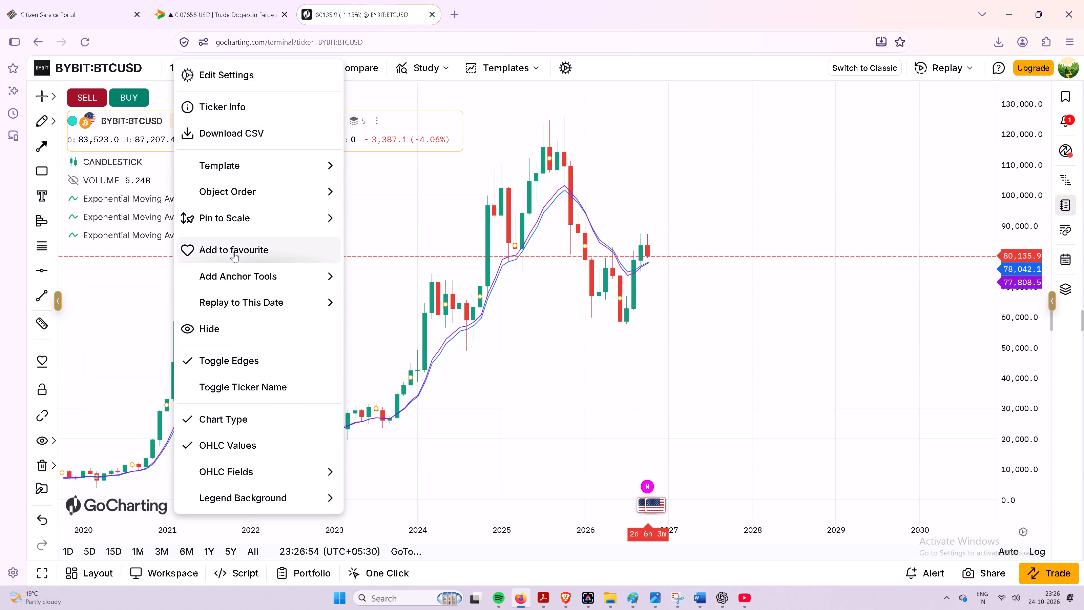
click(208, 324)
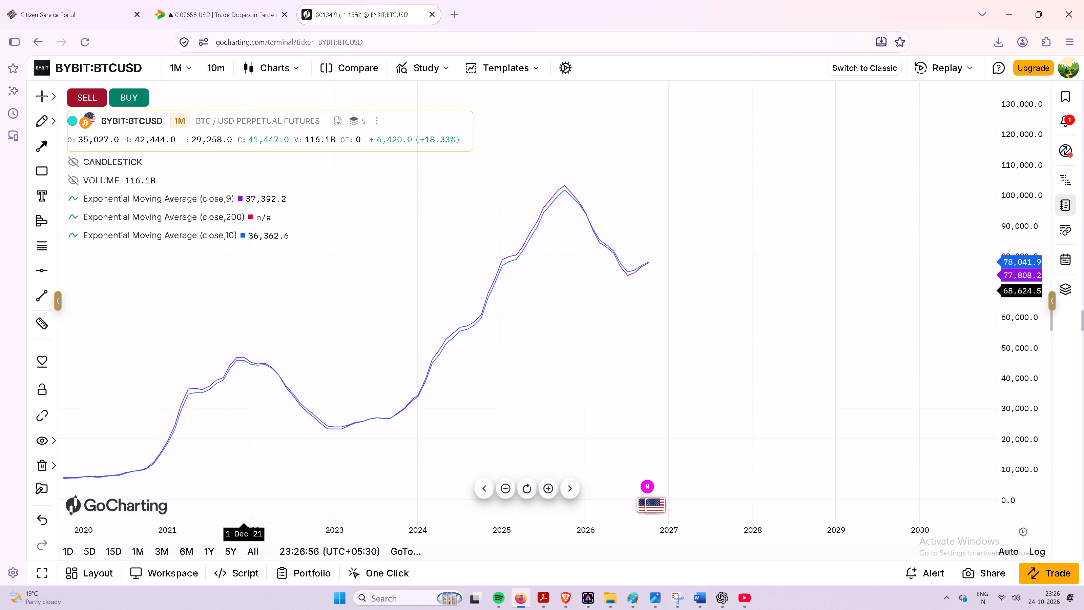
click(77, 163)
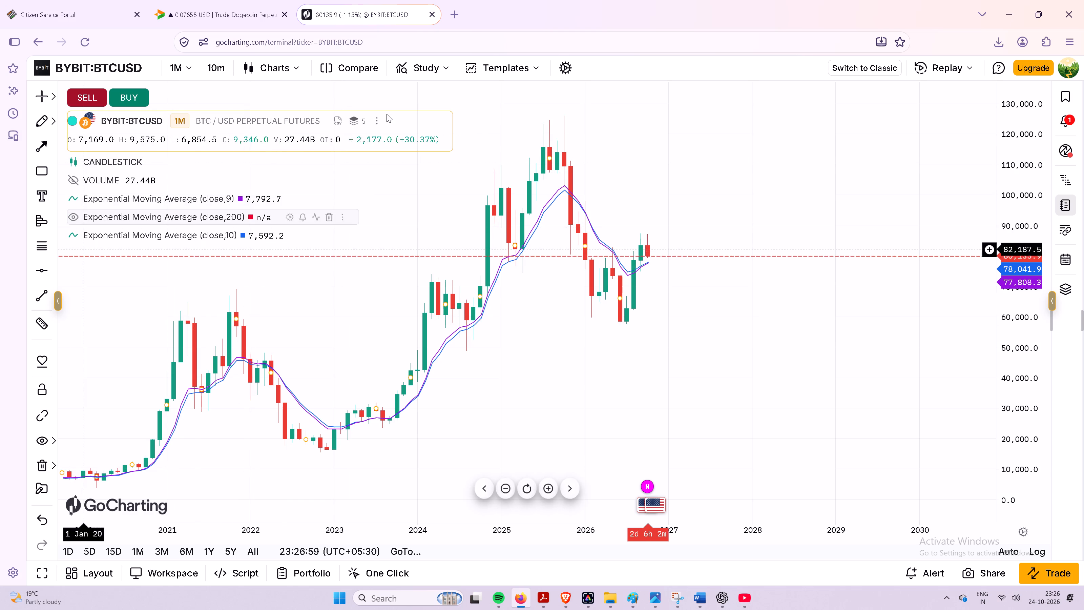
Collapse the indicator list in the chart legend.
click(360, 121)
click(667, 129)
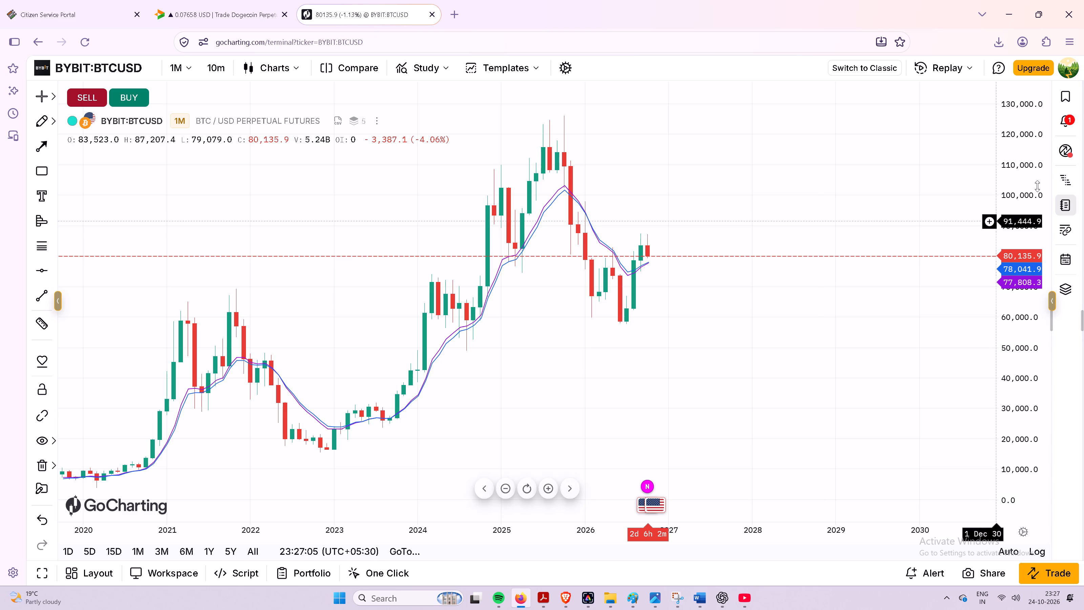
Examine the full monthly BTCUSD price history from 2019 onward together with the Exponential Moving Average lines.
drag(1041, 176, 1023, 306)
scroll(798, 206, down, 4)
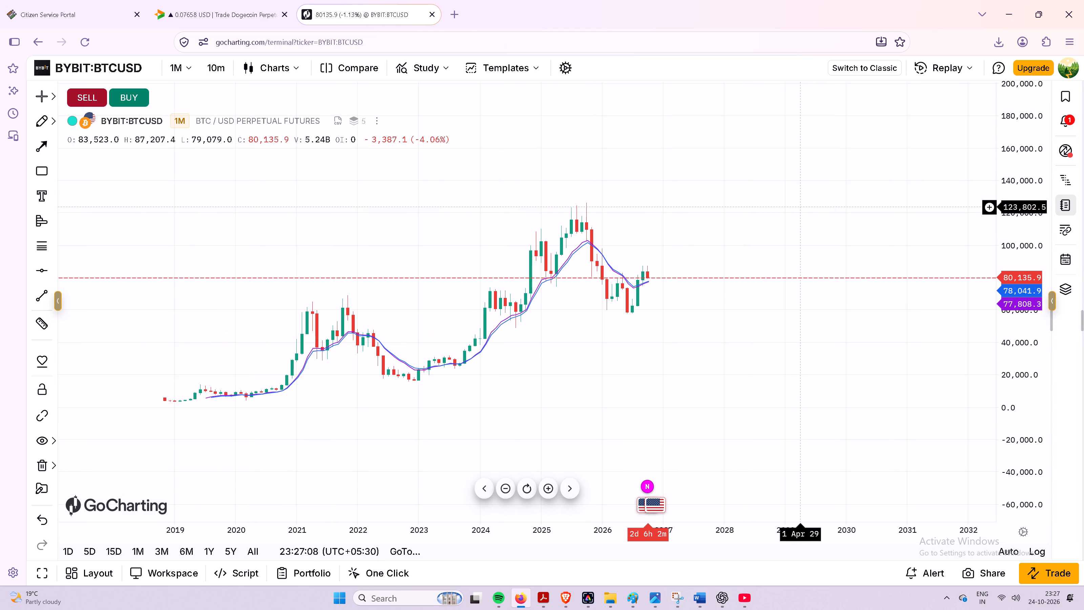
drag(674, 176, 945, 198)
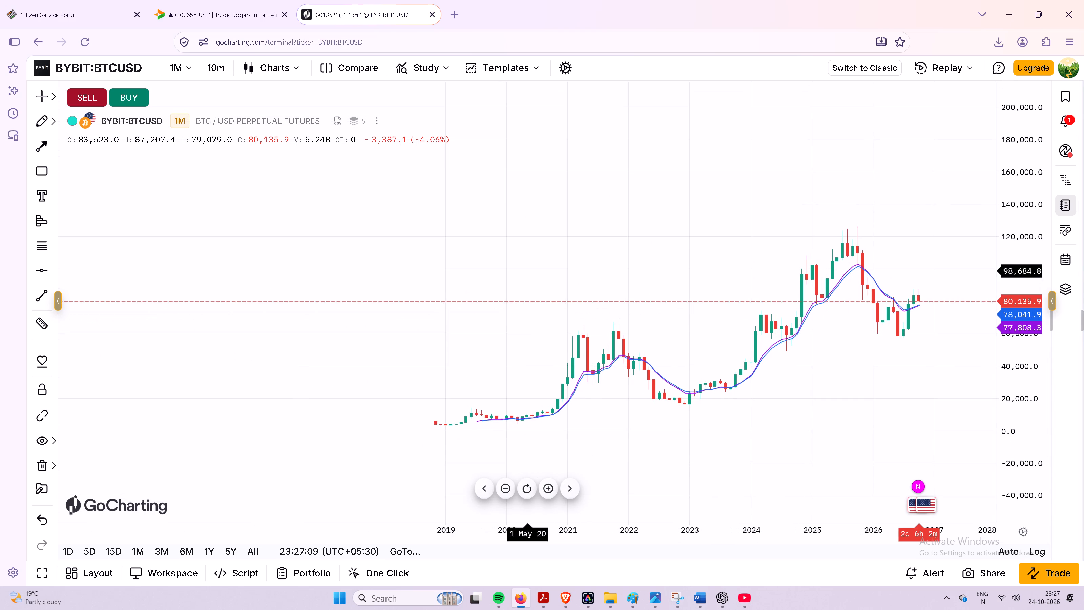
drag(472, 272, 835, 209)
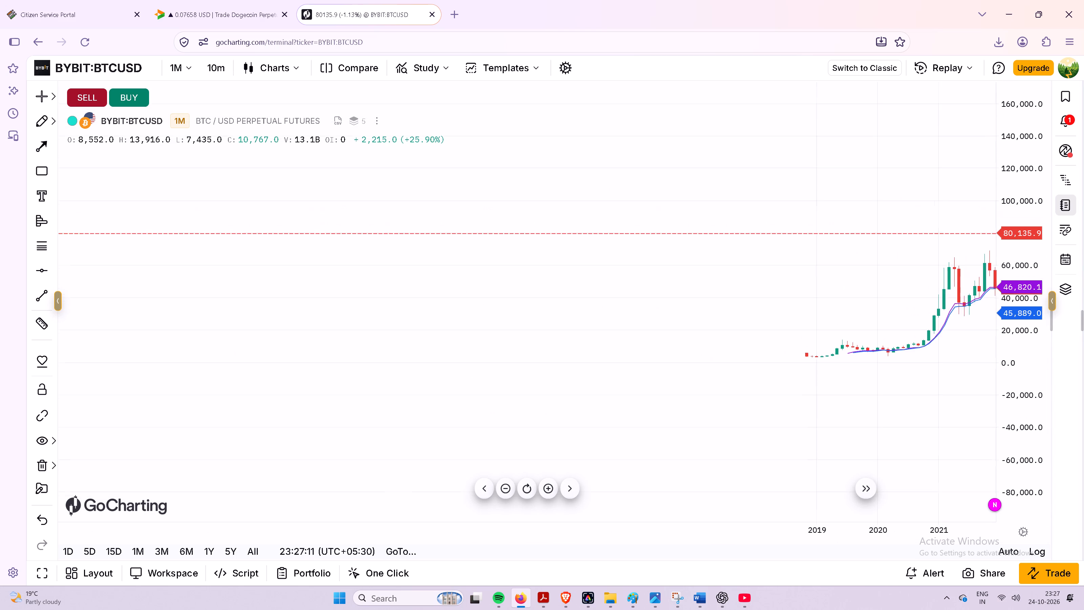
drag(835, 209, 404, 232)
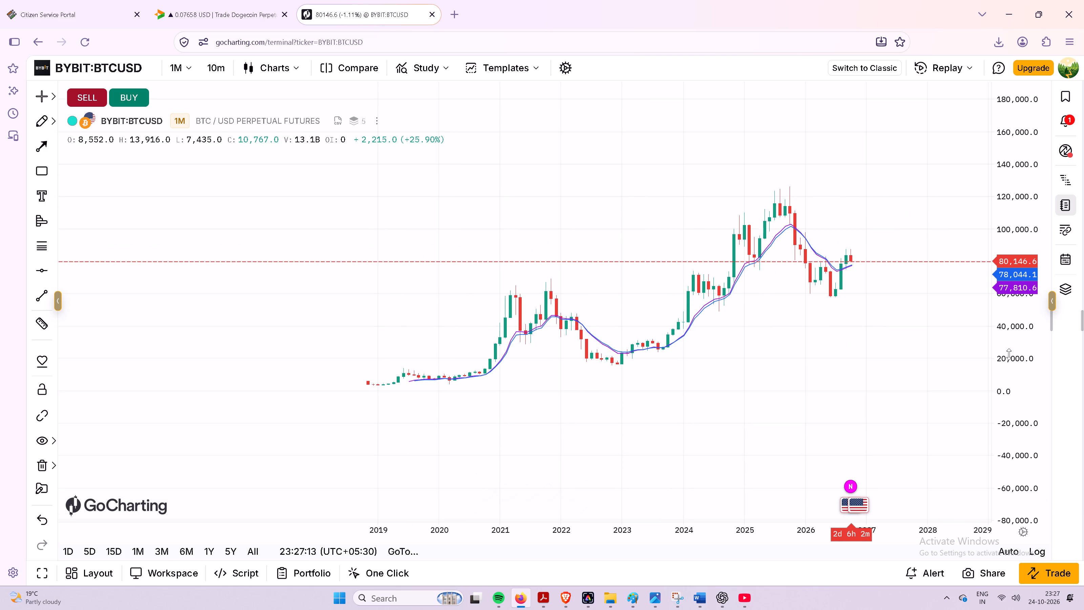
drag(1007, 357, 1004, 243)
scroll(912, 228, up, 7)
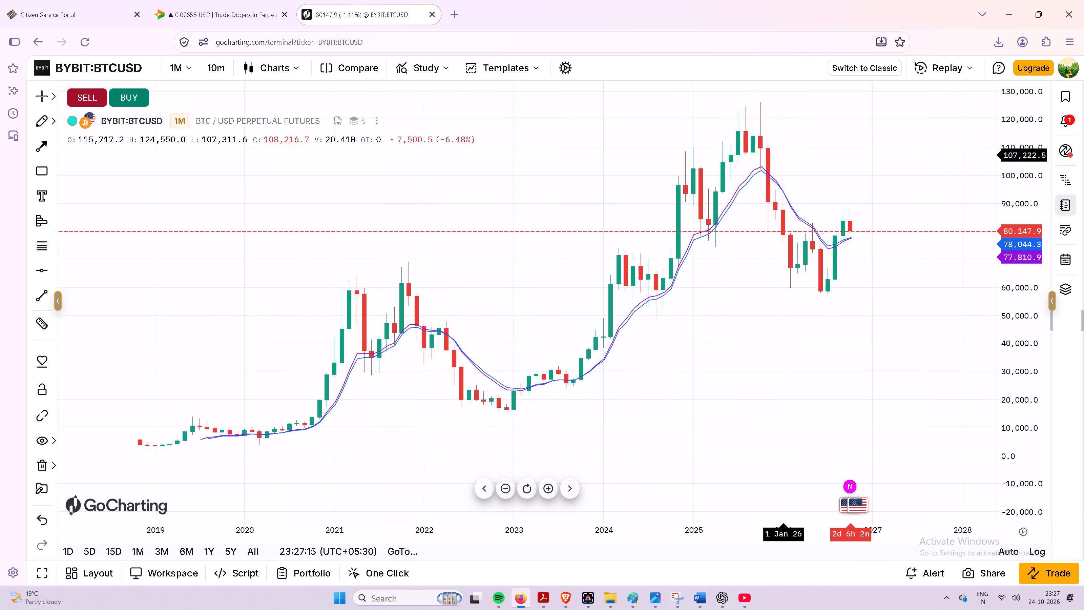
Examine the 2025–2026 monthly candles up close, including where the 9- and 10-period Exponential Moving Averages cross near the current price.
drag(845, 161, 741, 257)
drag(1017, 383, 1018, 315)
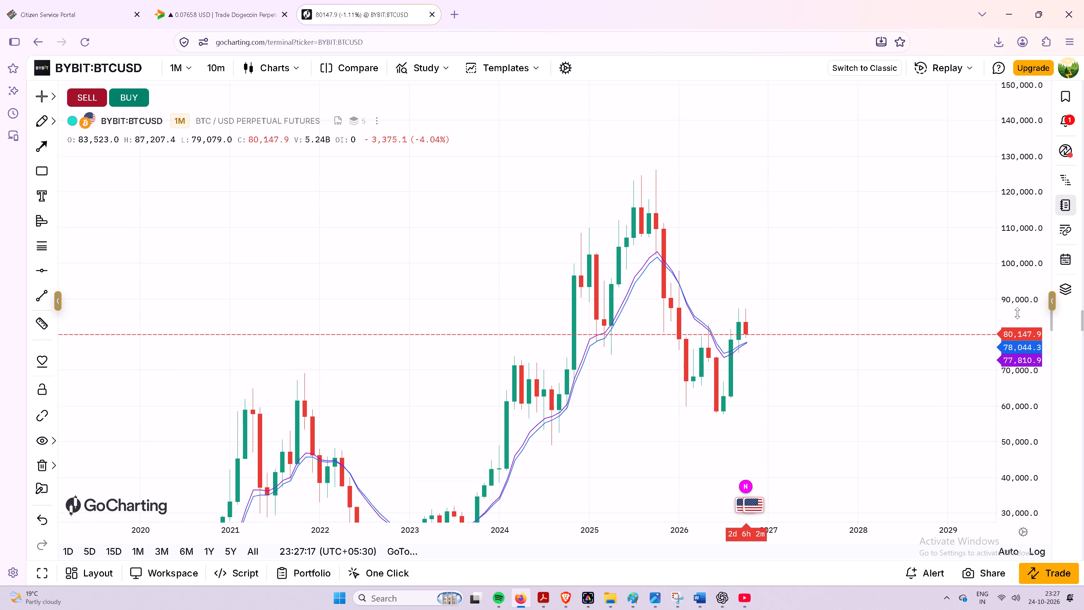
scroll(842, 252, up, 6)
scroll(748, 242, up, 1)
drag(874, 248, 763, 292)
drag(1012, 415, 1016, 208)
drag(804, 339, 815, 242)
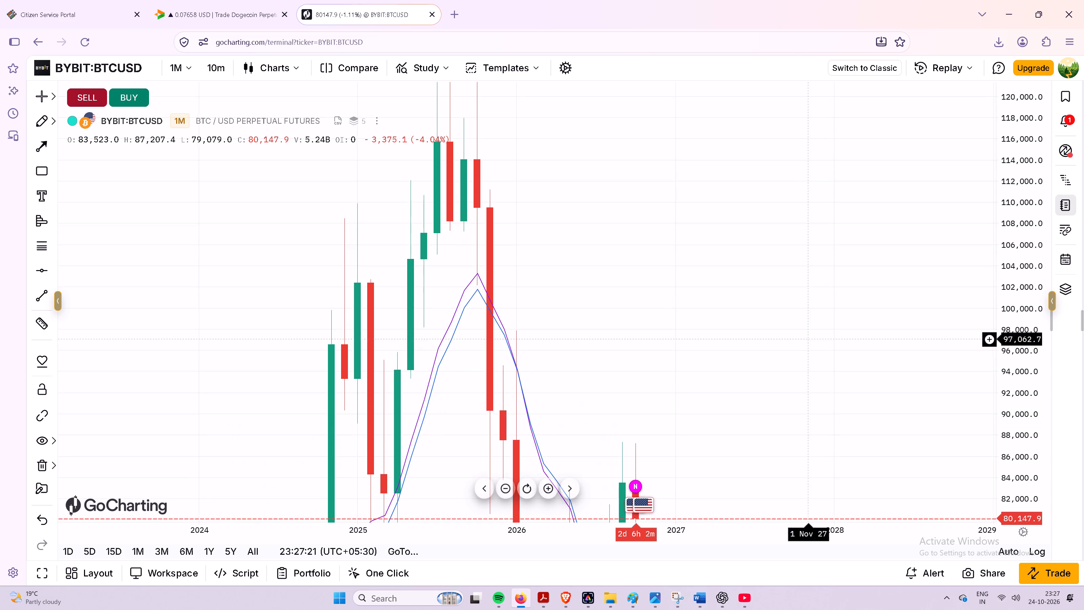
drag(815, 242, 841, 115)
drag(893, 251, 847, 277)
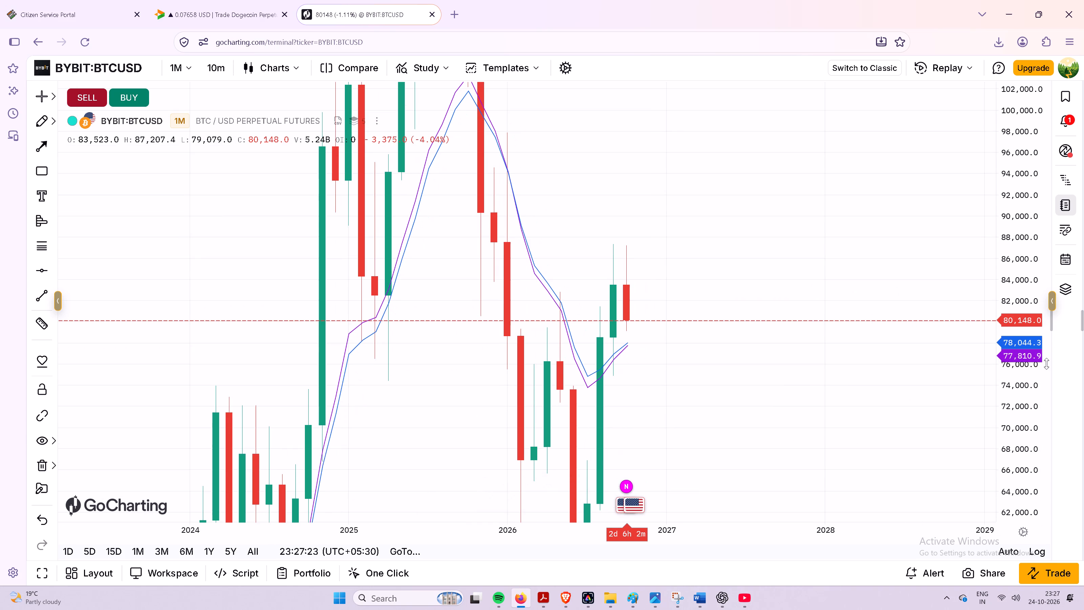
drag(1030, 357, 1029, 321)
scroll(837, 242, up, 1)
scroll(944, 195, up, 4)
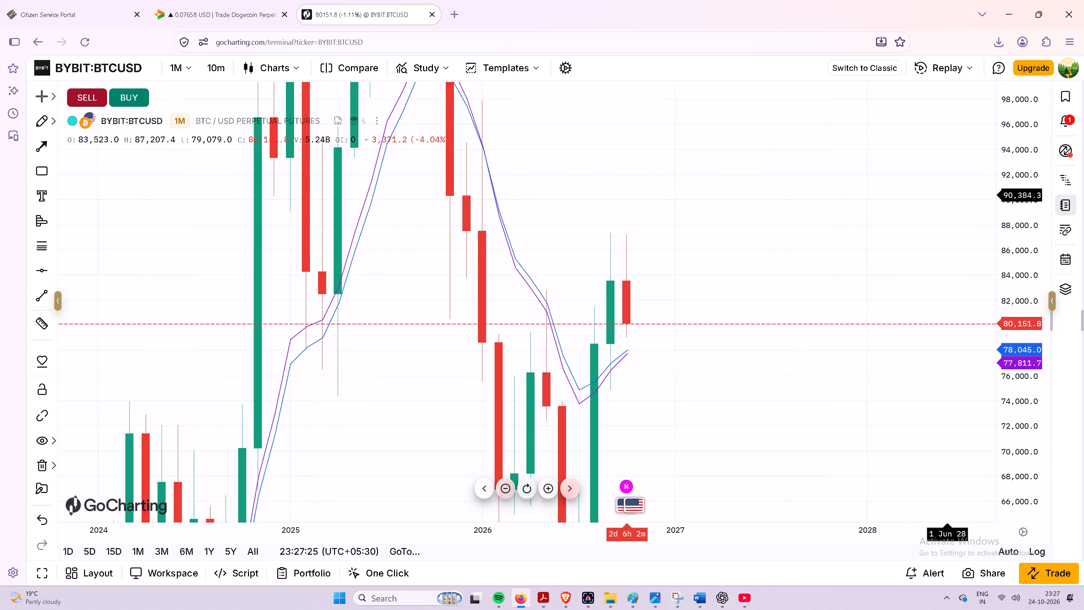
drag(671, 195, 606, 218)
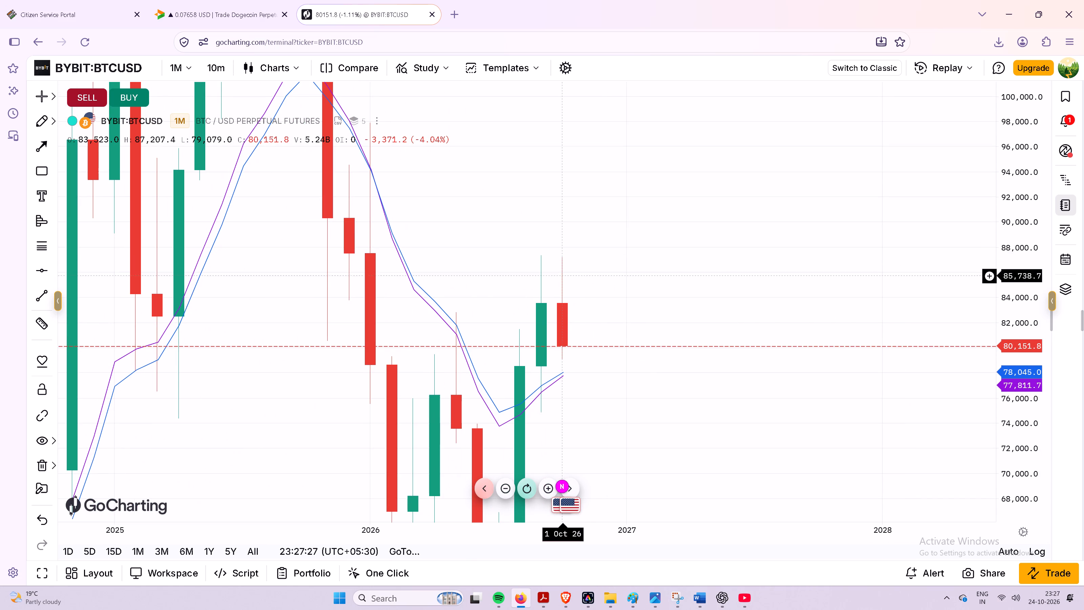
Look through the chart settings pages for Chart, Axes, Coordinates, Legend, Events and Orderflow, then close the settings.
click(561, 311)
click(646, 249)
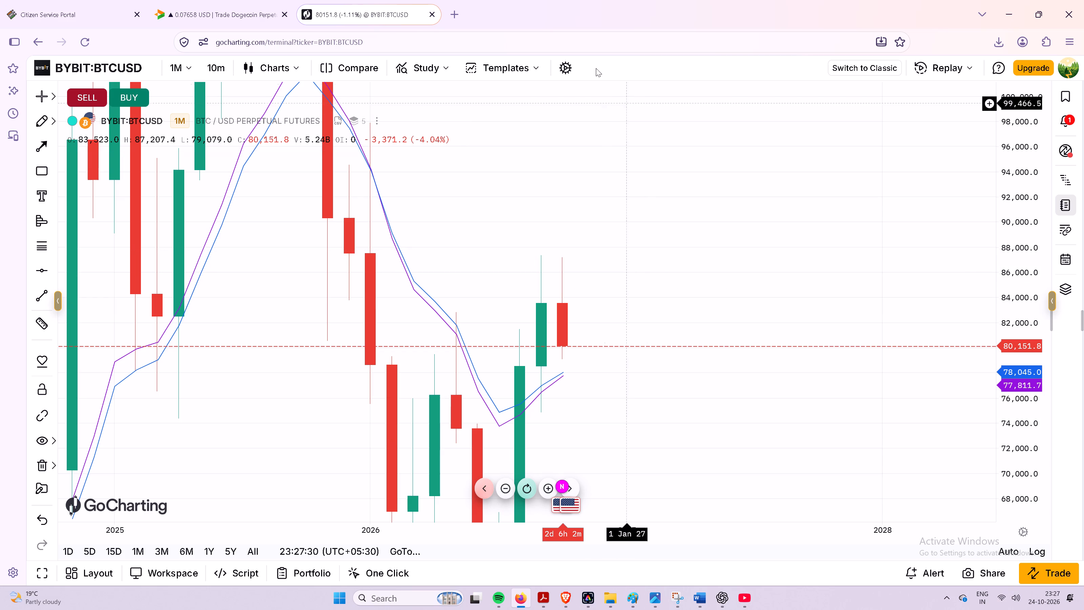
click(560, 65)
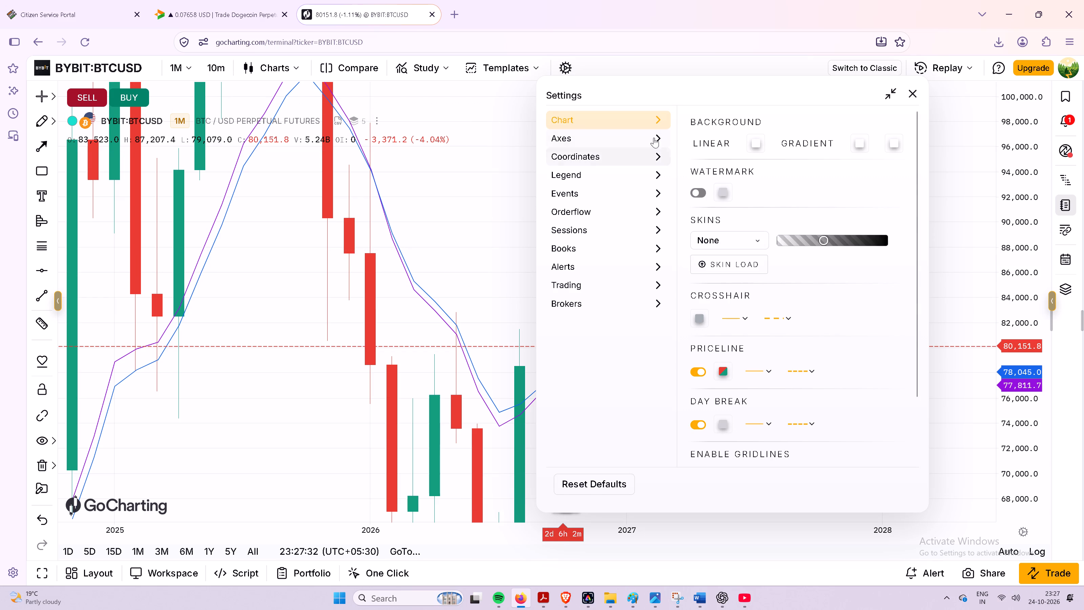
click(566, 138)
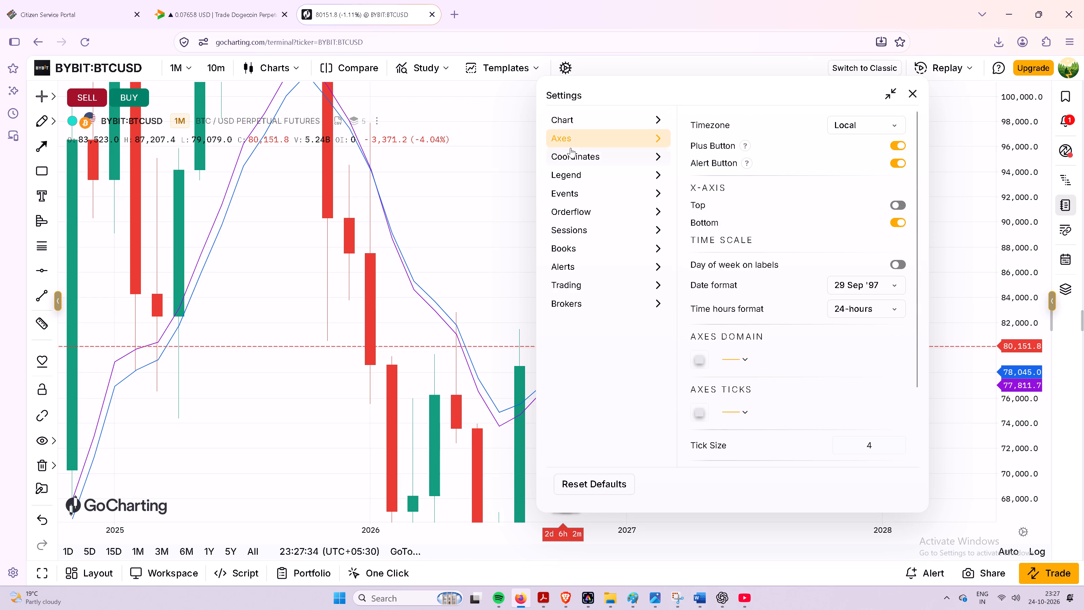
click(575, 160)
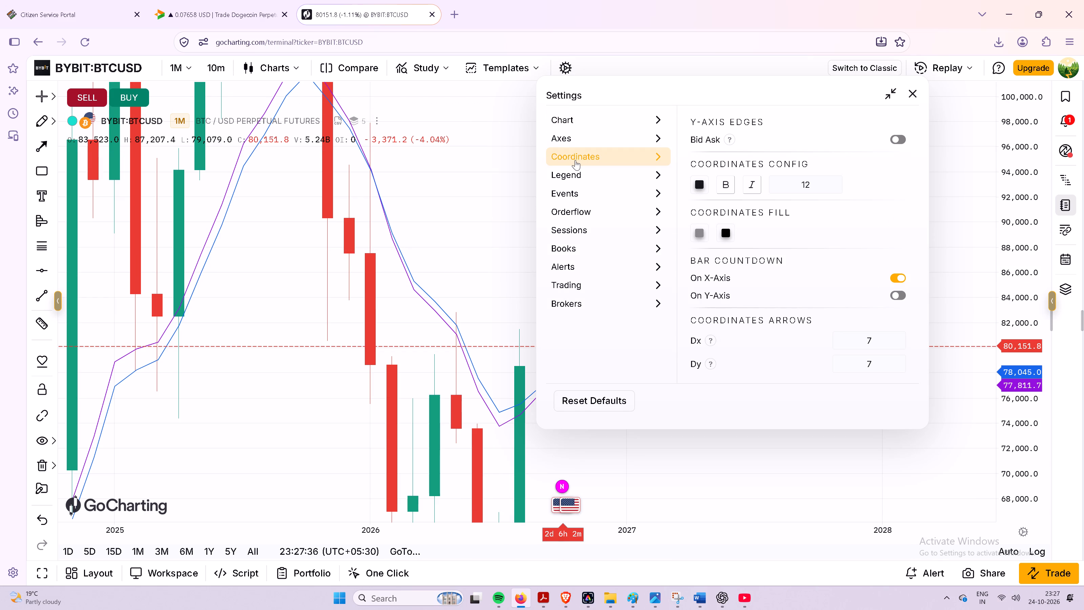
click(575, 175)
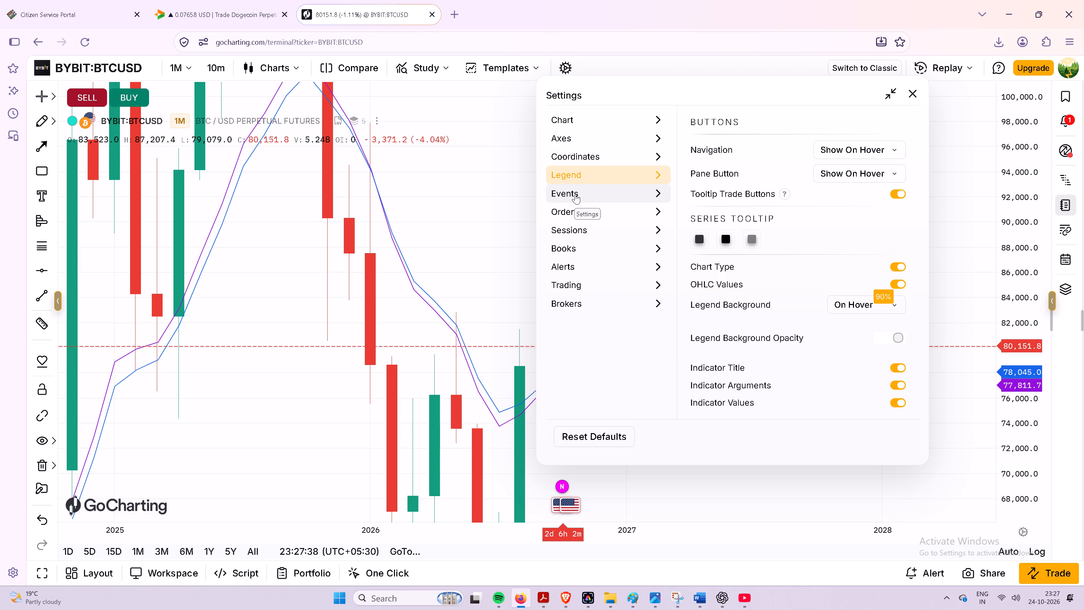
click(575, 194)
click(572, 207)
click(509, 209)
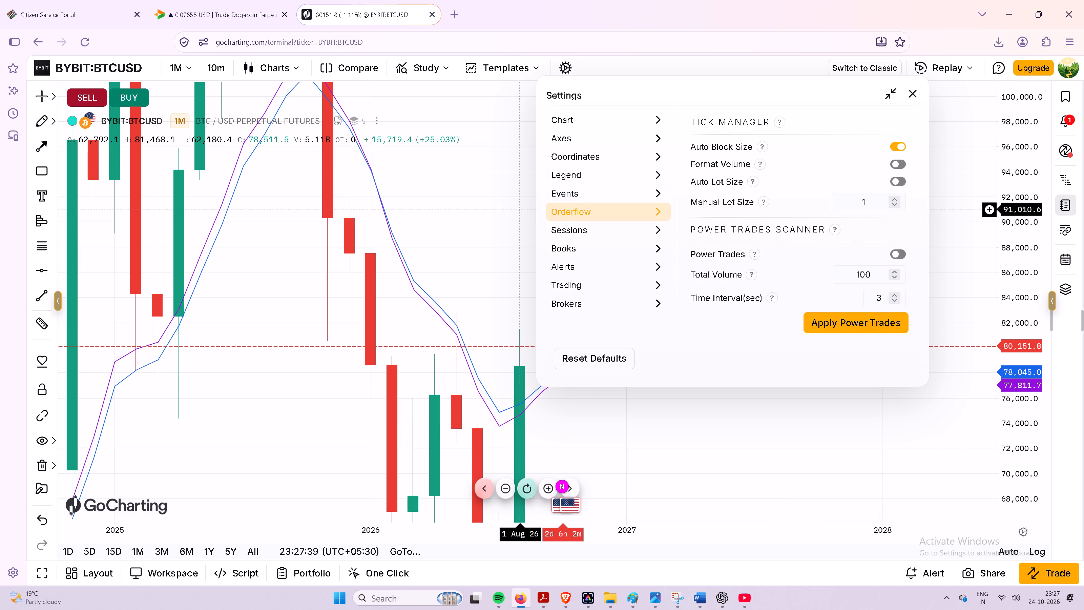
click(918, 94)
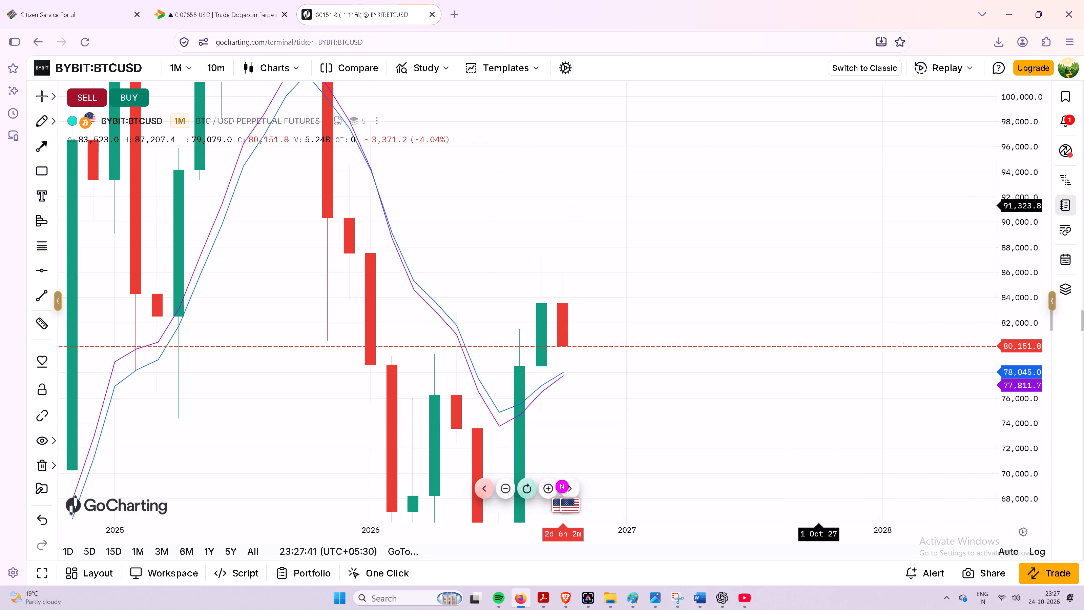
Look through the available cursor modes and the drawing tool categories for the chart.
drag(802, 212, 805, 198)
click(53, 117)
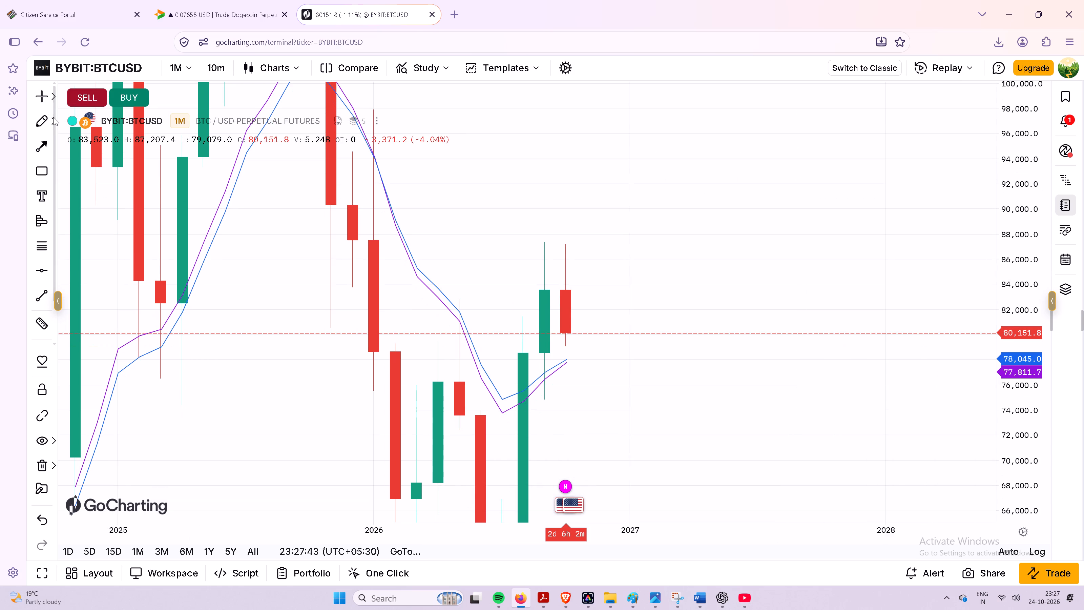
click(53, 119)
click(51, 143)
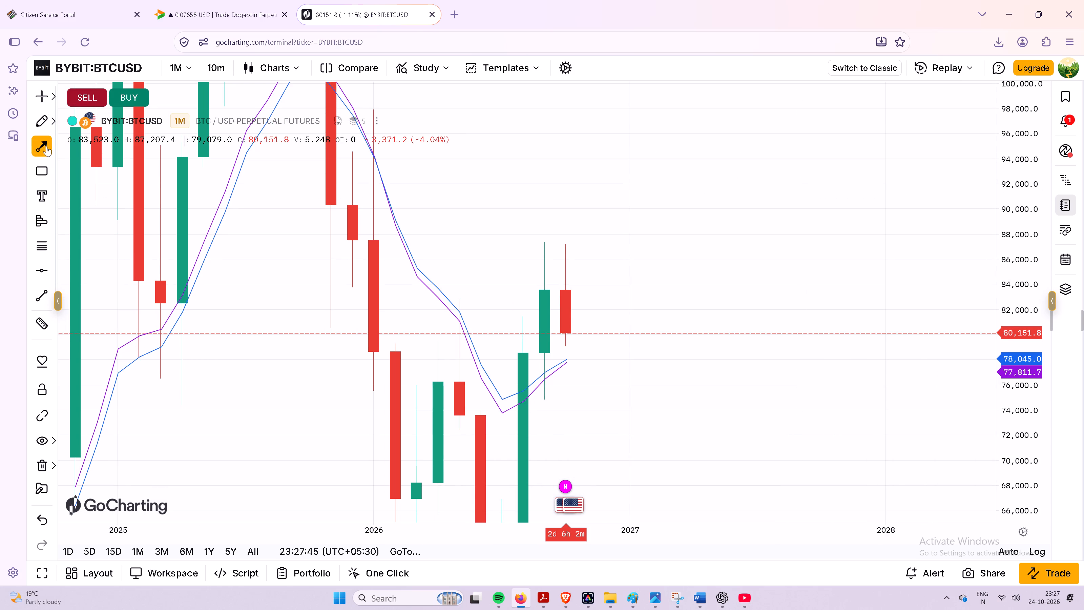
scroll(40, 119, up, 4)
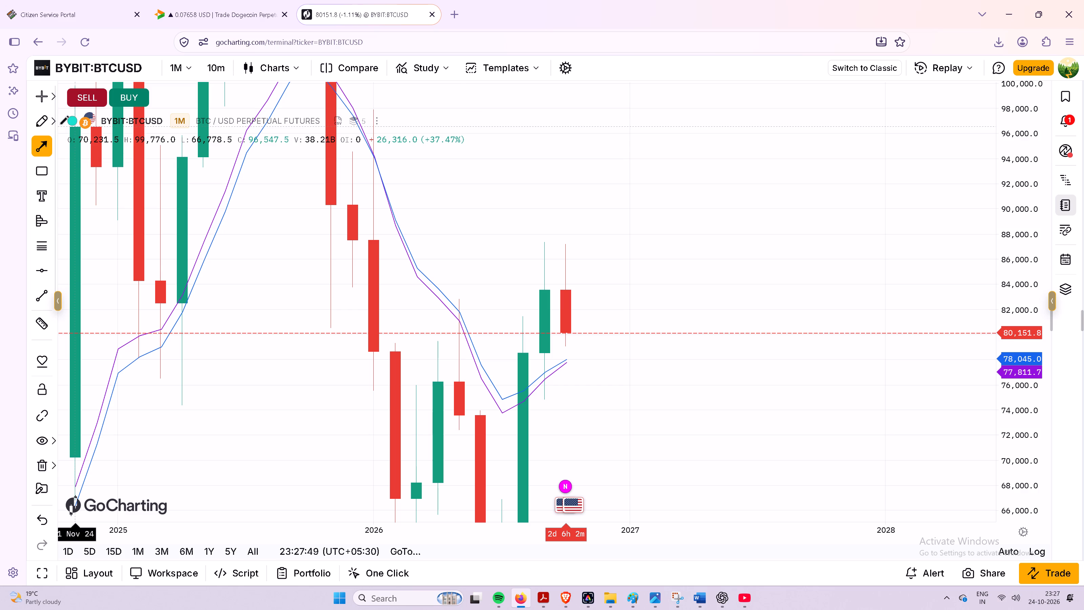
click(56, 122)
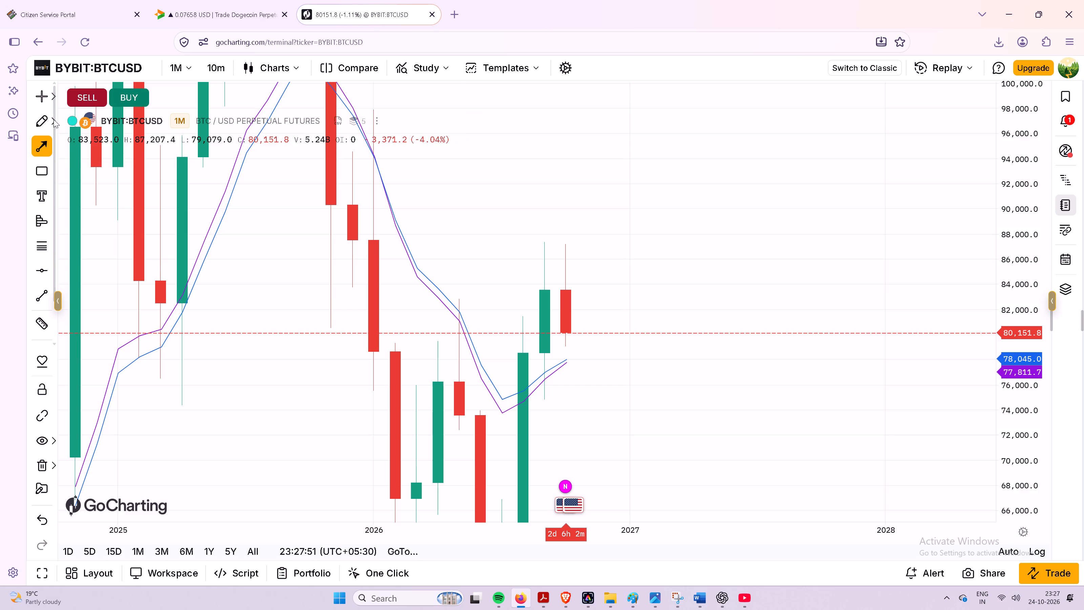
click(54, 119)
click(51, 93)
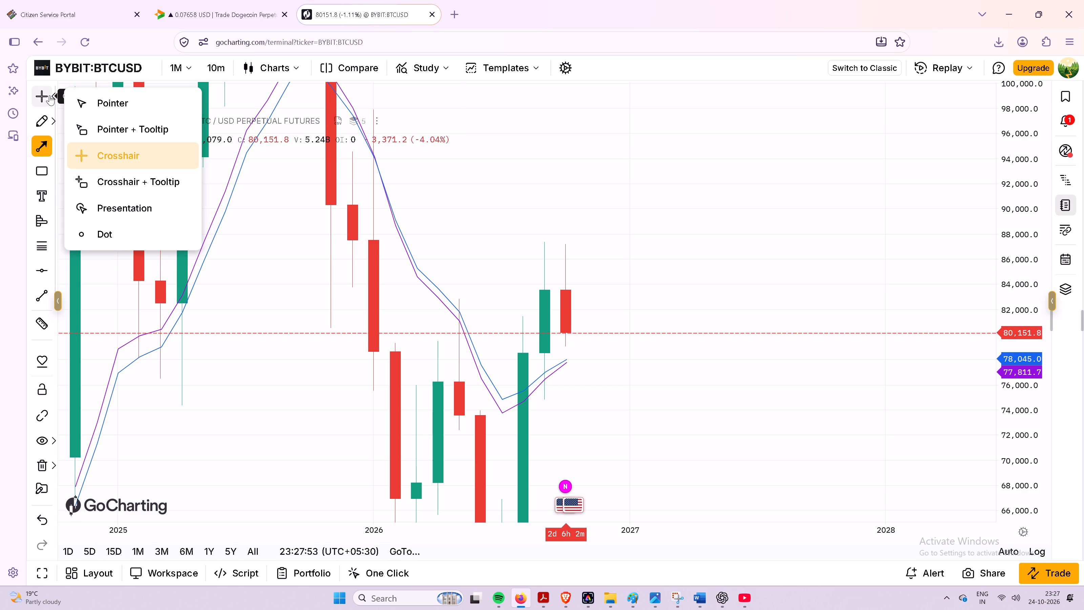
click(50, 117)
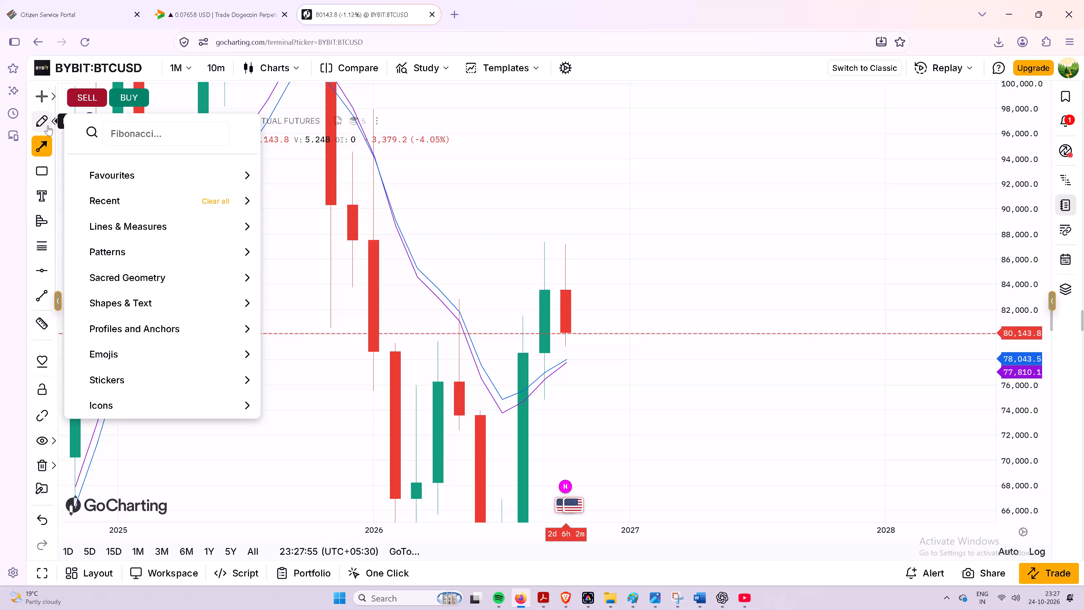
scroll(168, 199, down, 4)
scroll(167, 199, up, 4)
click(36, 115)
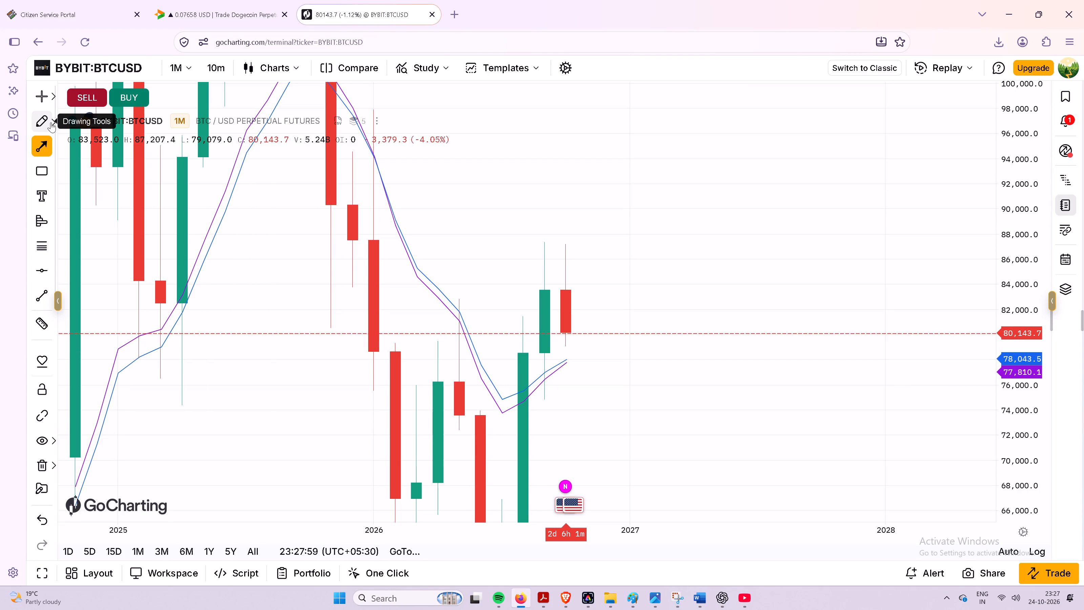
click(53, 121)
drag(53, 121, 54, 127)
click(47, 138)
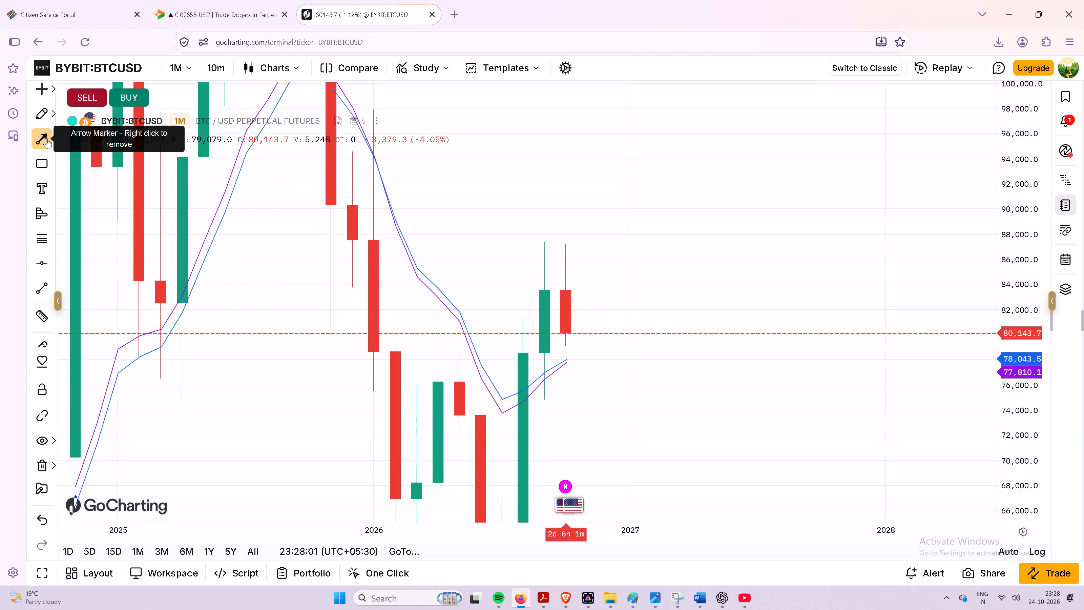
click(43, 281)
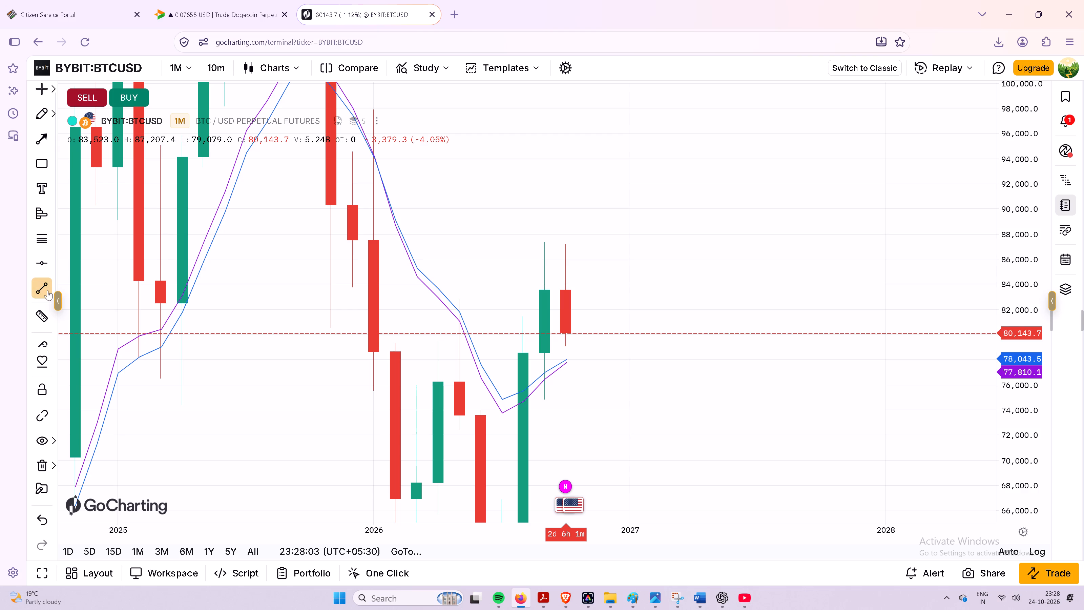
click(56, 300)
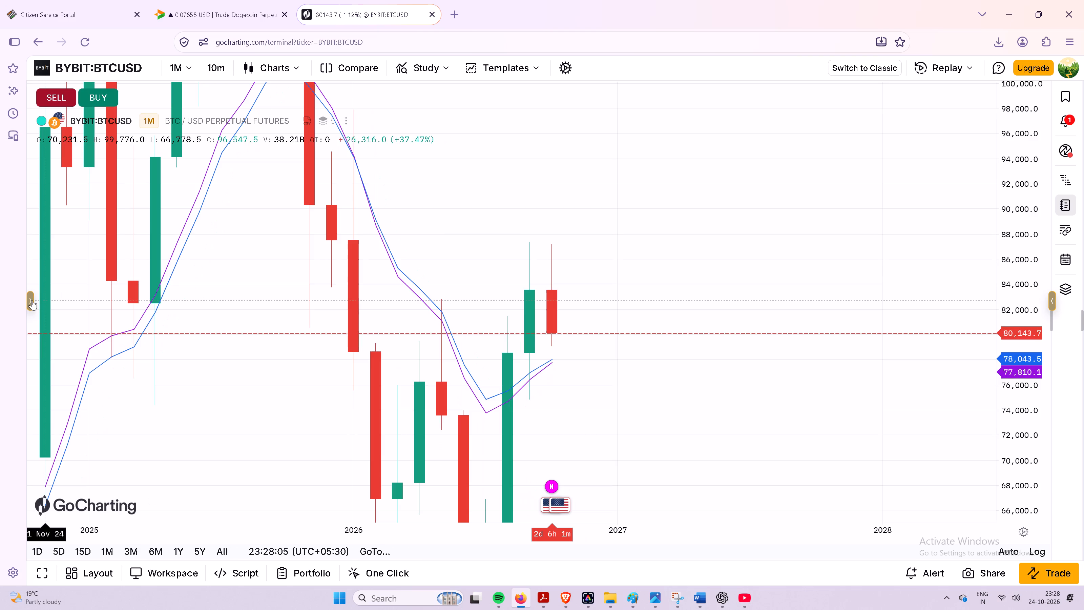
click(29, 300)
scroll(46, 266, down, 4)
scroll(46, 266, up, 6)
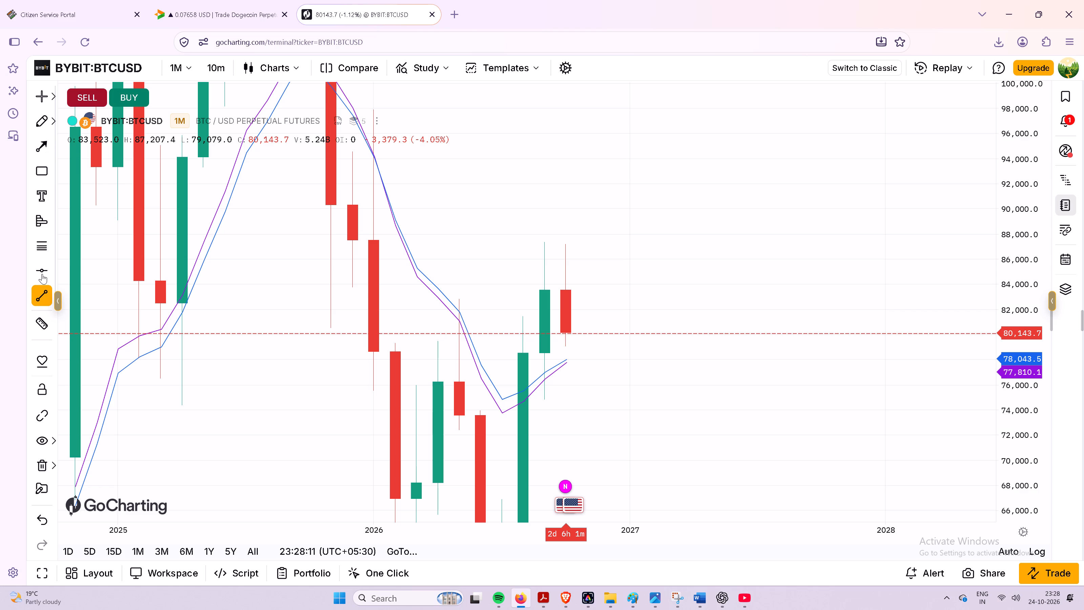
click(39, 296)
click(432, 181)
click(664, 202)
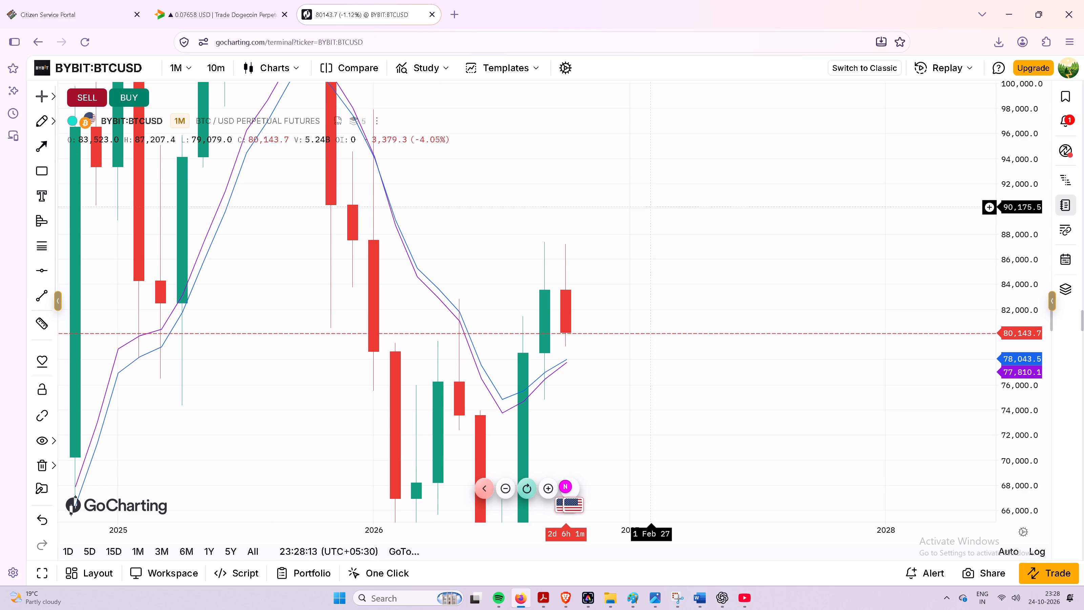
Draw a horizontal line across the chart at about 90,541, anchored at August 2026.
click(41, 266)
click(532, 202)
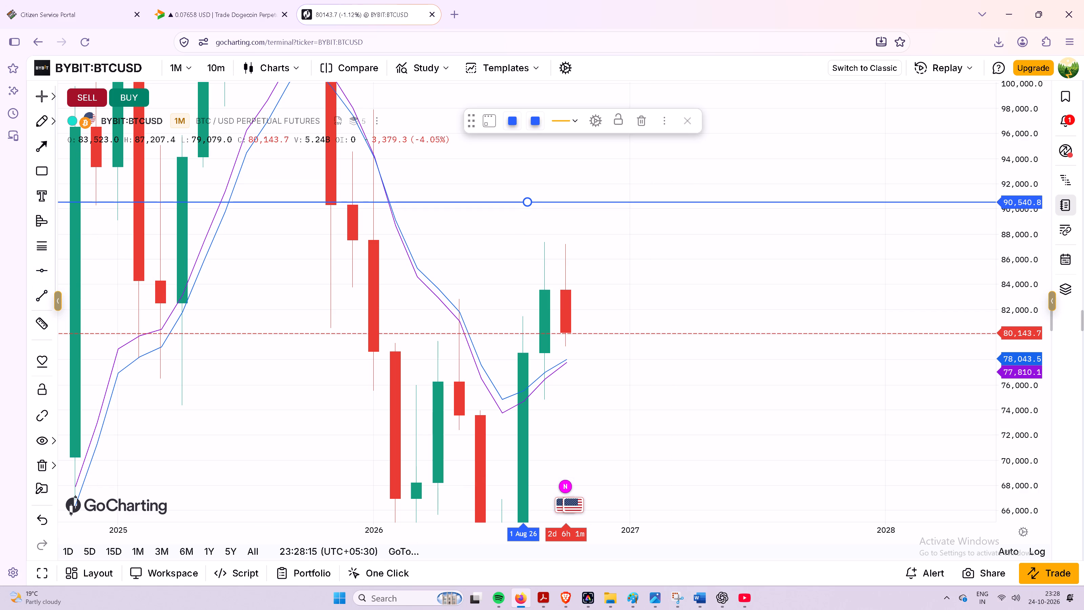
click(689, 119)
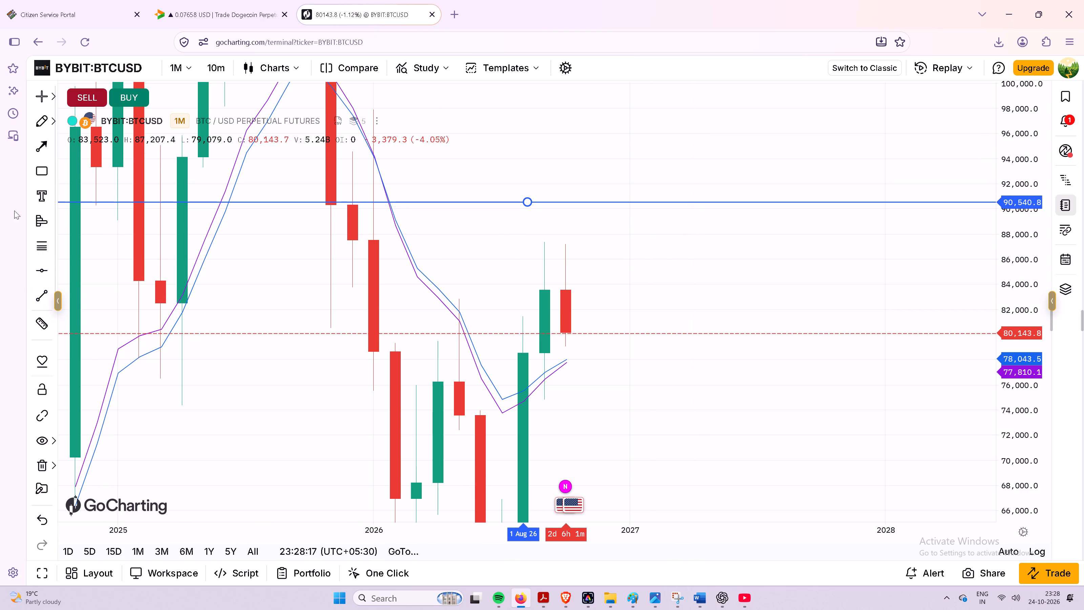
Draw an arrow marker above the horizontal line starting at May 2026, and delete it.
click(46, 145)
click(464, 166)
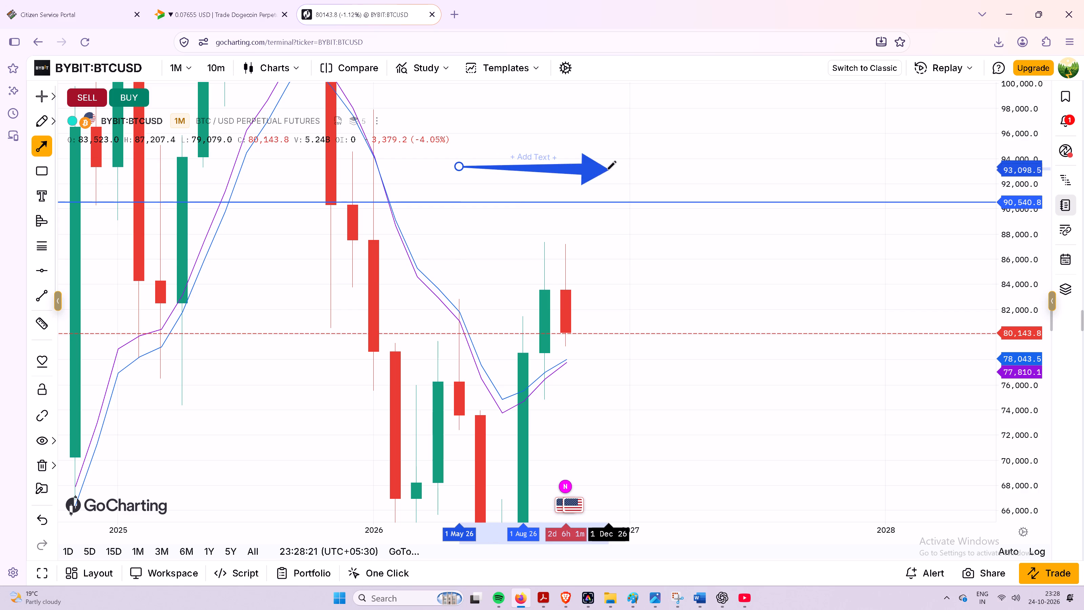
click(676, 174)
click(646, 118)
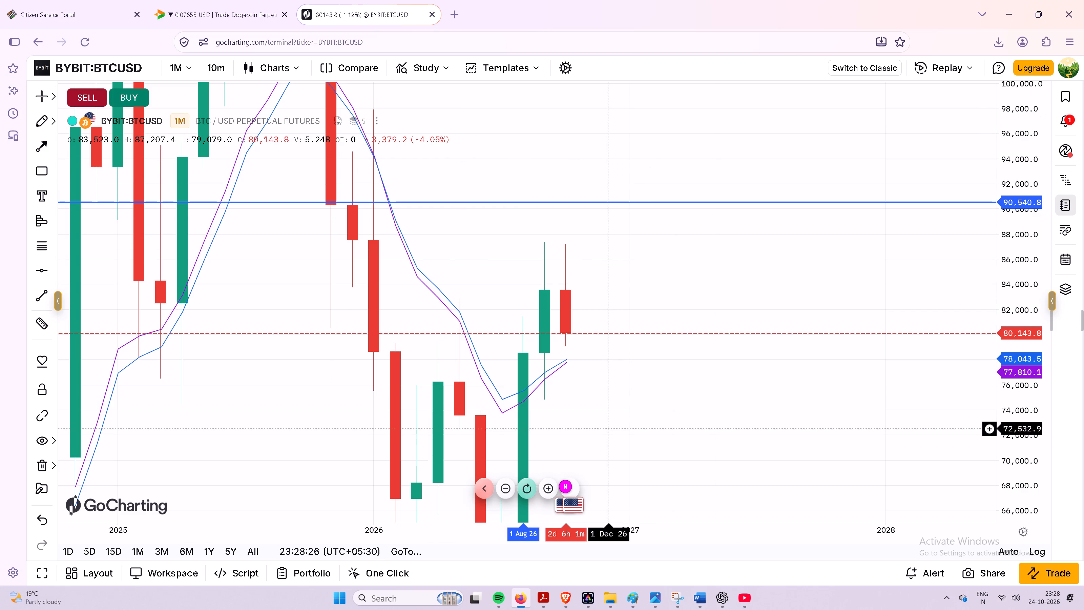
Switch to YouTube, skip the playing music video ahead to about 0:32, and return to the BTCUSD chart.
click(745, 590)
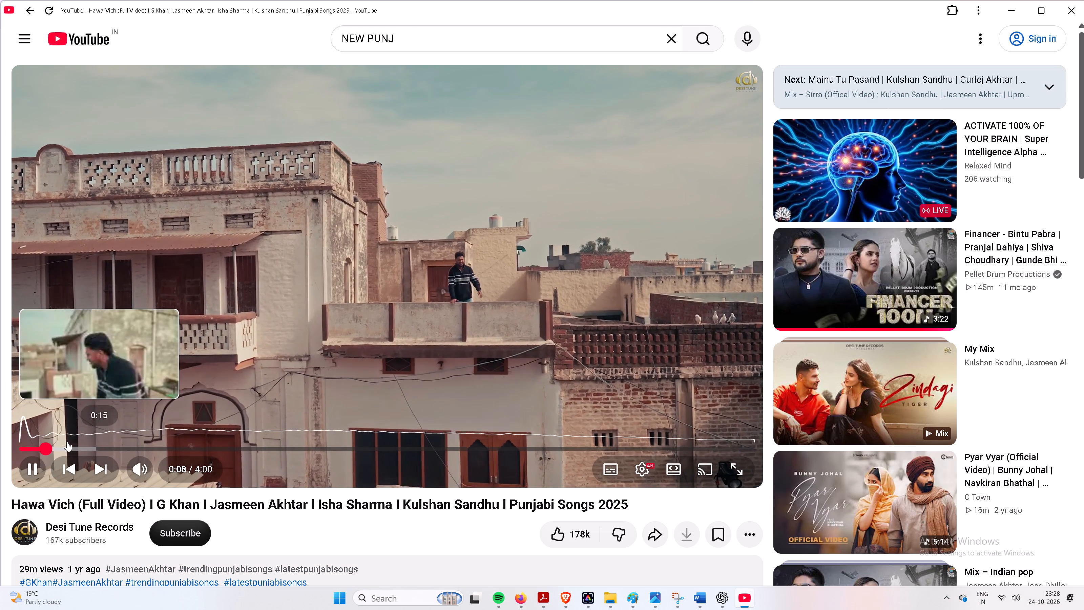
click(67, 441)
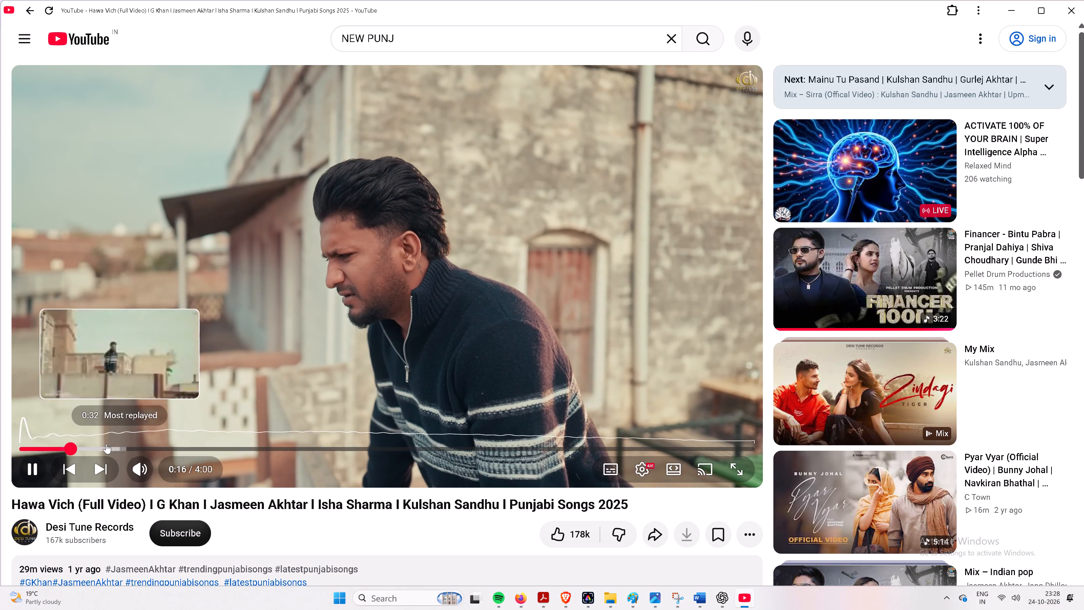
click(106, 444)
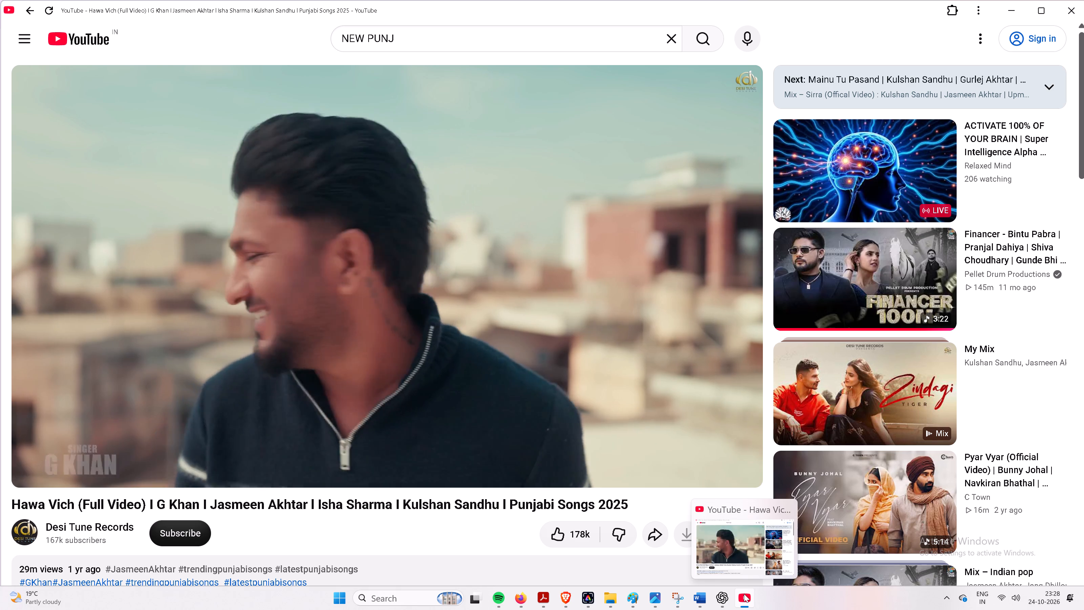
click(744, 594)
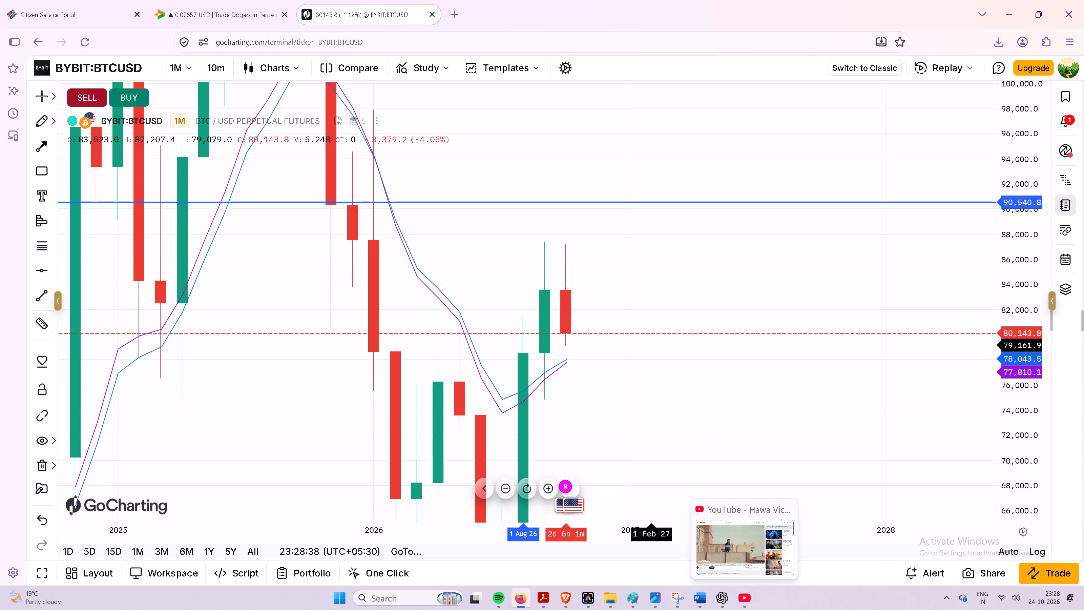
Search the drawing tools for TREND and add the Trend Angle tool to the favourites.
click(51, 119)
scroll(154, 232, down, 1)
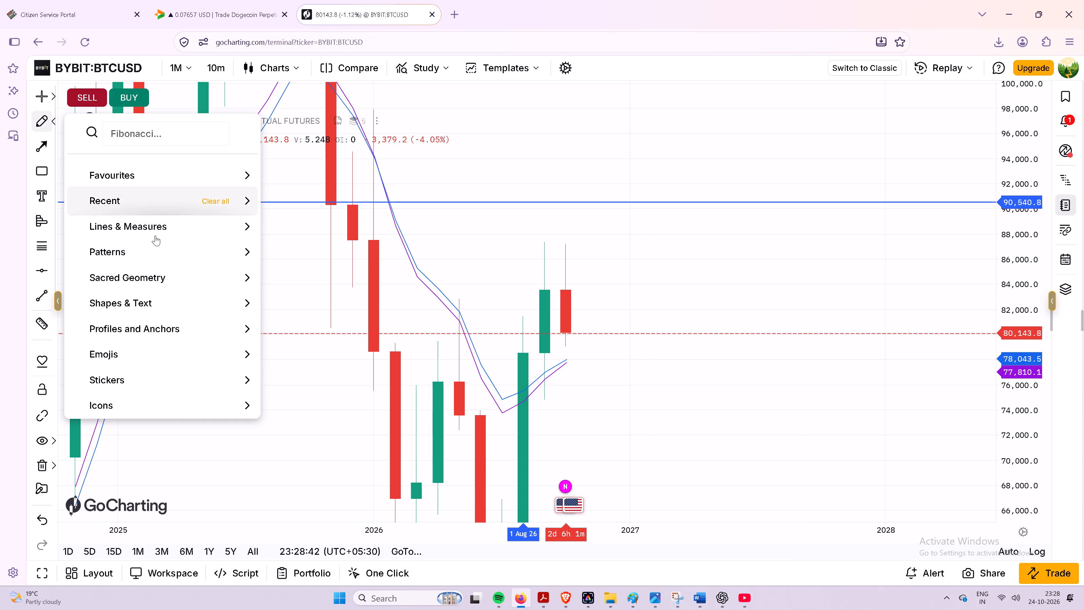
scroll(155, 236, down, 2)
click(171, 129)
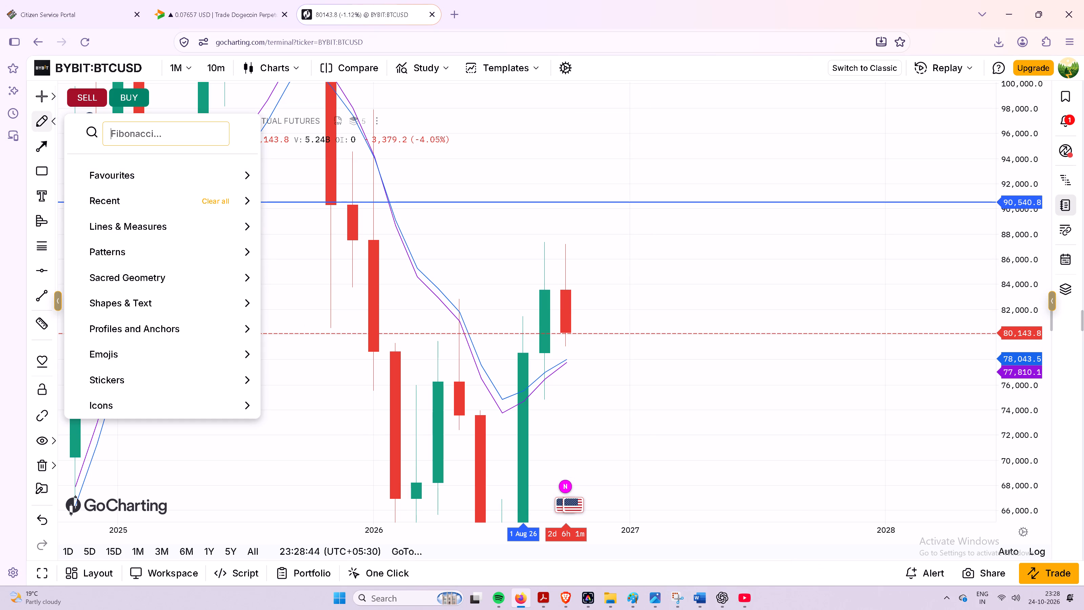
text(TRE)
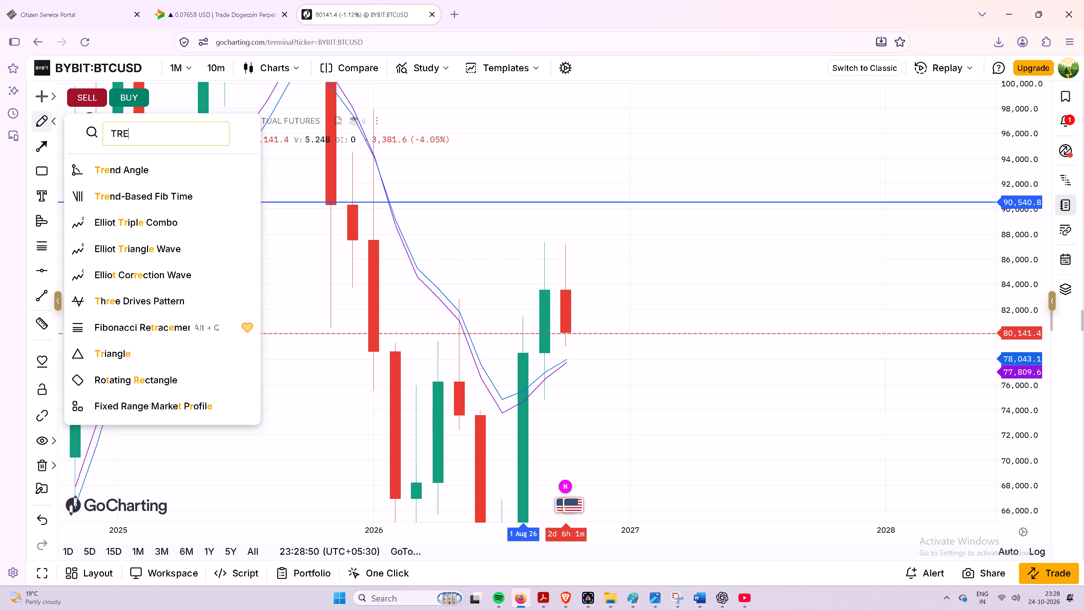
key(n)
key(d)
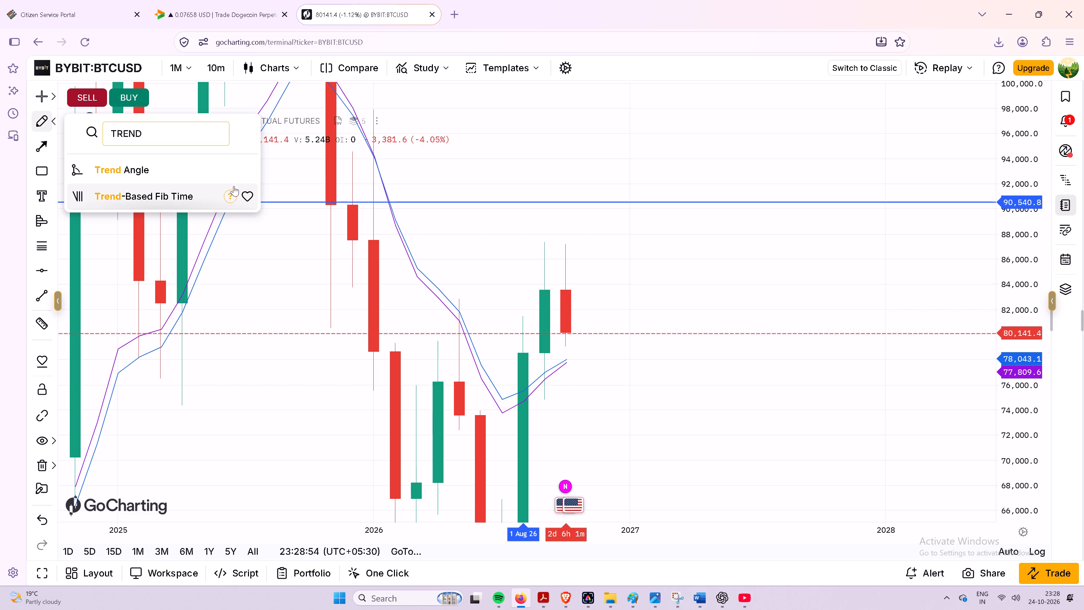
click(251, 168)
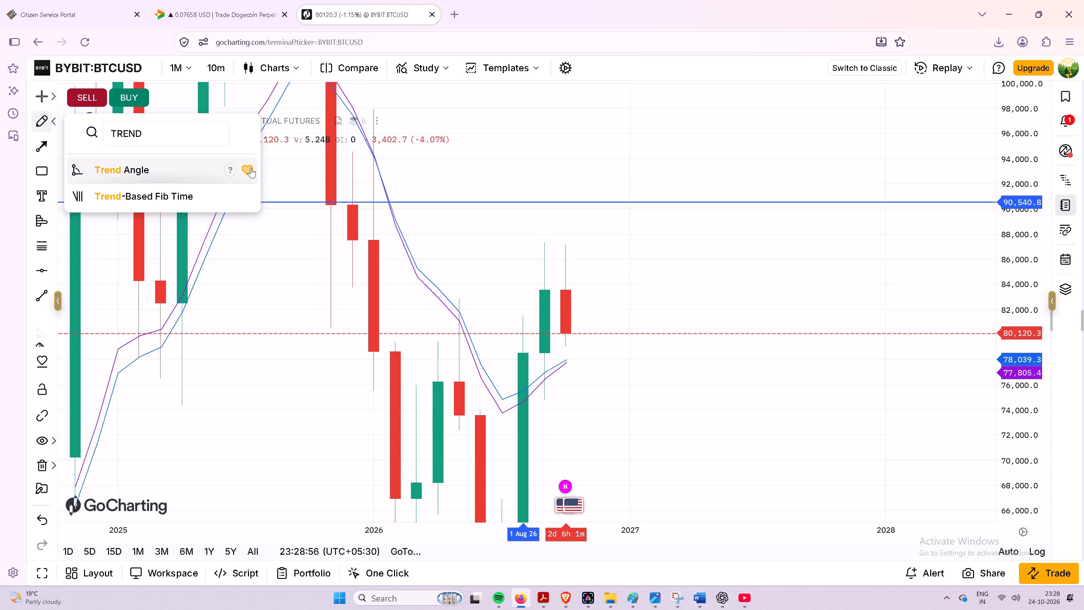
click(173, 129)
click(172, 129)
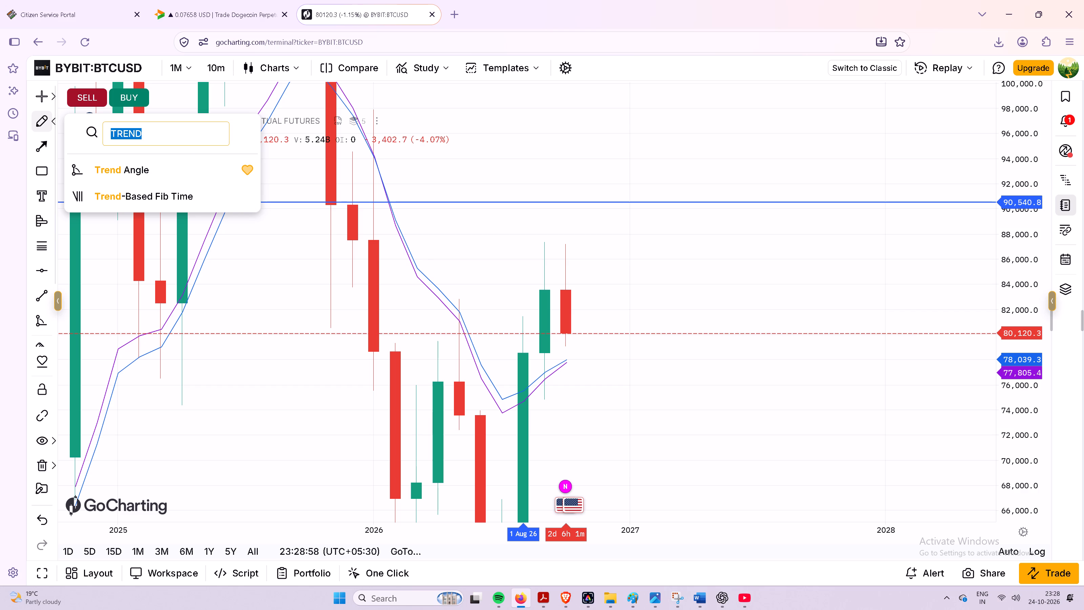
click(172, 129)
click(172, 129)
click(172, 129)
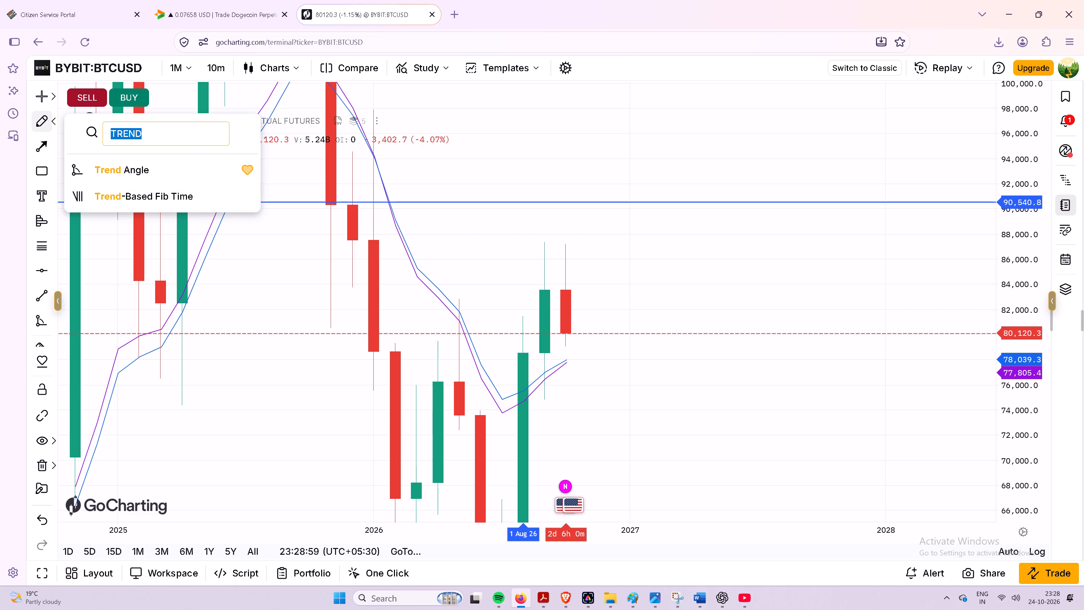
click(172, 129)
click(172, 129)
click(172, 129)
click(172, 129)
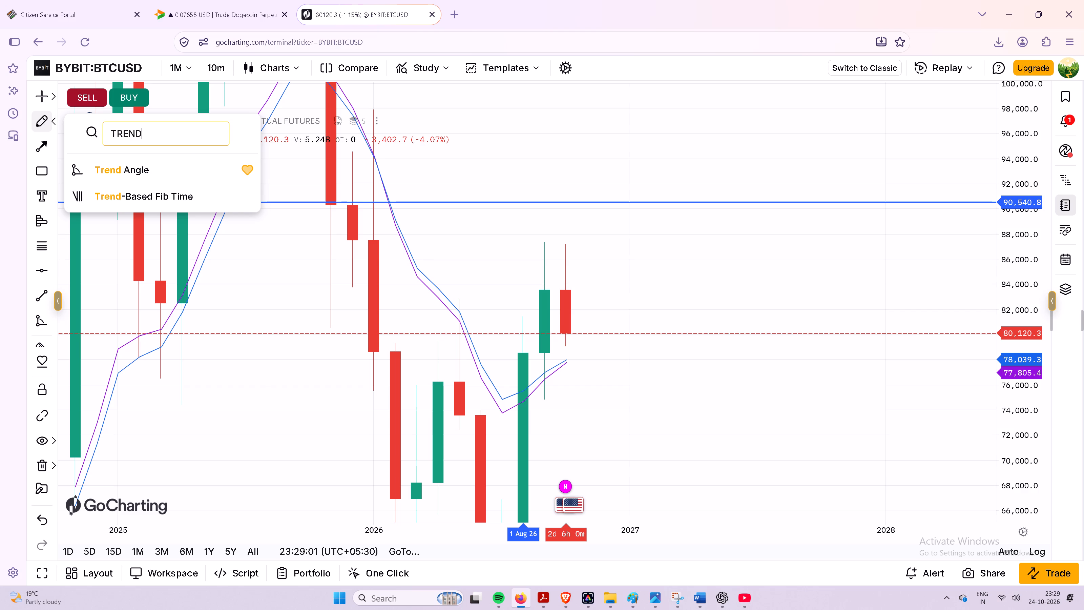
Search the drawing tools for TREND LI, broaden the search to T, and look through the matching tools.
key(space)
click(172, 129)
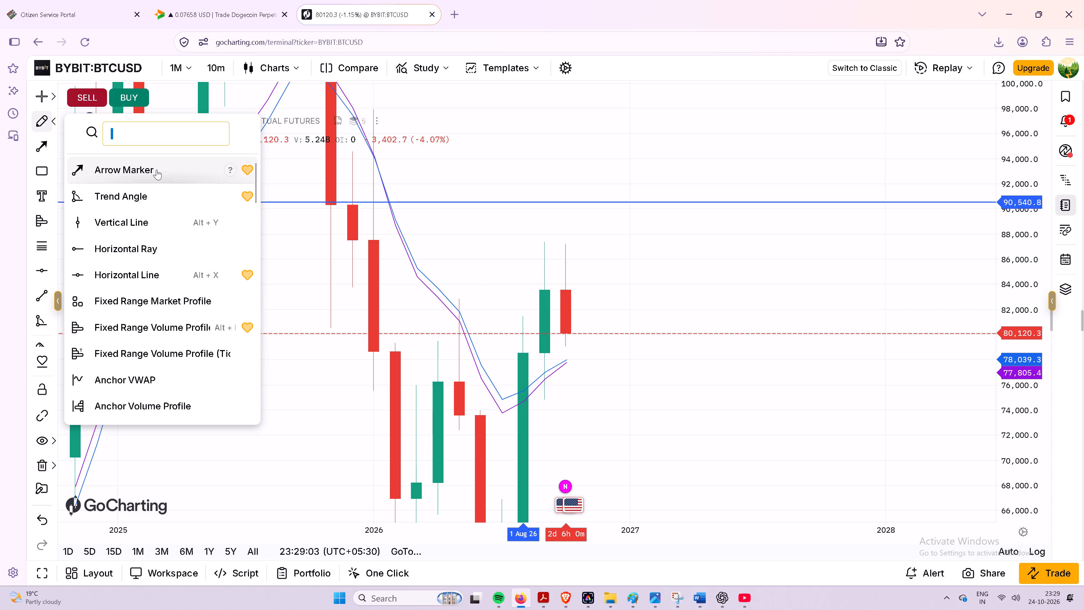
text(TREND LI)
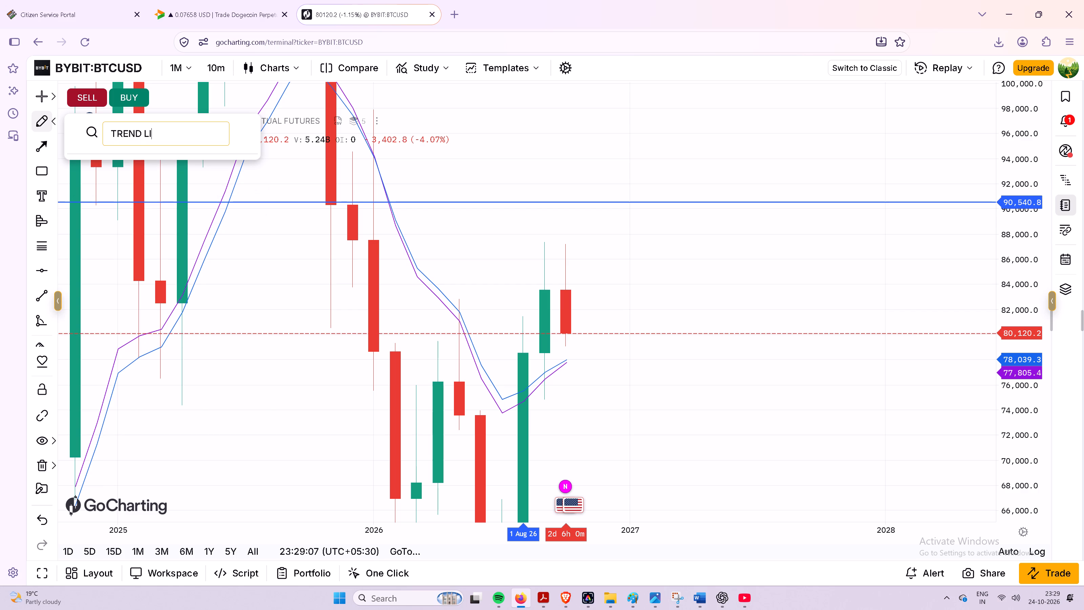
key(BackSpace)
key(BackSpace)
key(BackSpace)
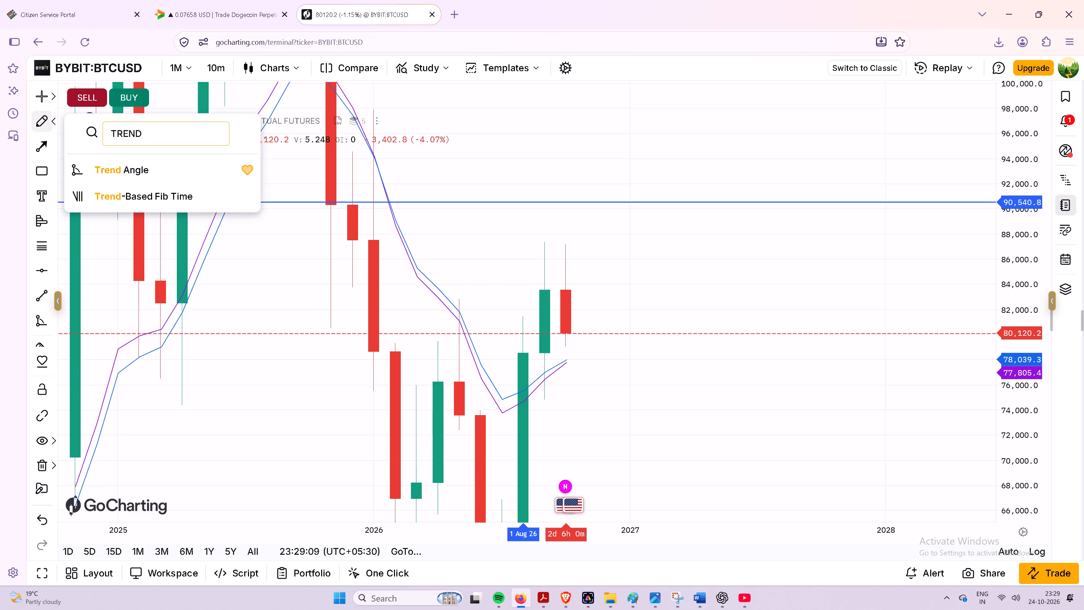
key(BackSpace)
key(BackSpace)
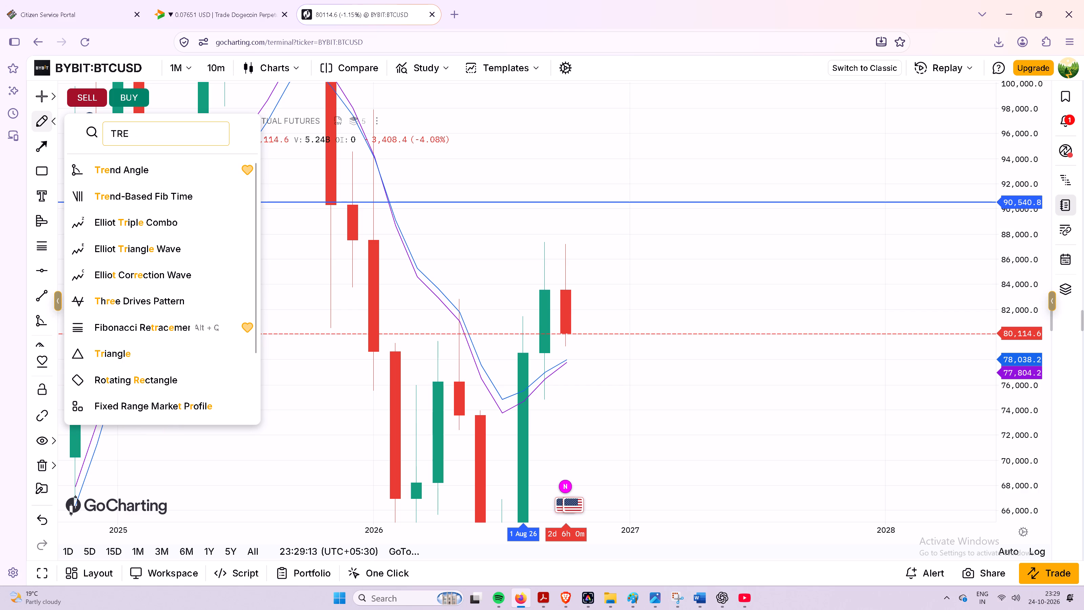
key(BackSpace)
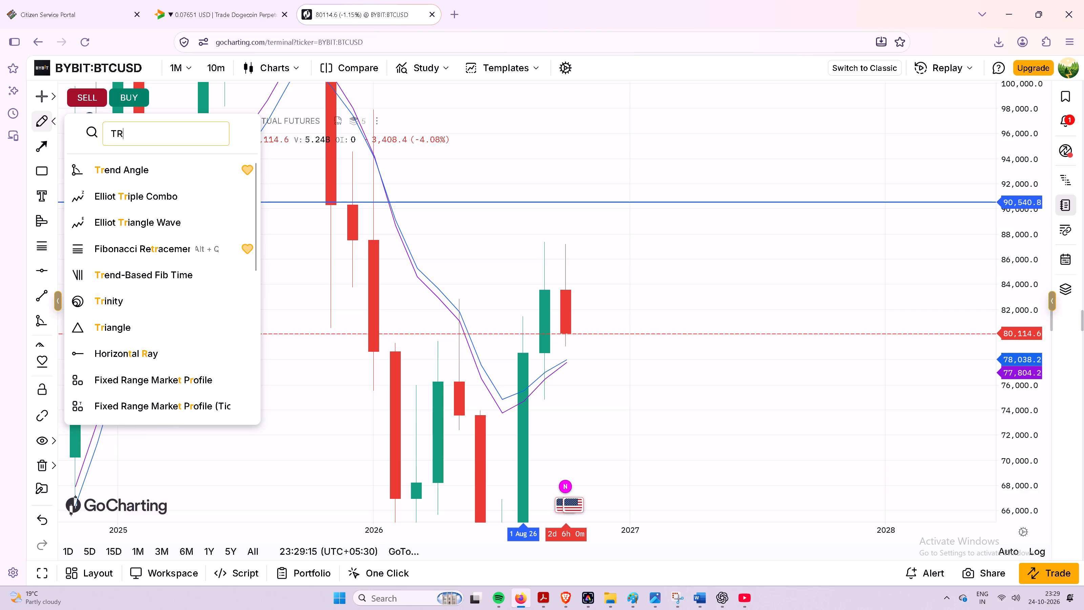
key(BackSpace)
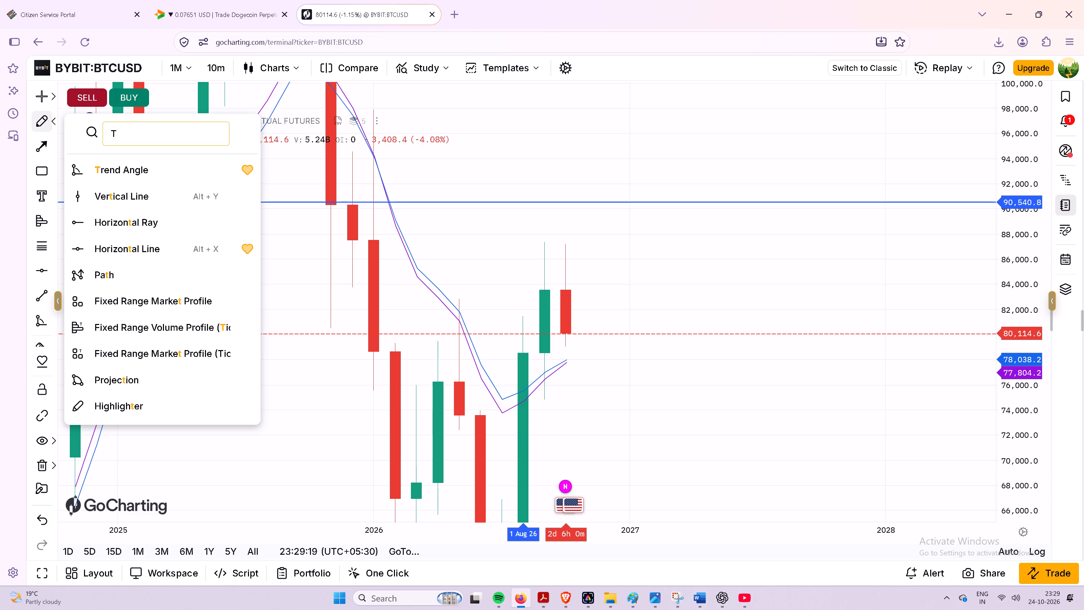
scroll(138, 323, down, 4)
scroll(161, 250, down, 1)
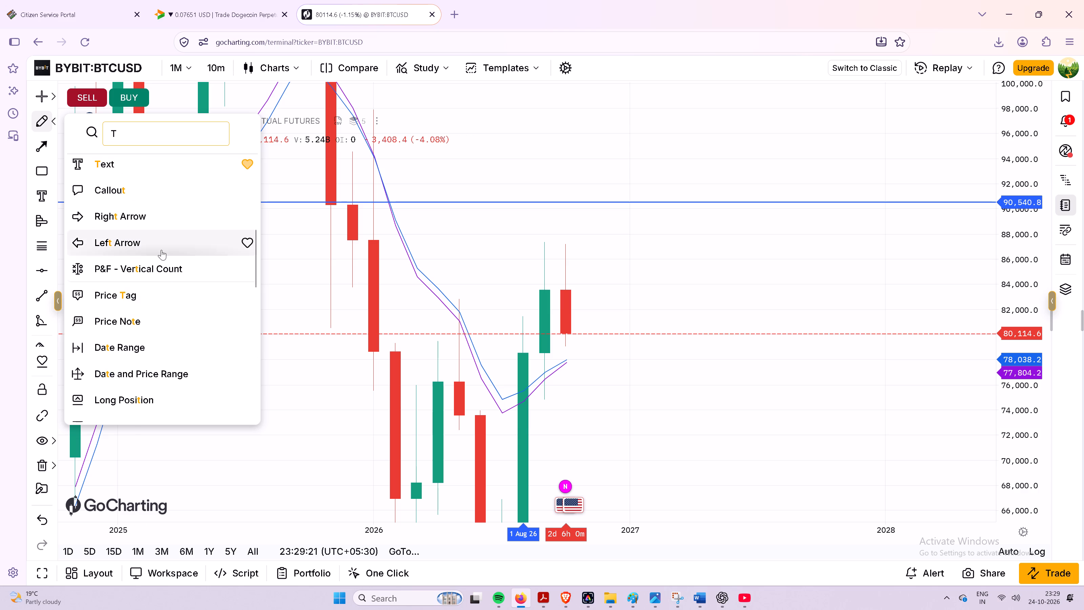
scroll(162, 247, up, 6)
scroll(156, 213, up, 4)
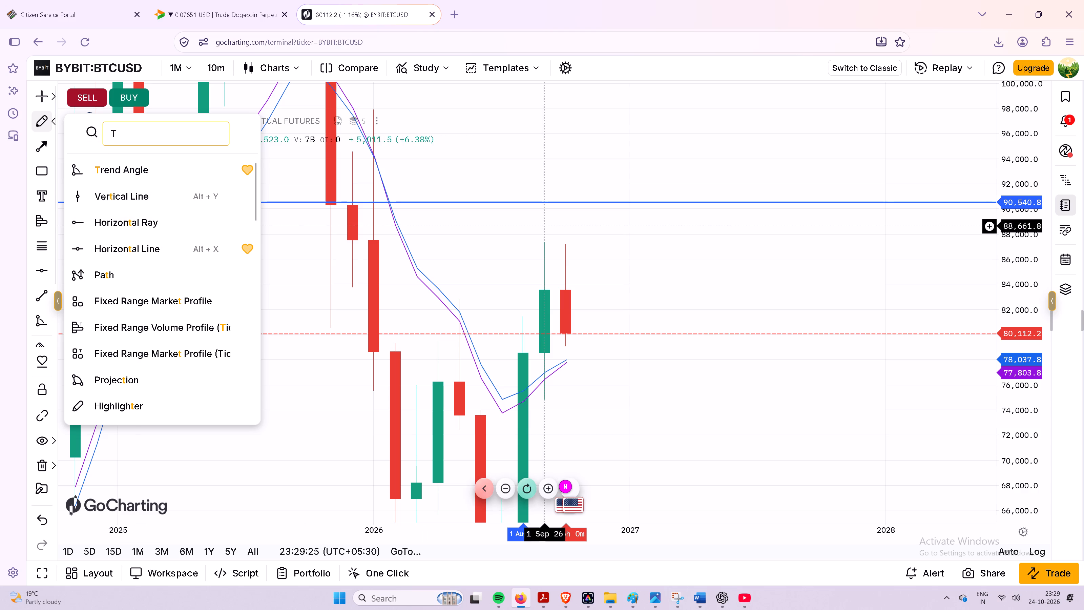
click(646, 229)
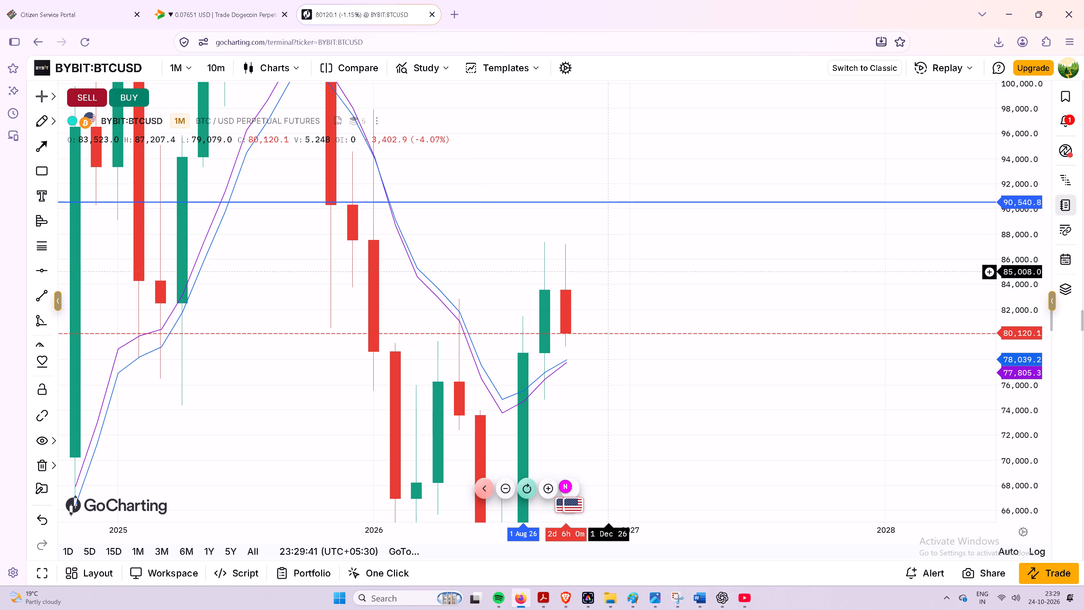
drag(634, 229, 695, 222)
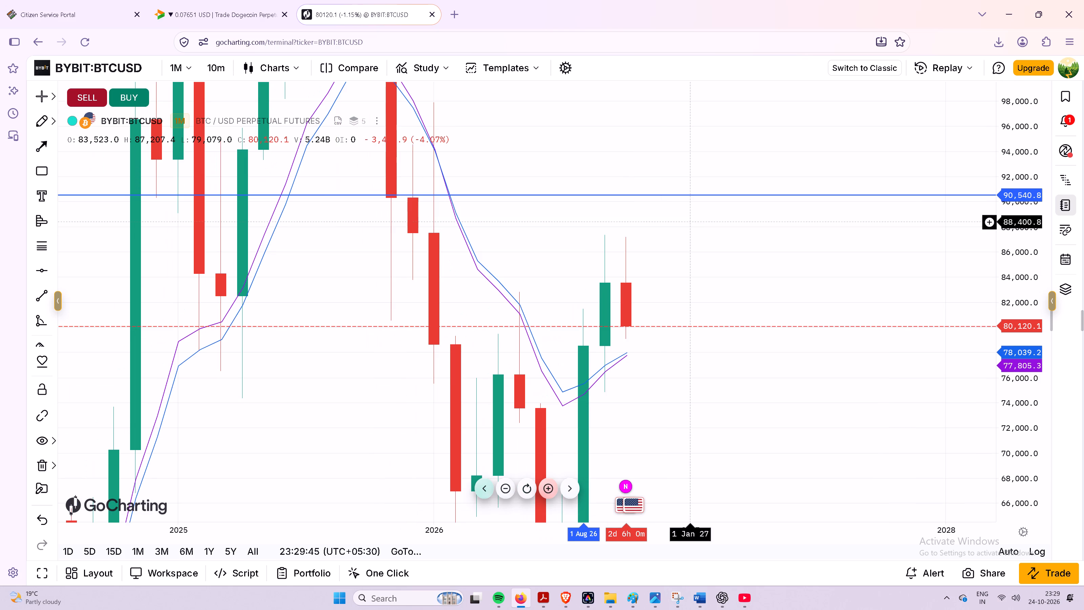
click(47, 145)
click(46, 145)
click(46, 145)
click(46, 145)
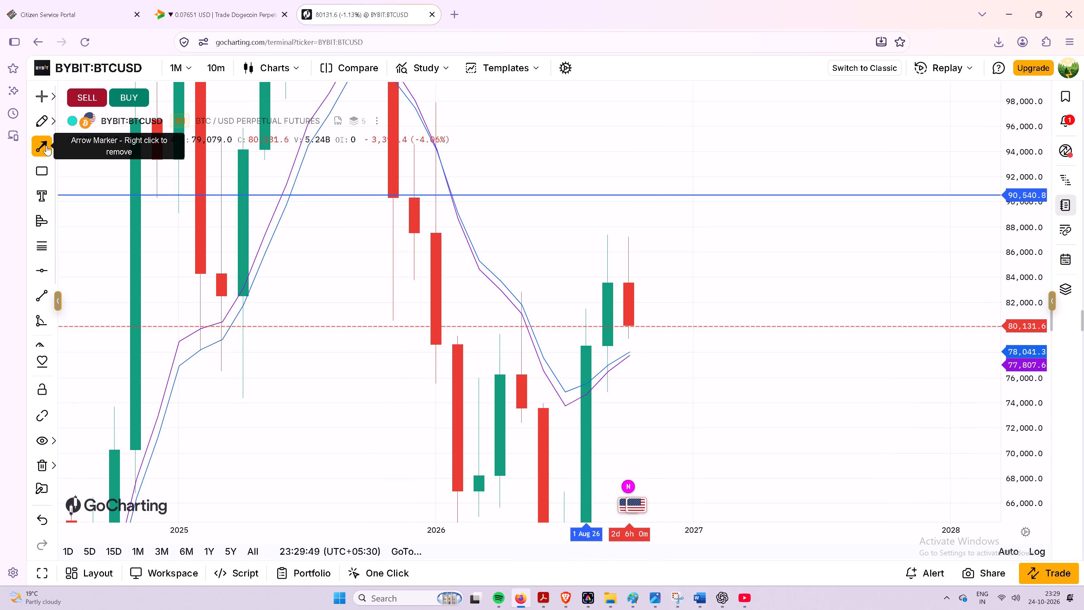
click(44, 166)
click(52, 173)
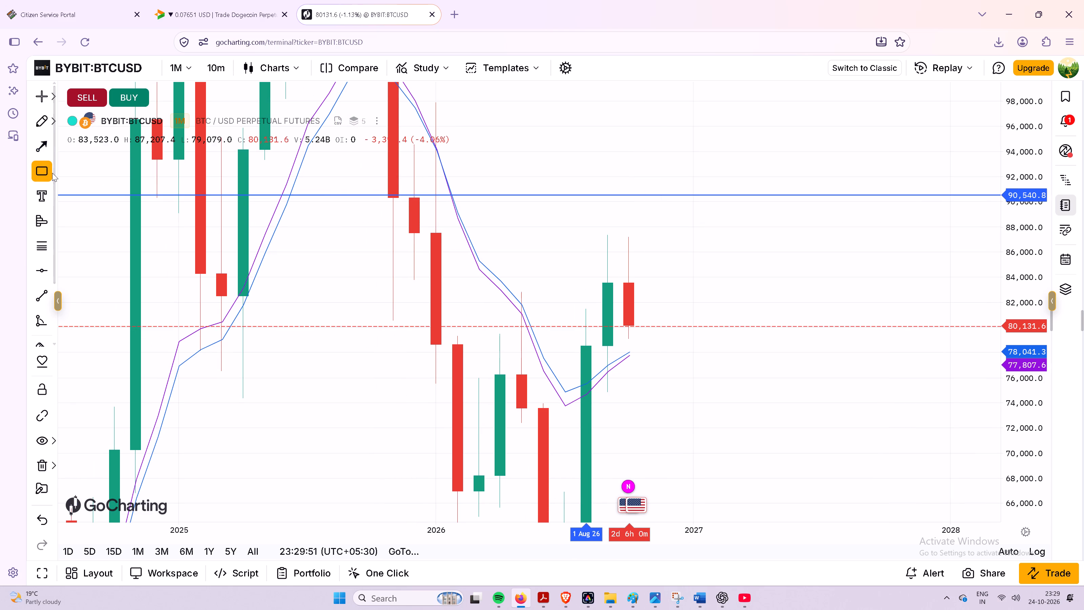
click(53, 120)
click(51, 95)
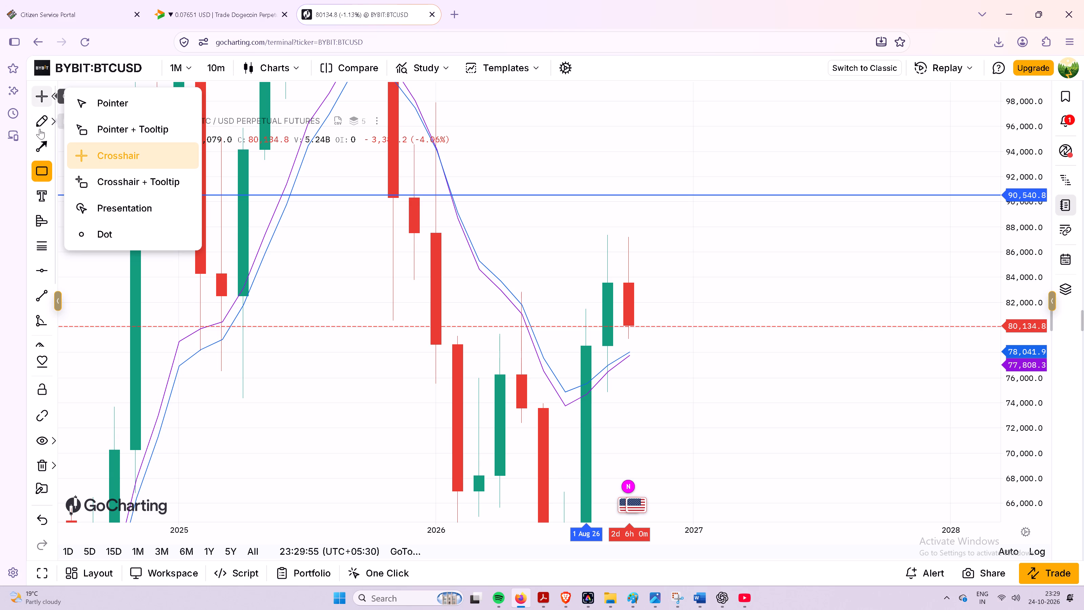
Remove Trend Angle, Horizontal Line, Fixed Range Volume Profile, Text, Rectangle, Fibonacci Retracement and Arrow Marker from the drawing-tool favourites.
click(49, 123)
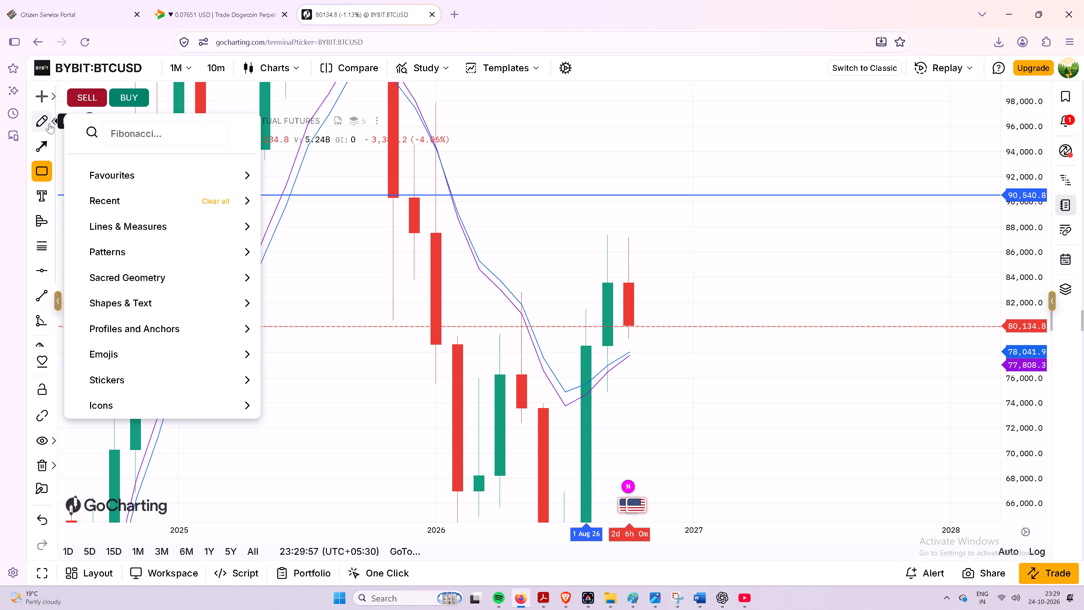
click(226, 167)
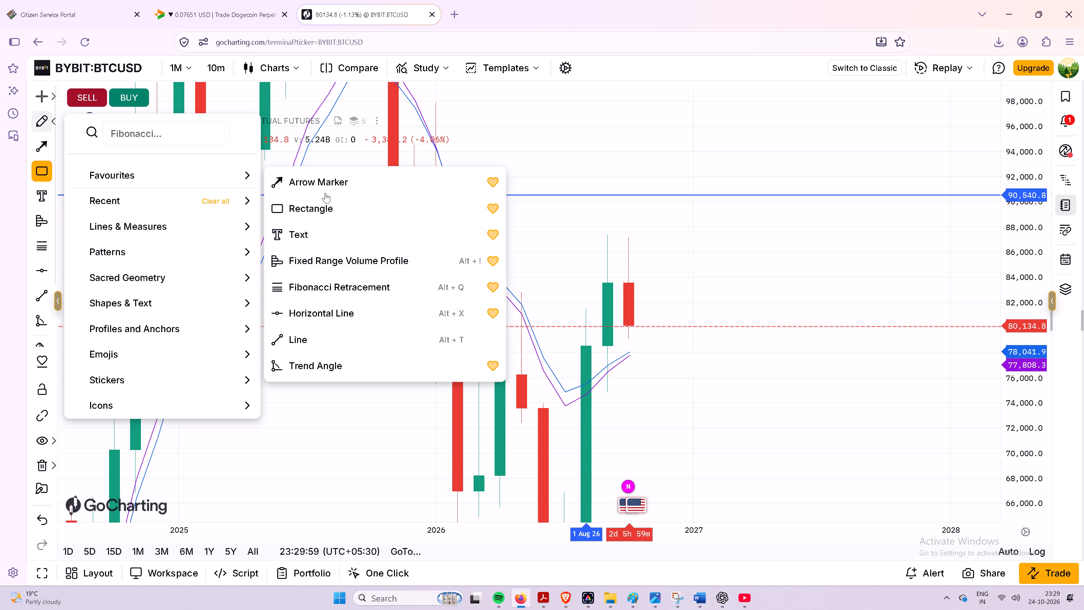
scroll(487, 246, down, 4)
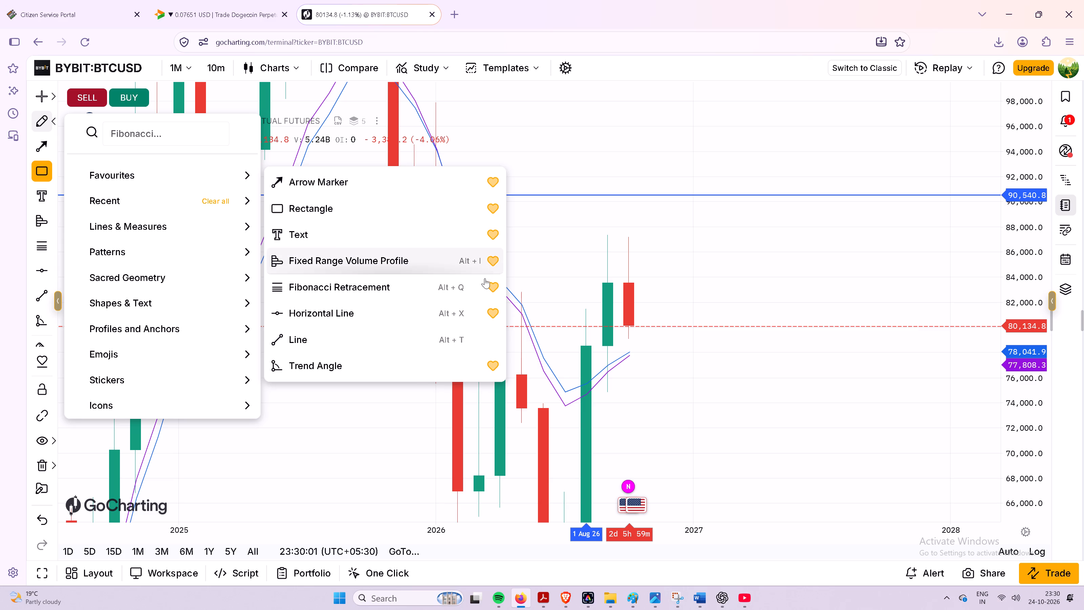
click(495, 371)
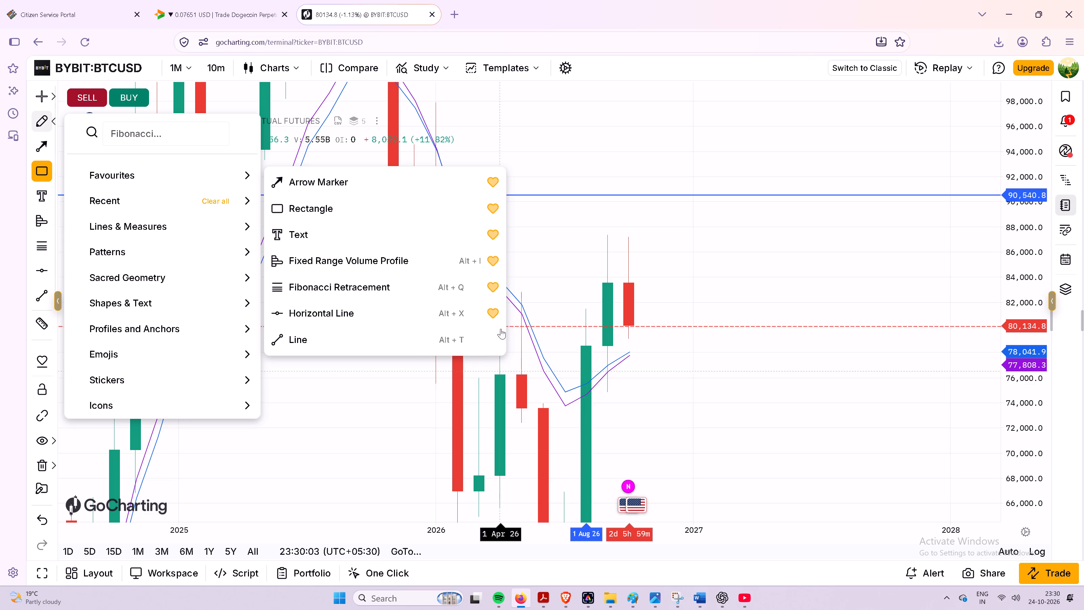
click(498, 315)
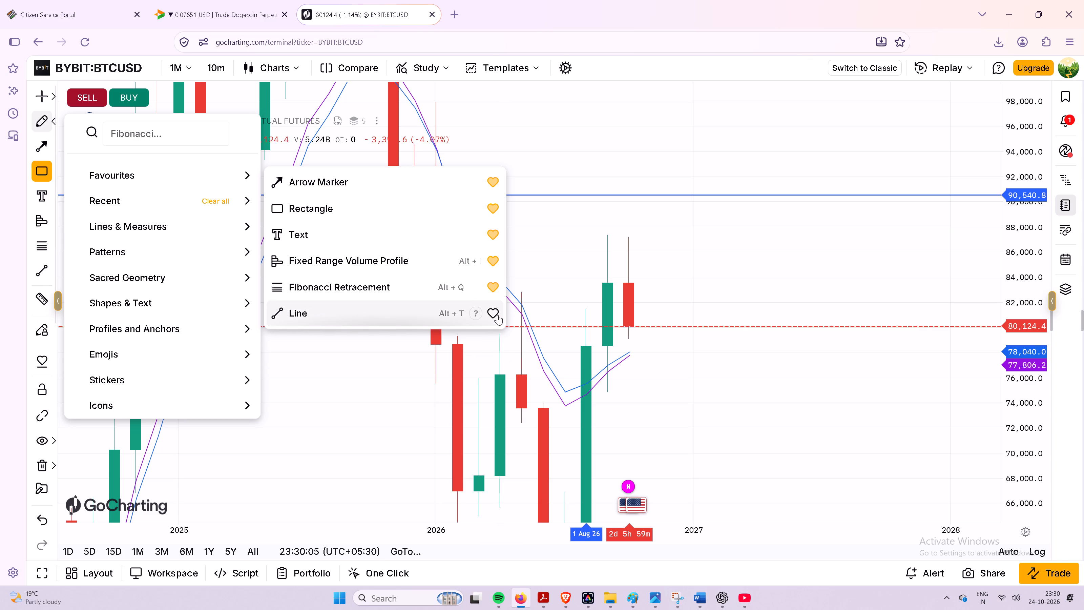
click(498, 315)
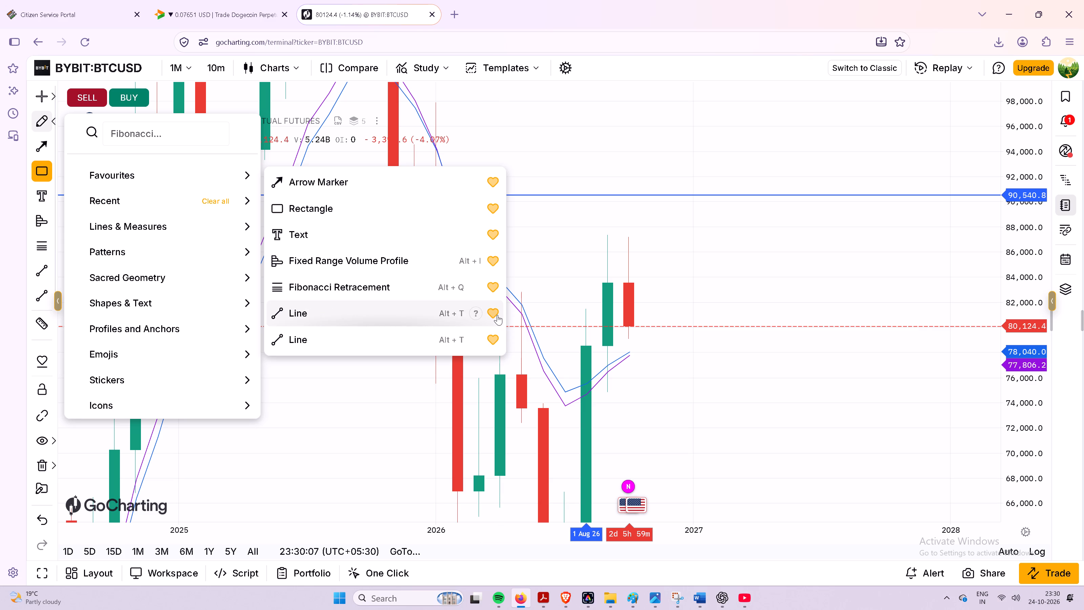
click(495, 335)
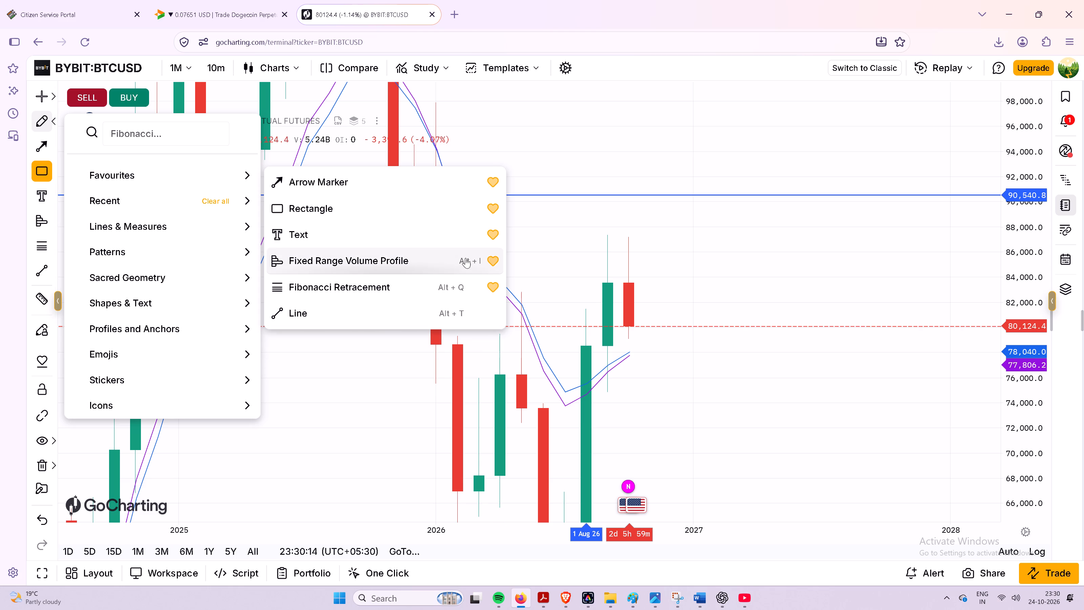
click(492, 258)
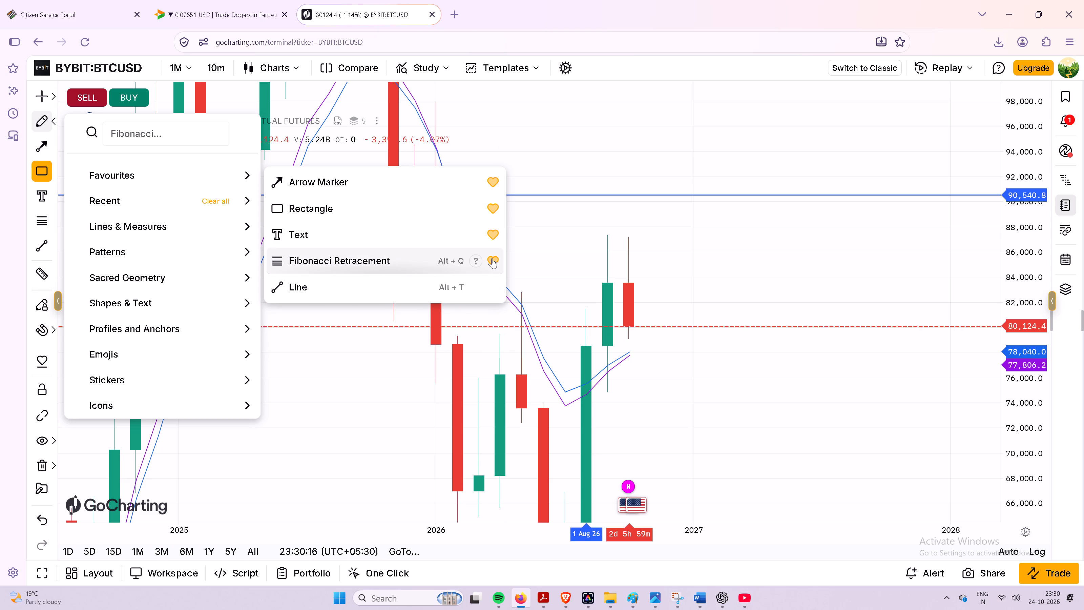
click(495, 237)
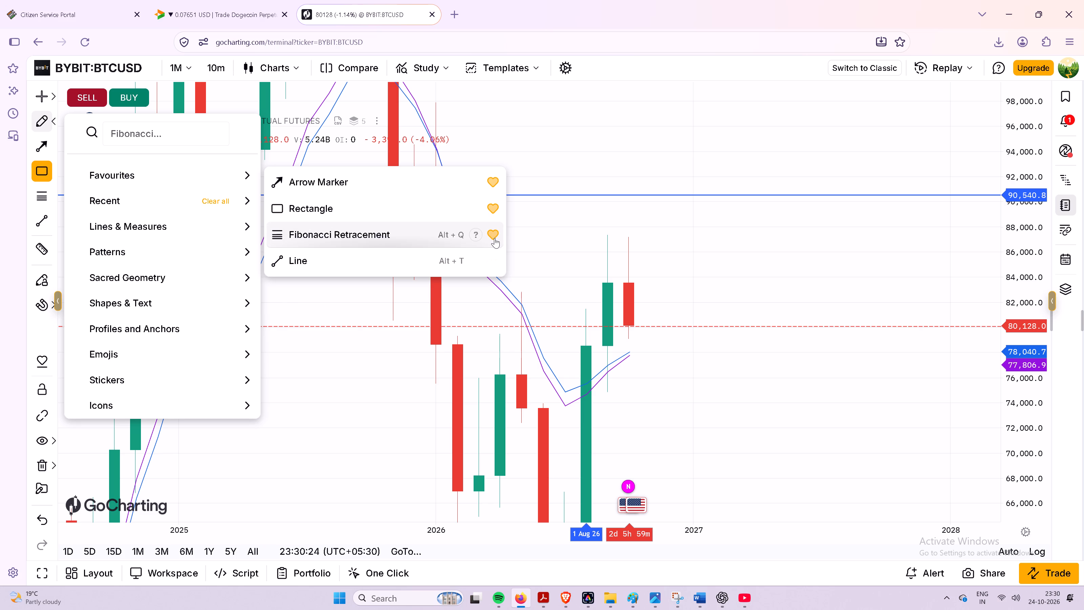
click(488, 211)
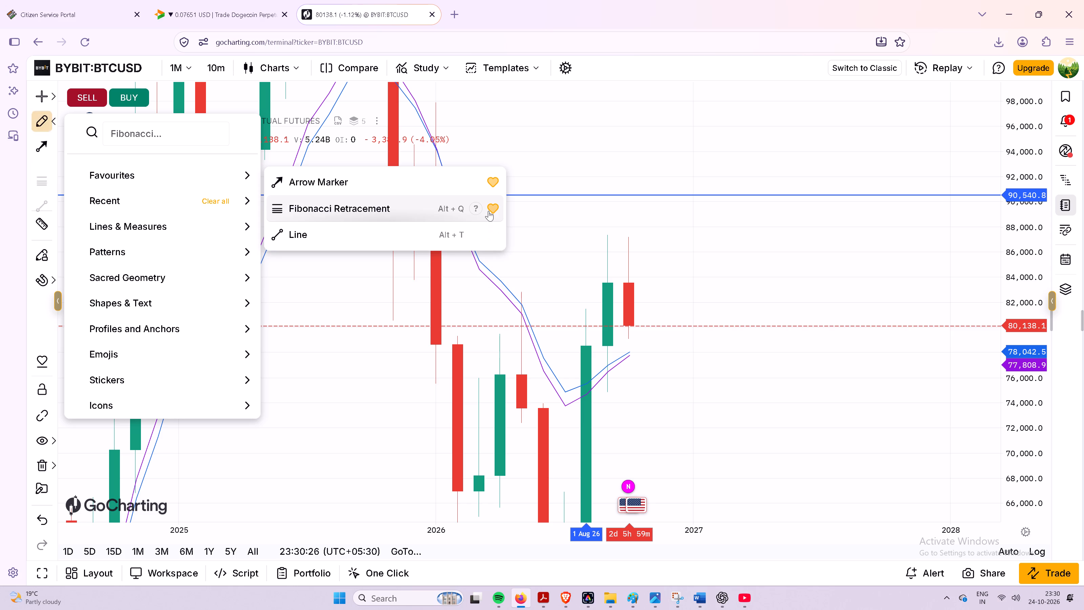
click(488, 211)
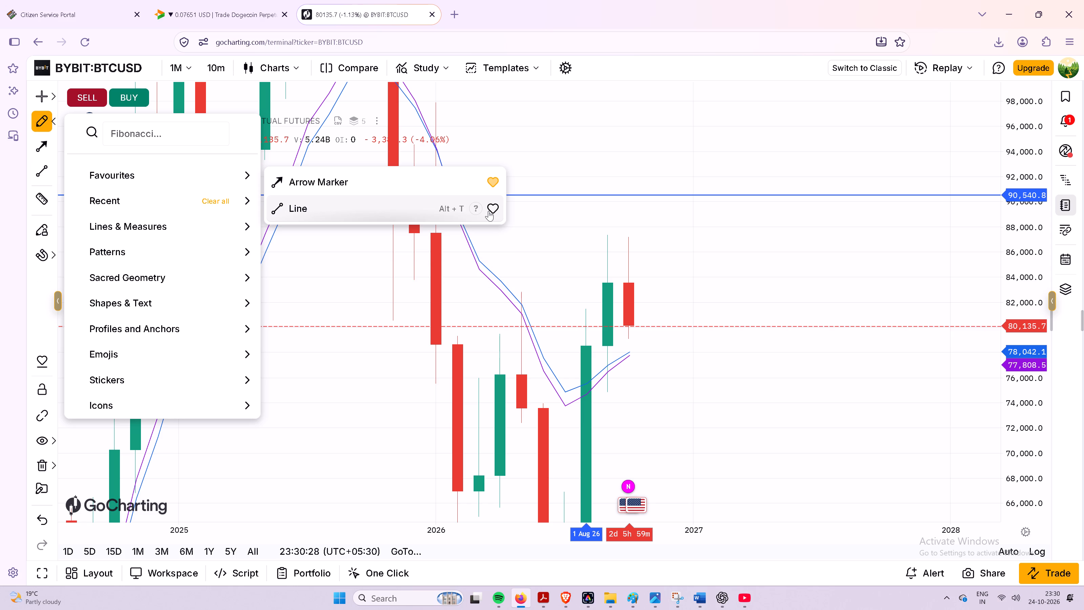
click(492, 208)
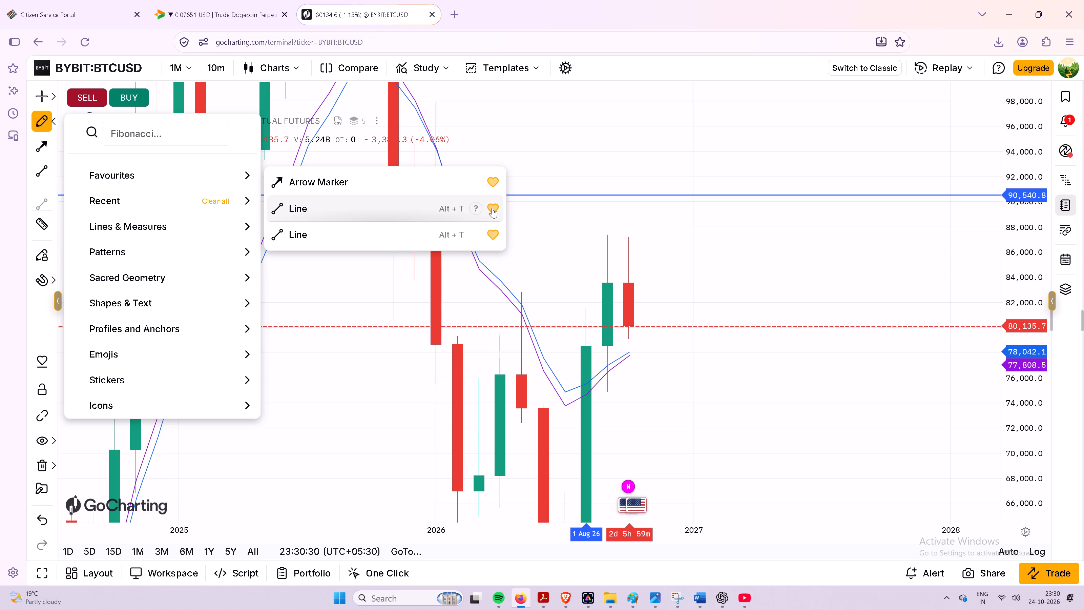
click(492, 208)
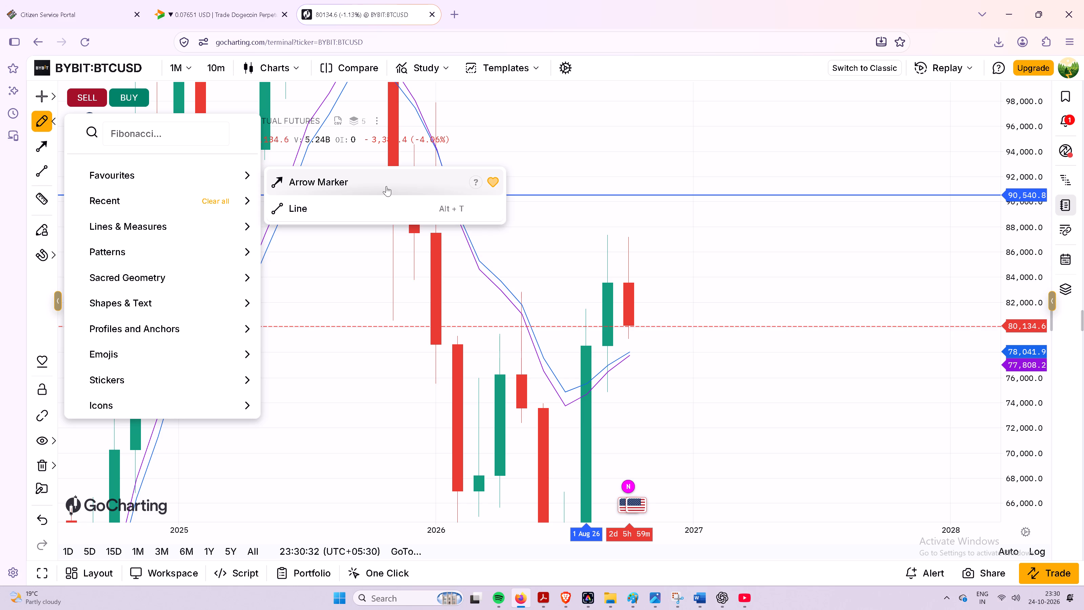
click(487, 182)
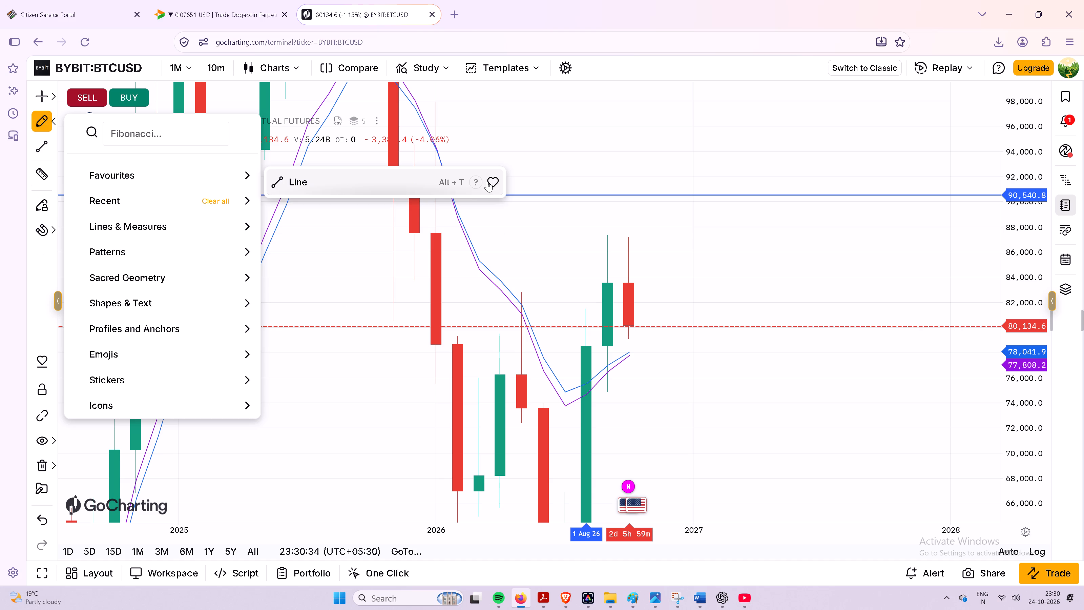
click(230, 179)
click(230, 179)
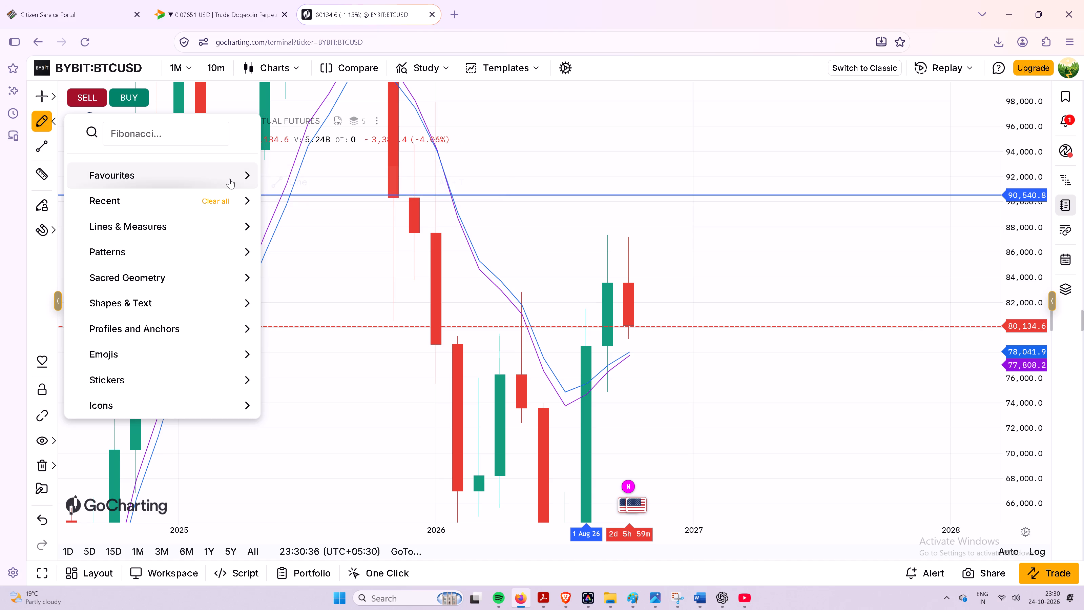
click(243, 175)
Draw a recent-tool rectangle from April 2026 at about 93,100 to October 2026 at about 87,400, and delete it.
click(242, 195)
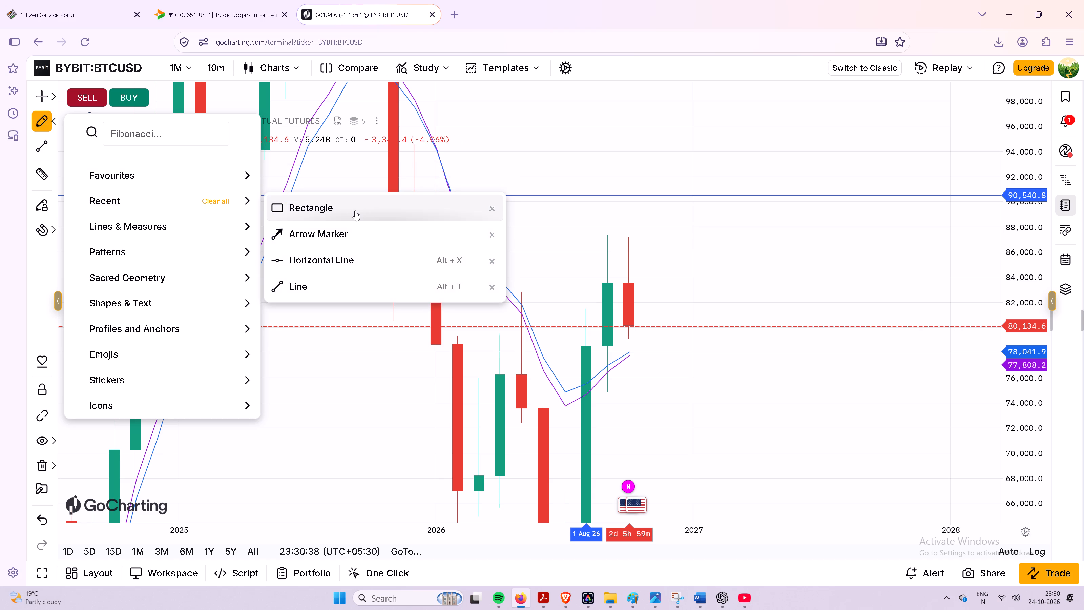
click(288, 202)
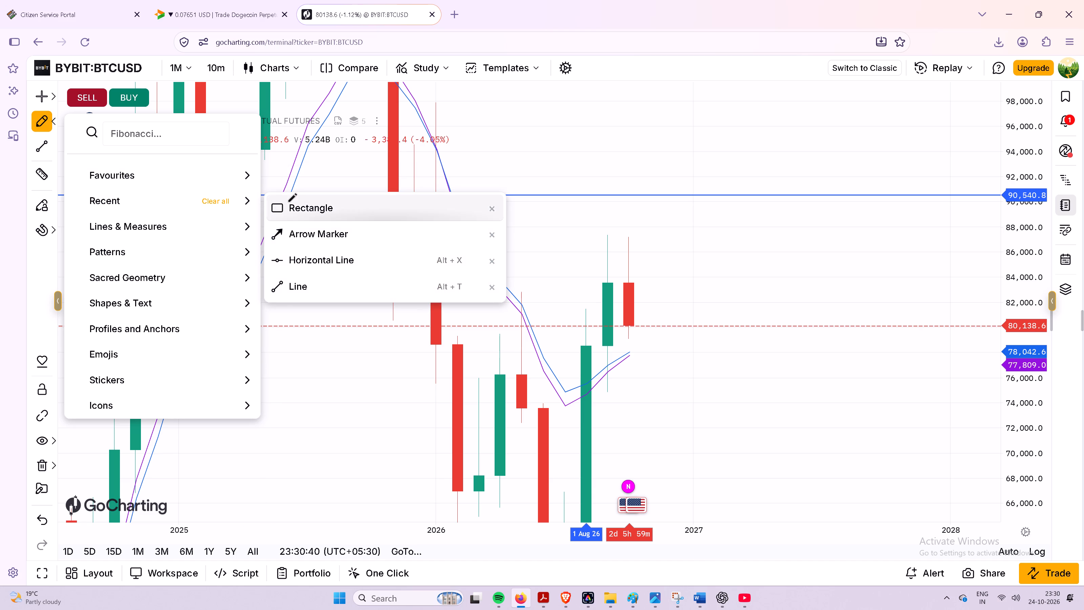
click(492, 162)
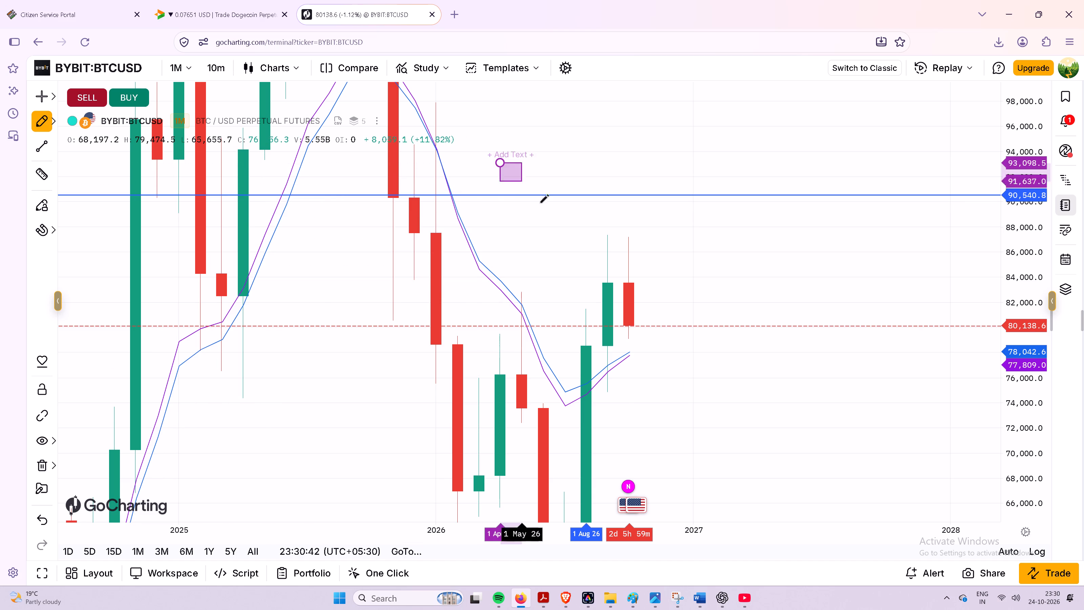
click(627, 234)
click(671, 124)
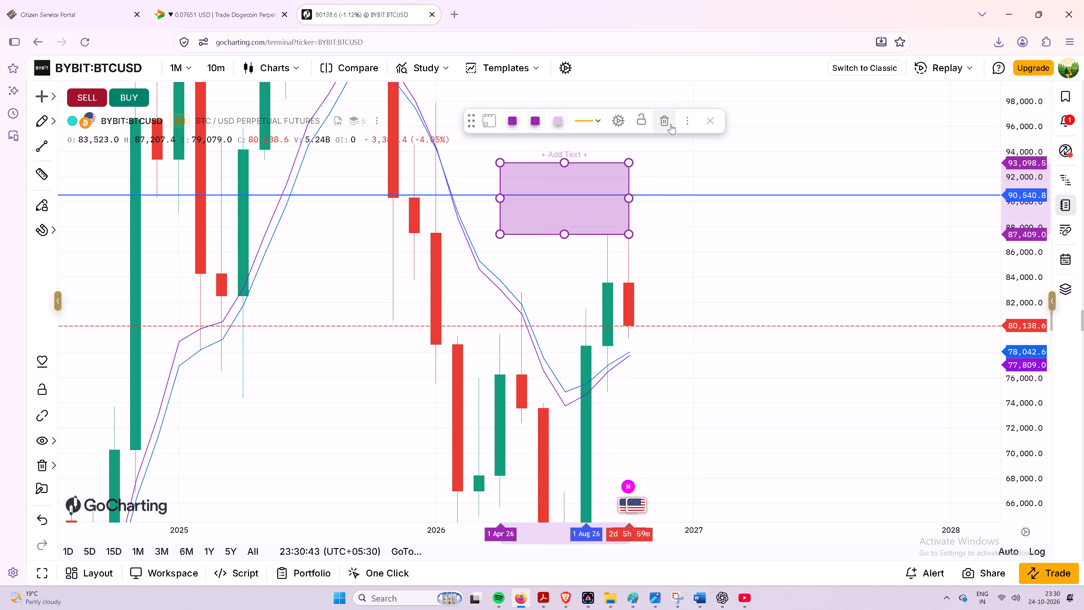
Remove the Arrow tool under Lines & Measures from the drawing-tool favourites.
click(56, 123)
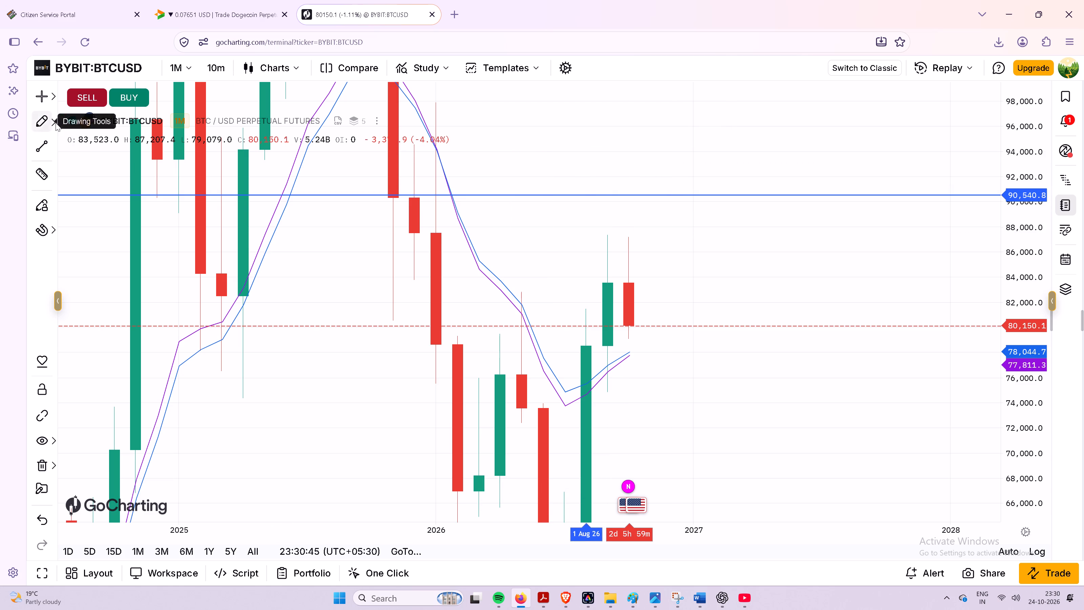
click(53, 122)
click(134, 175)
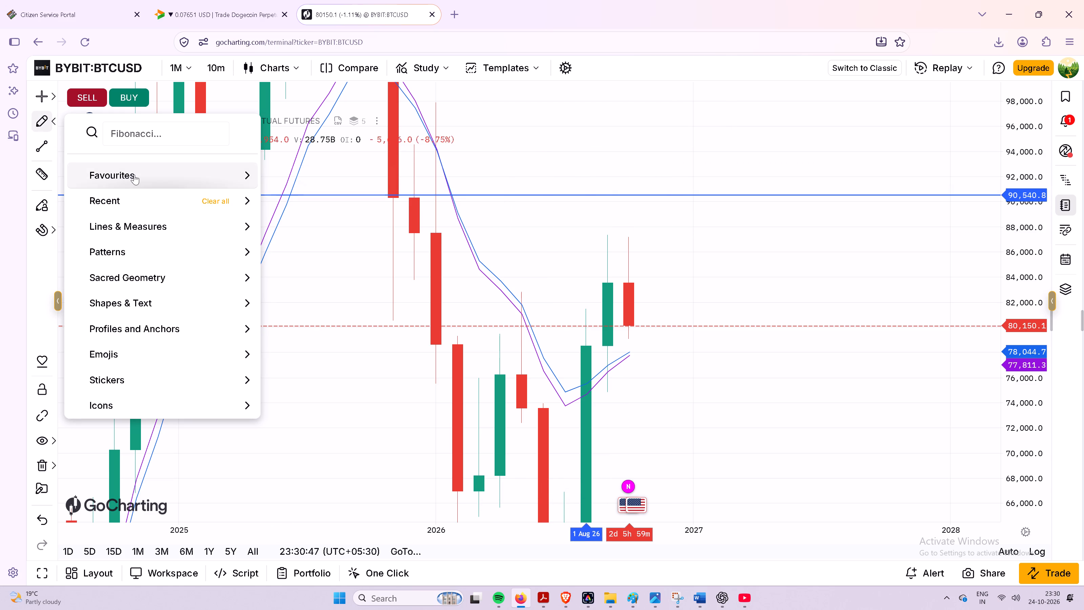
click(152, 230)
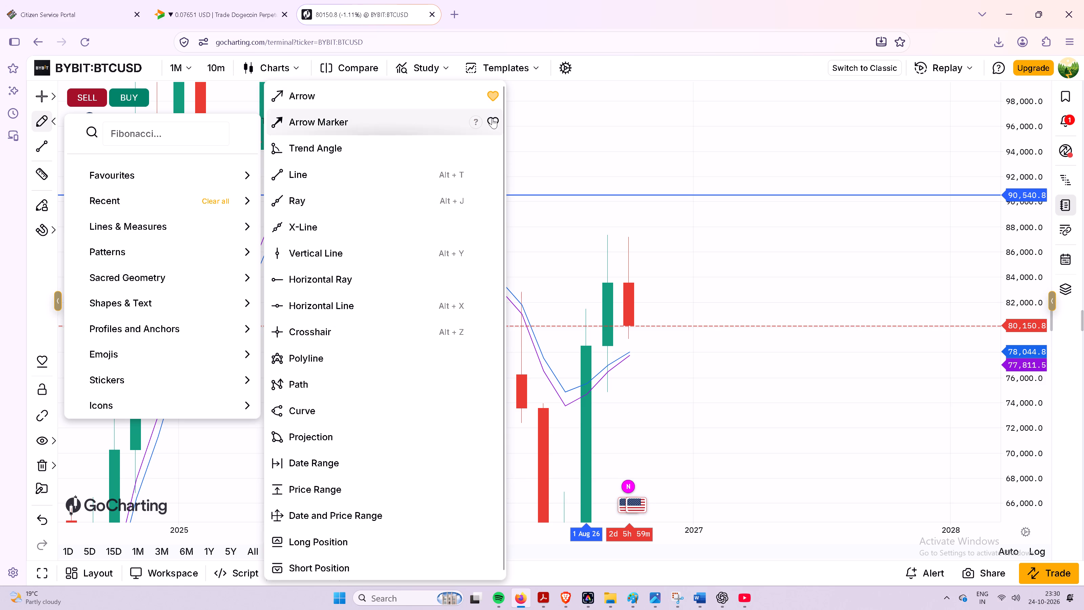
click(493, 99)
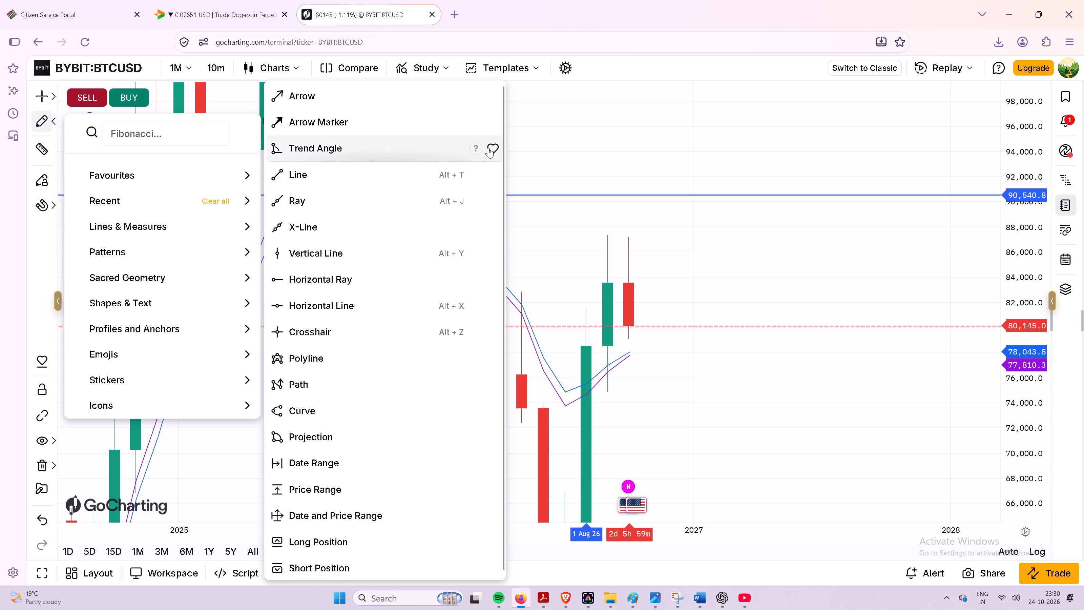
Add Line, Ray, Horizontal Ray, Horizontal Line, Date Range, Long Position and Short Position to the drawing-tool favourites.
click(490, 172)
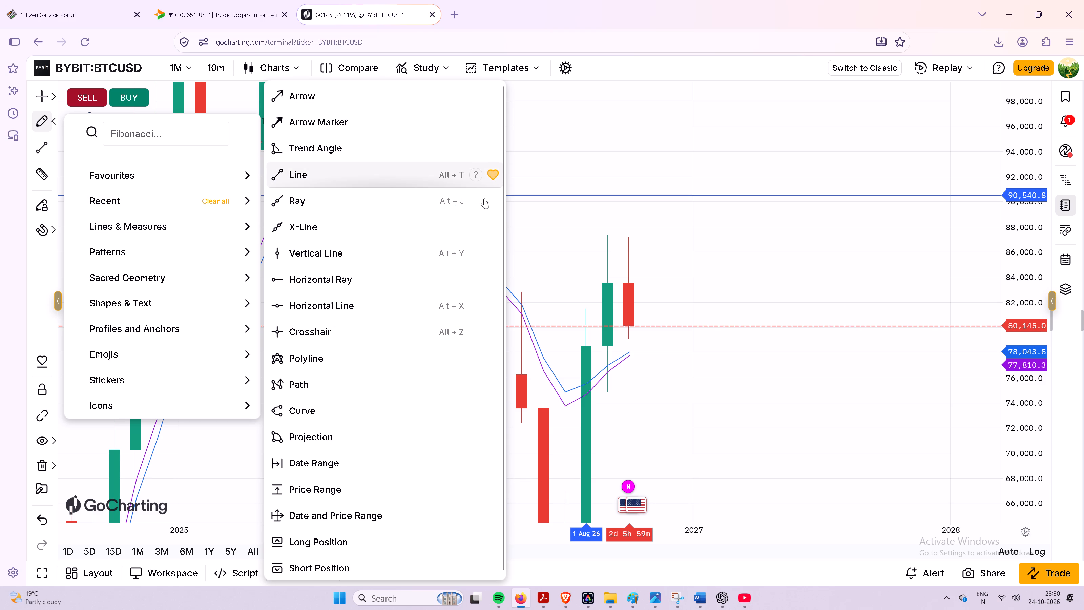
click(495, 199)
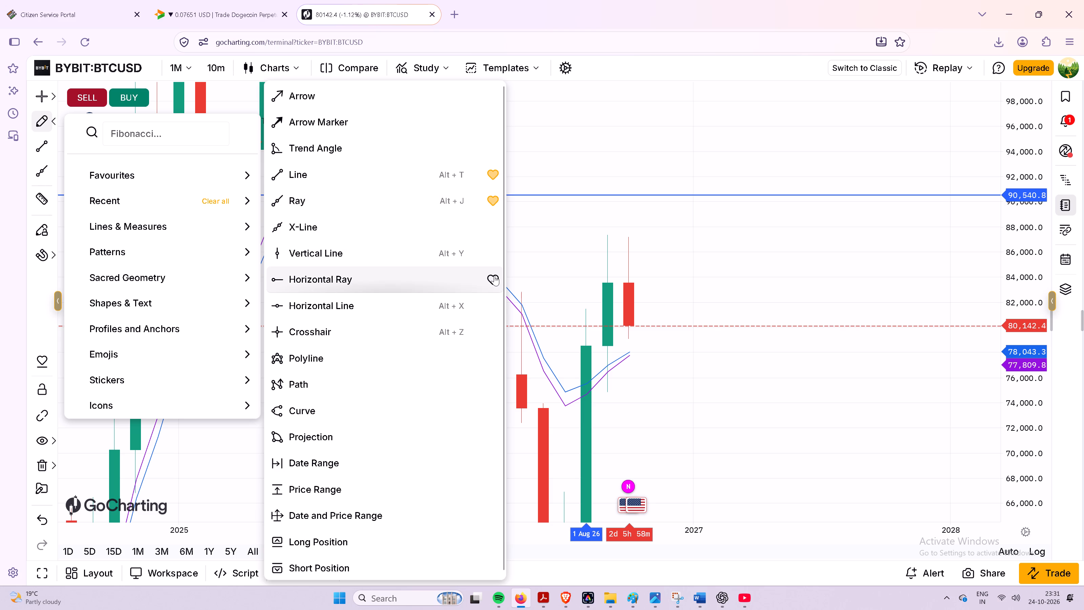
click(494, 276)
click(492, 304)
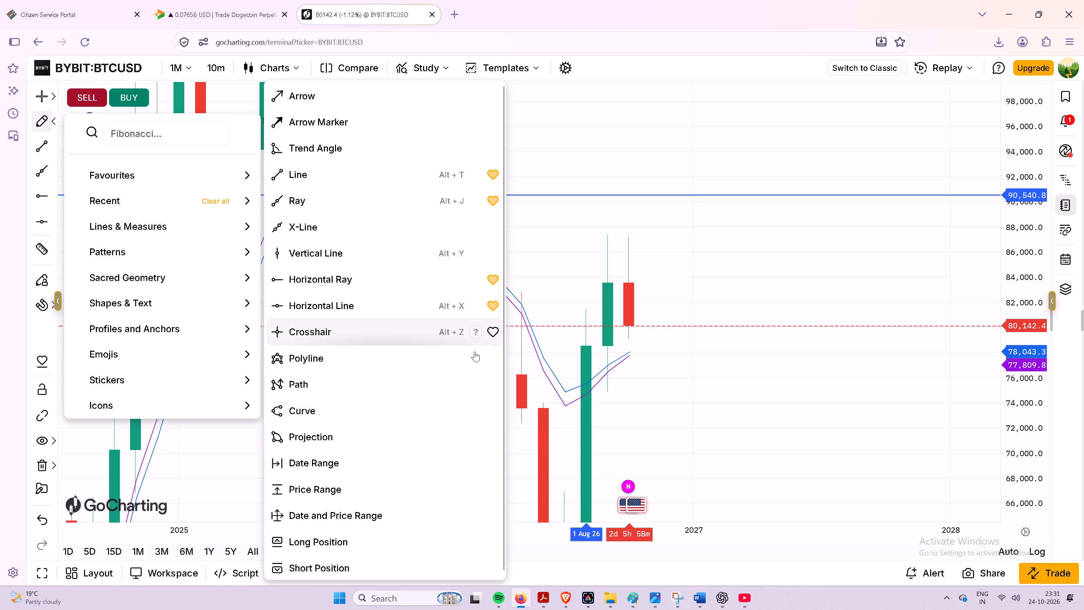
scroll(471, 363, down, 3)
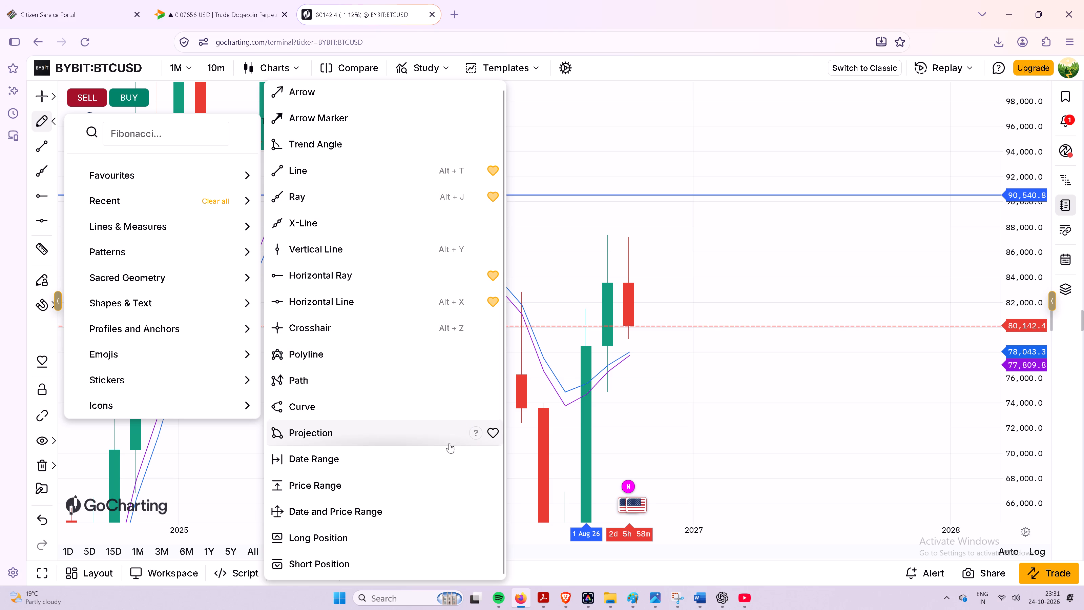
click(494, 453)
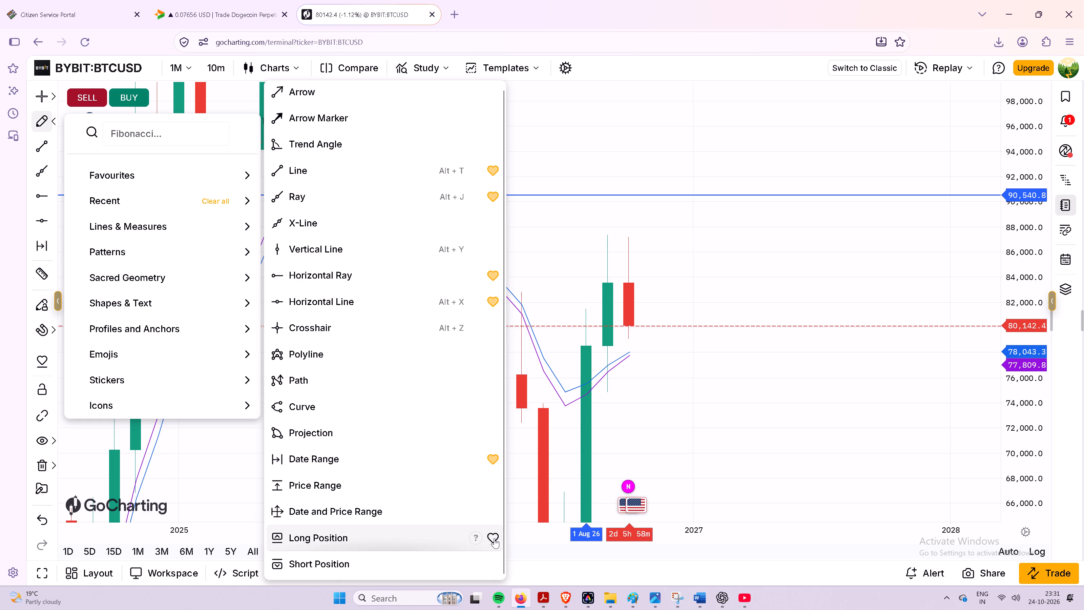
click(493, 538)
click(493, 565)
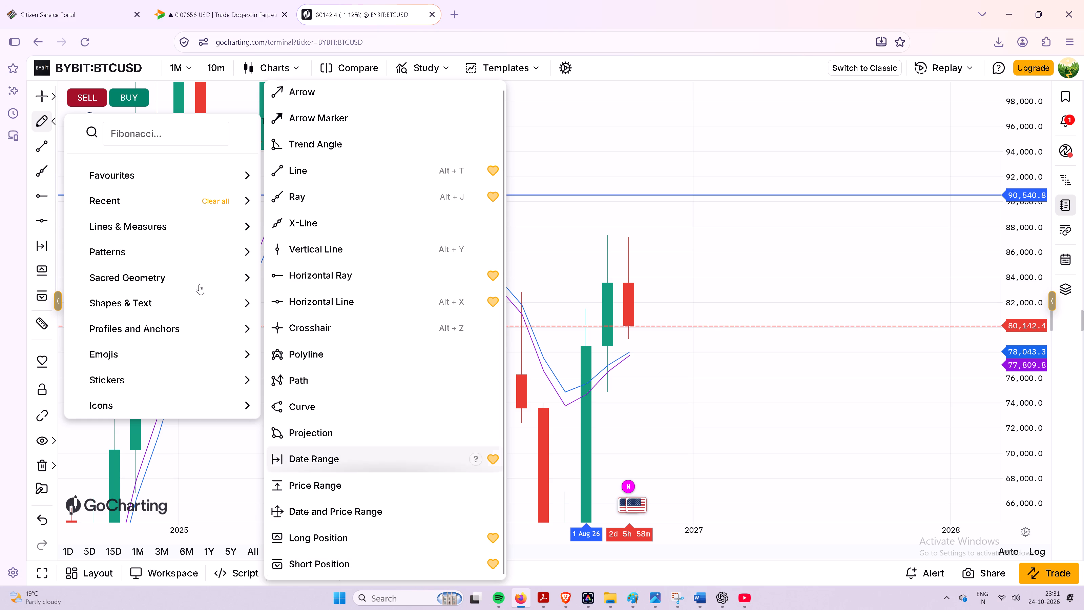
Look through the Lines & Measures, Patterns, Sacred Geometry, Shapes & Text, and Profiles and Anchors drawing tools, and review the favourites list.
click(158, 231)
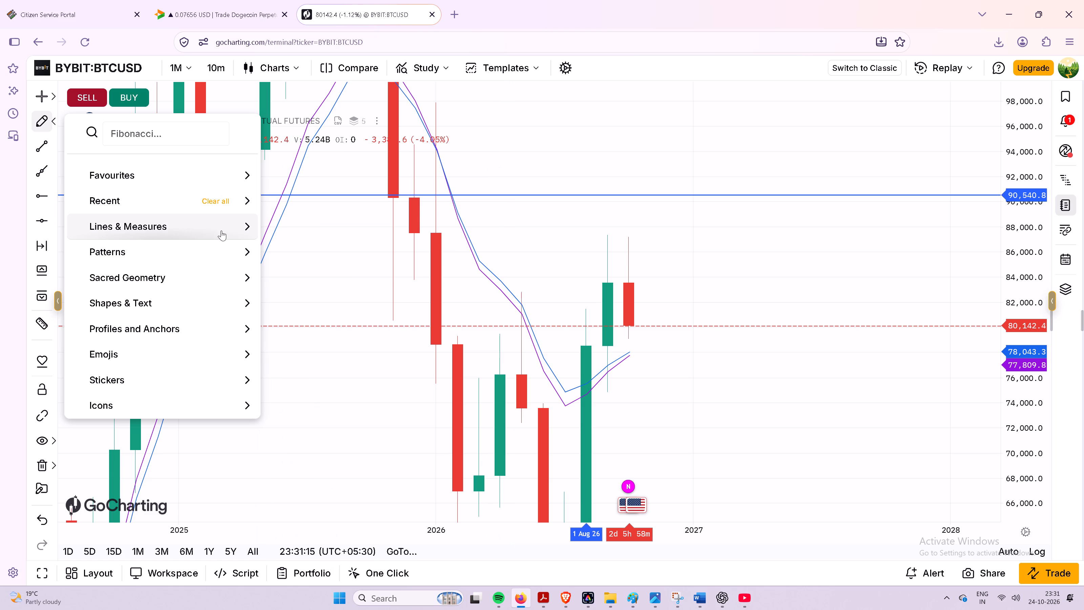
click(245, 227)
click(249, 246)
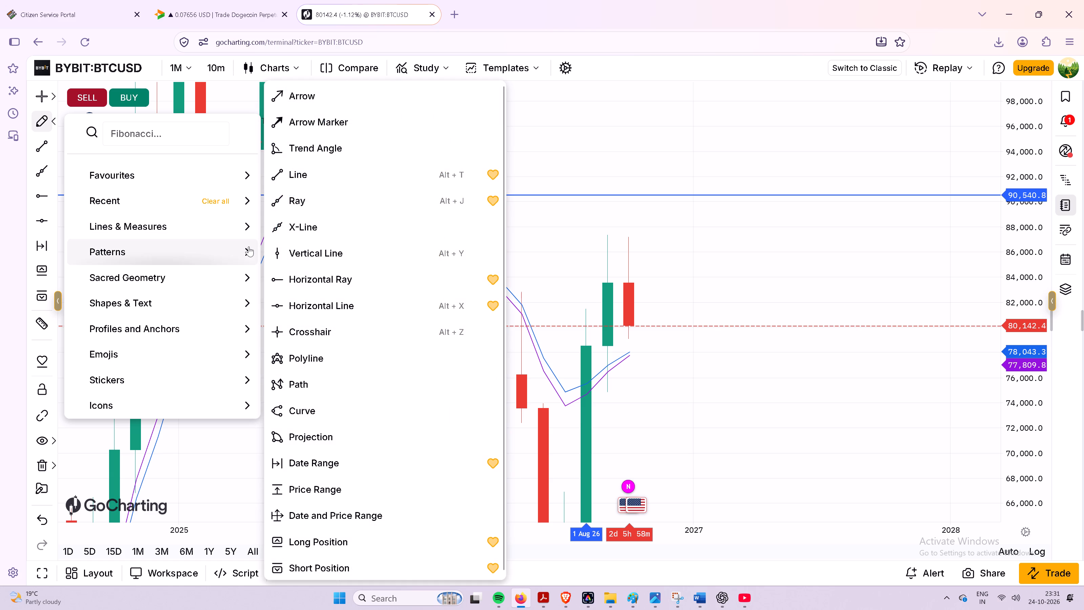
click(252, 276)
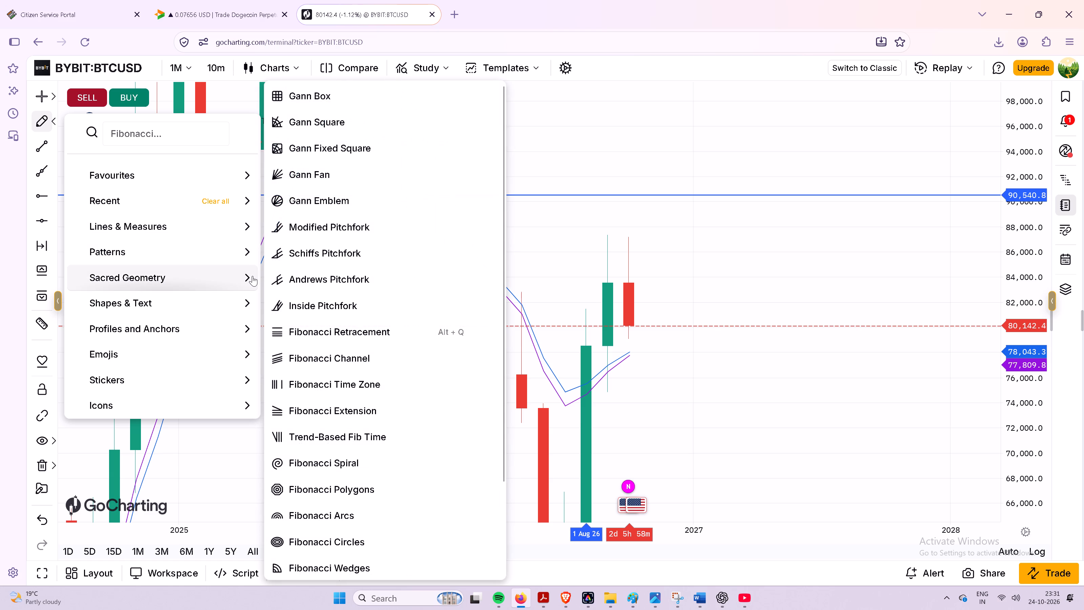
click(247, 300)
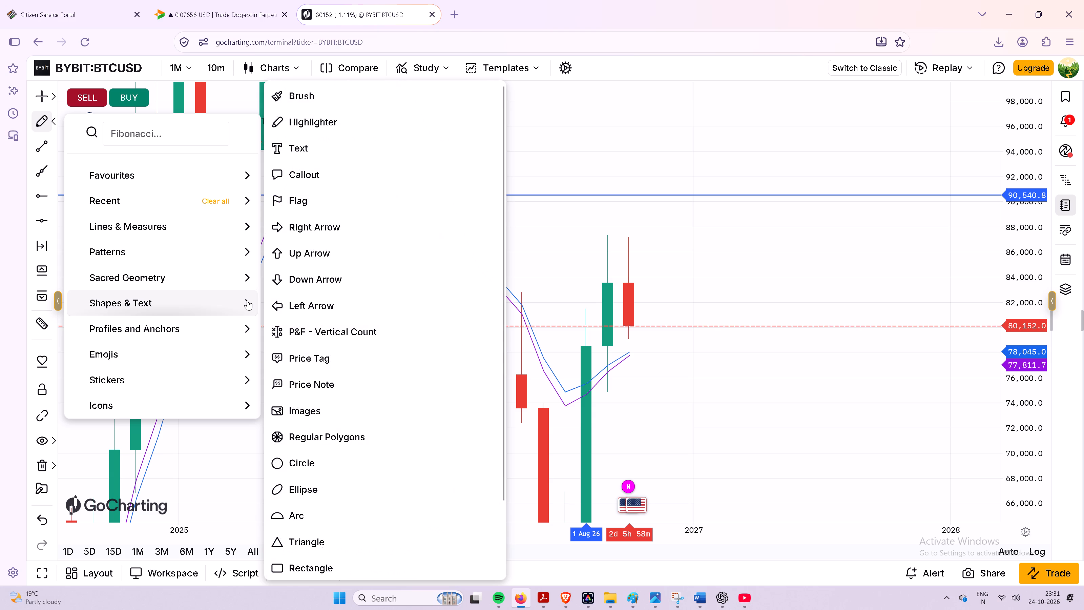
click(248, 324)
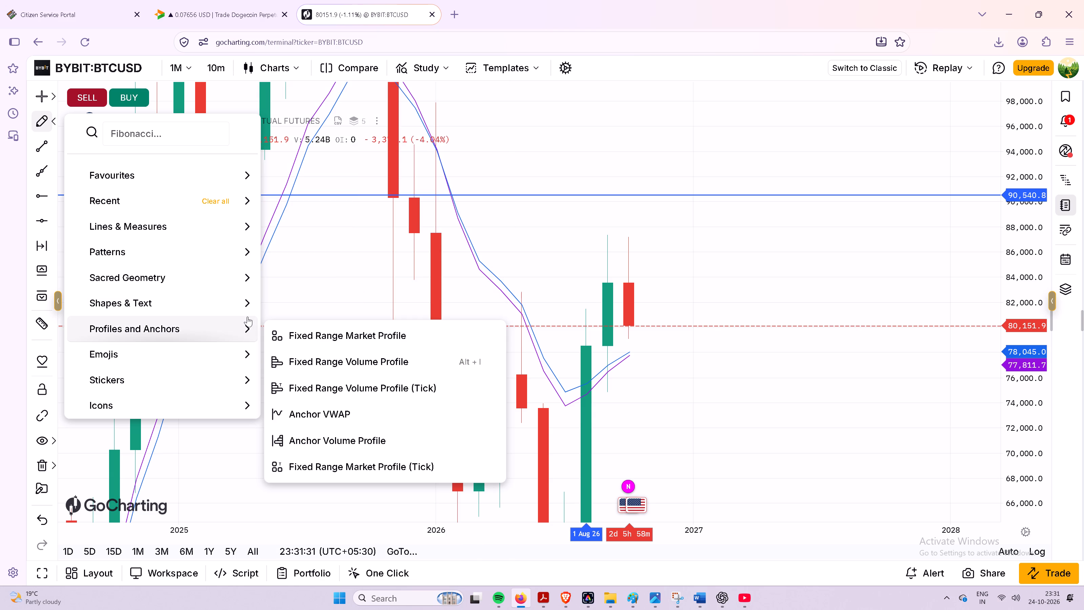
click(239, 169)
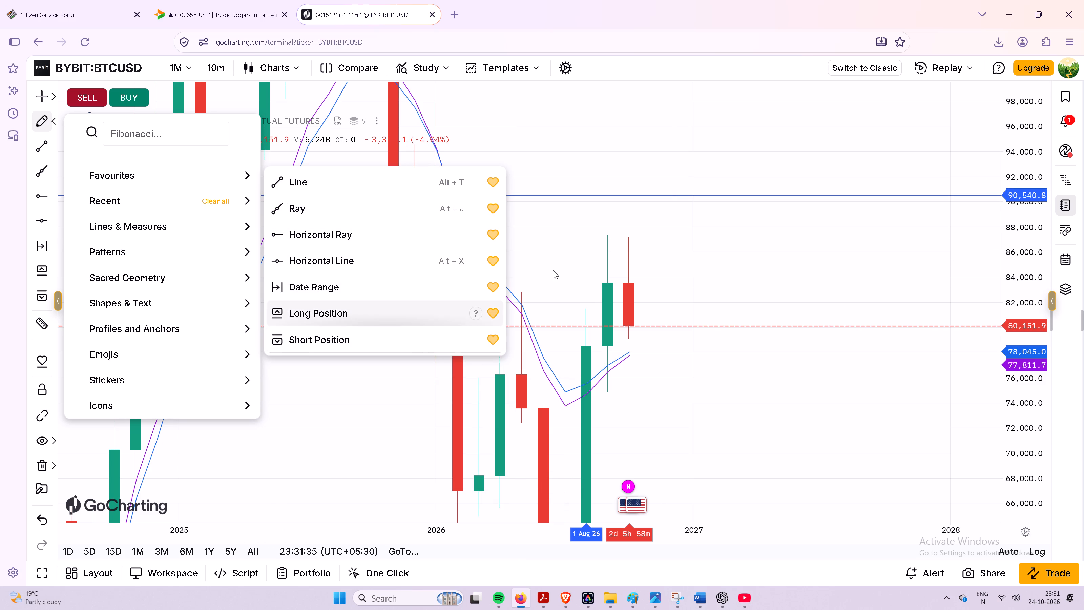
click(676, 175)
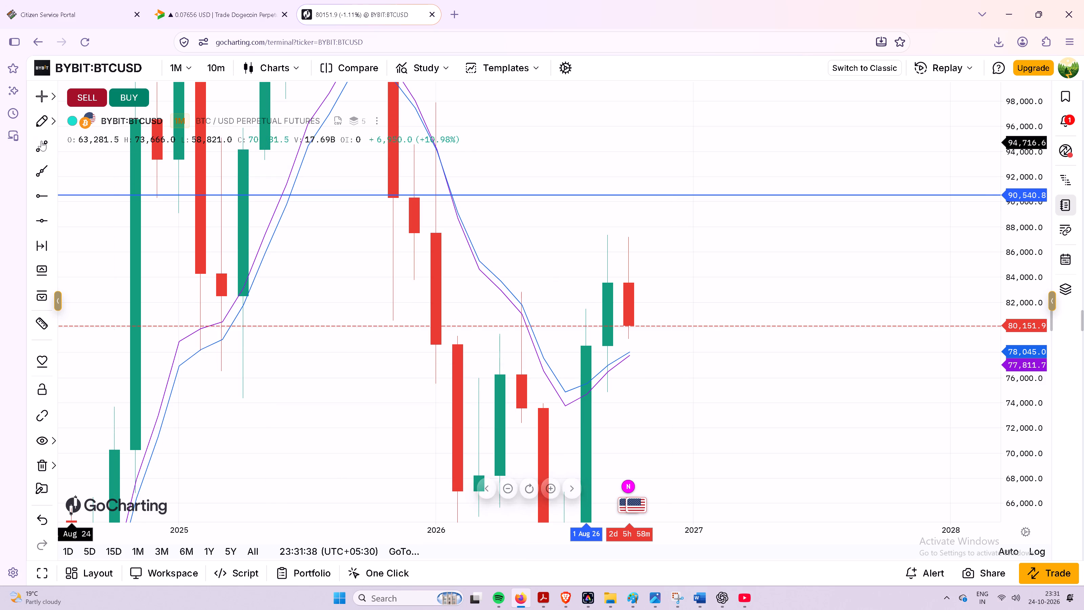
Draw a line from September 2026 at about 95,000 down to February 2027 at about 92,000.
click(41, 141)
click(613, 138)
click(725, 141)
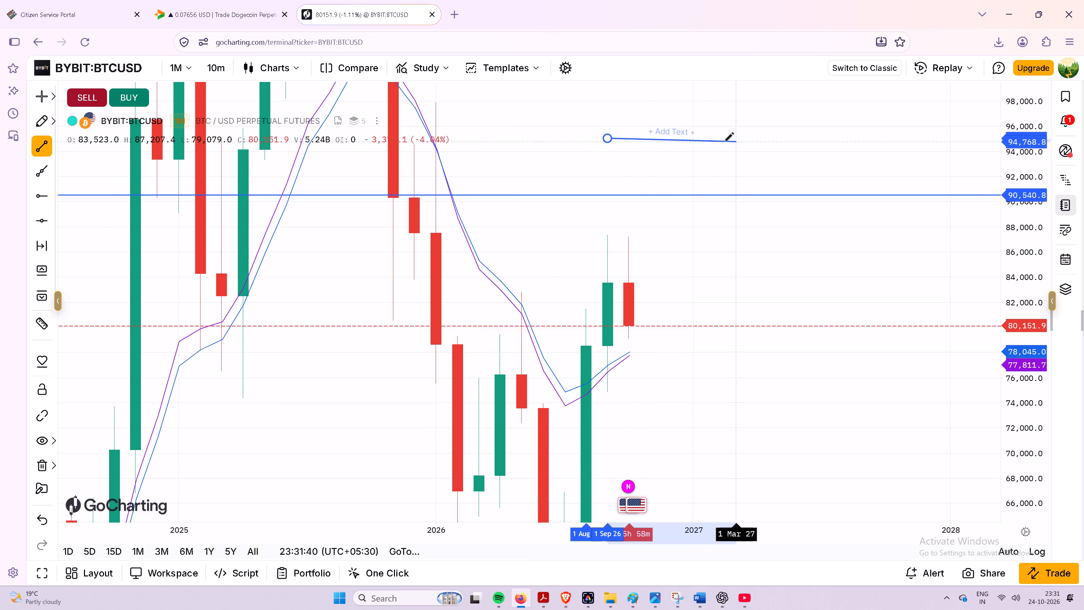
drag(714, 143, 714, 176)
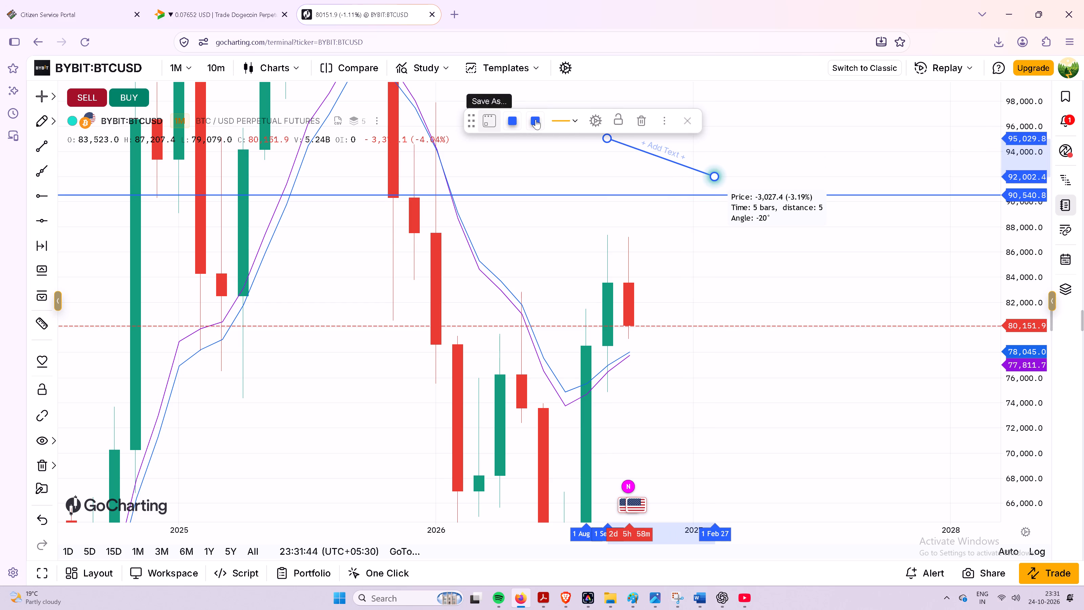
Open the new line's settings clear of the drawing and try the Verdana text font before restoring Inter.
click(599, 119)
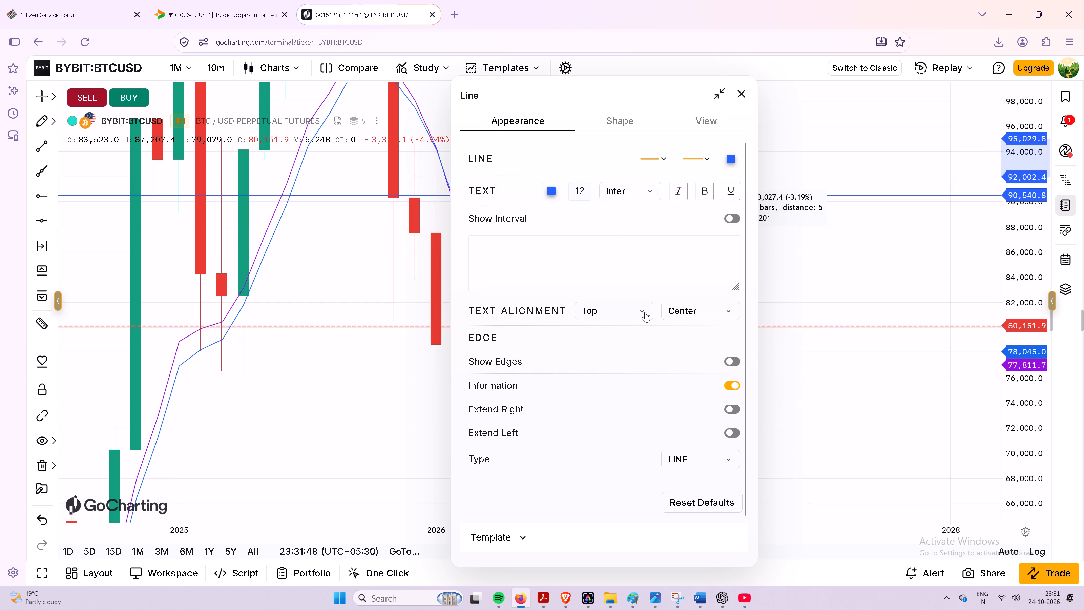
drag(605, 88, 527, 135)
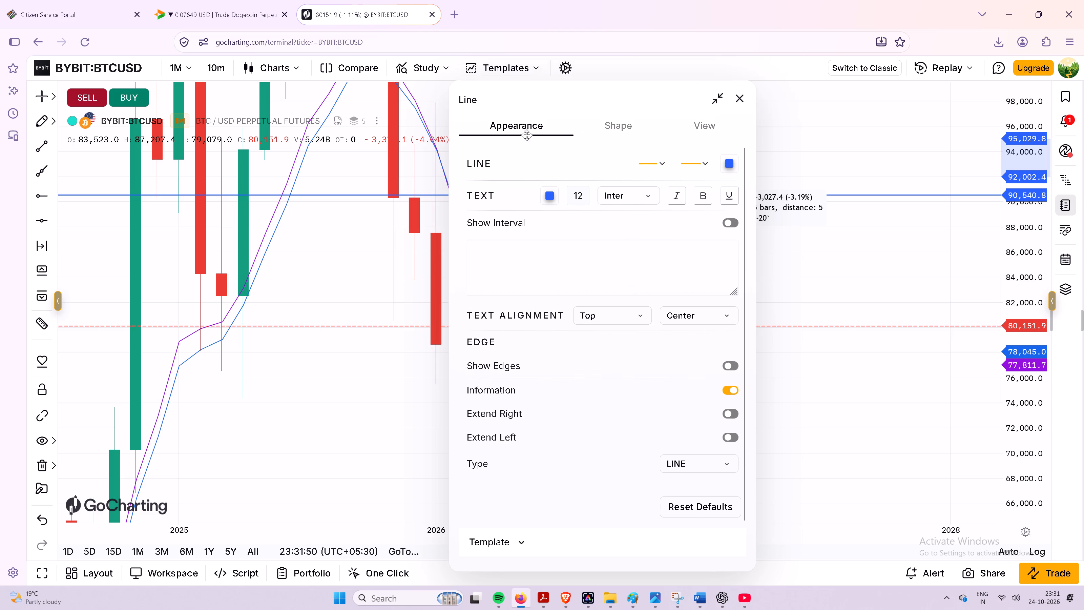
drag(527, 135, 381, 115)
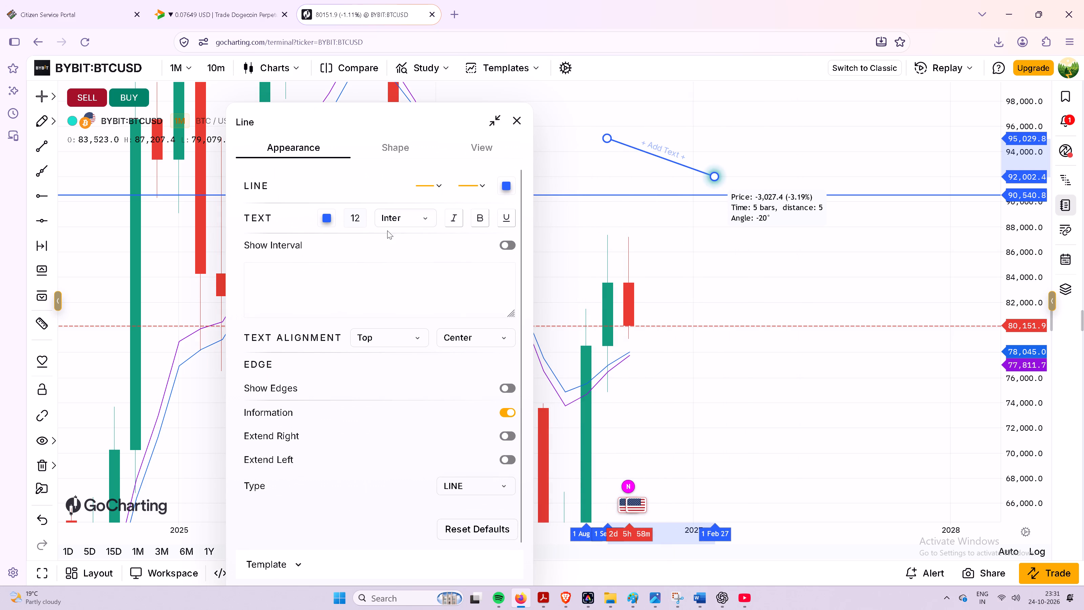
click(412, 212)
click(411, 270)
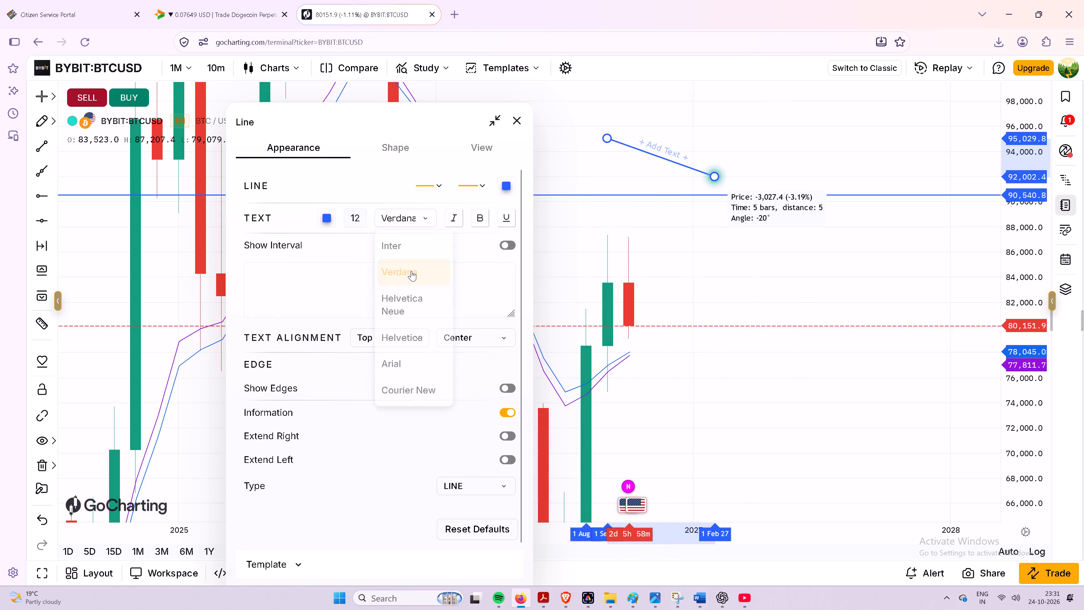
click(406, 216)
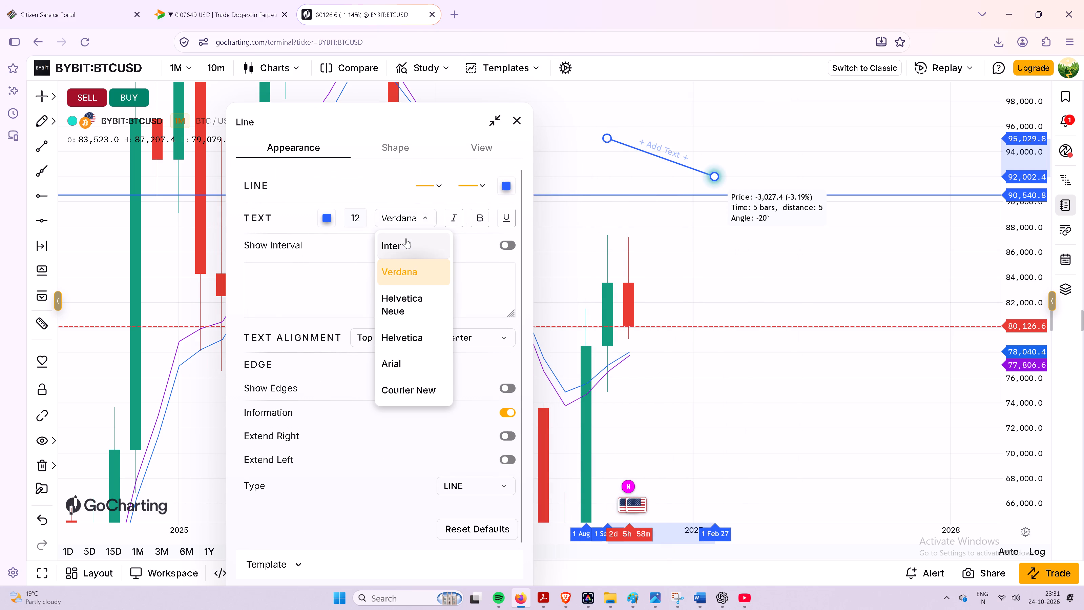
click(406, 238)
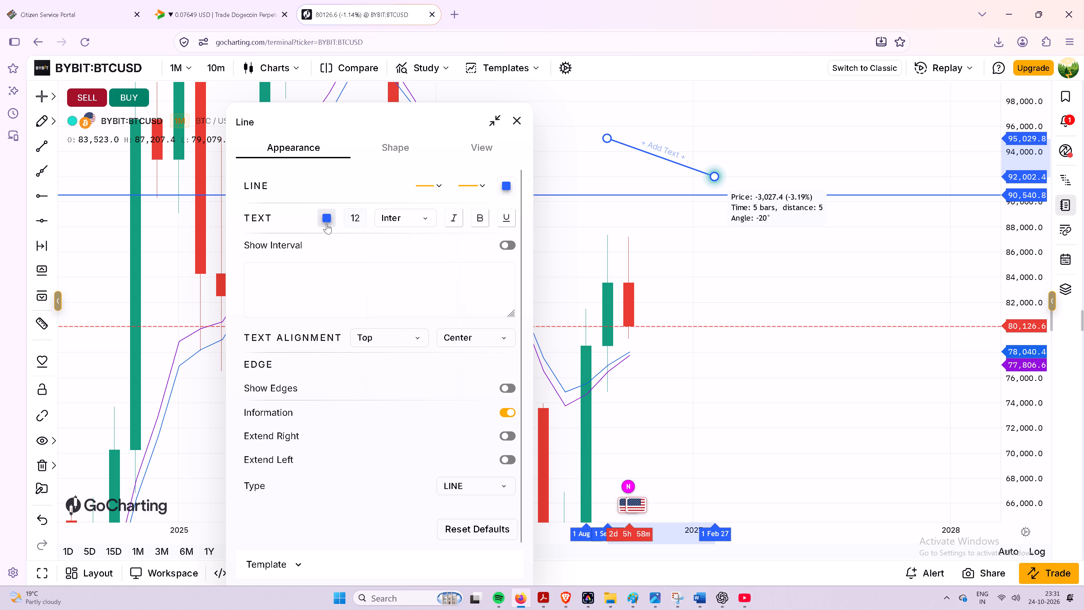
Set the line's text colour to near-black #000208 and the line itself to black #000000, and close its settings.
click(327, 224)
drag(455, 263, 459, 301)
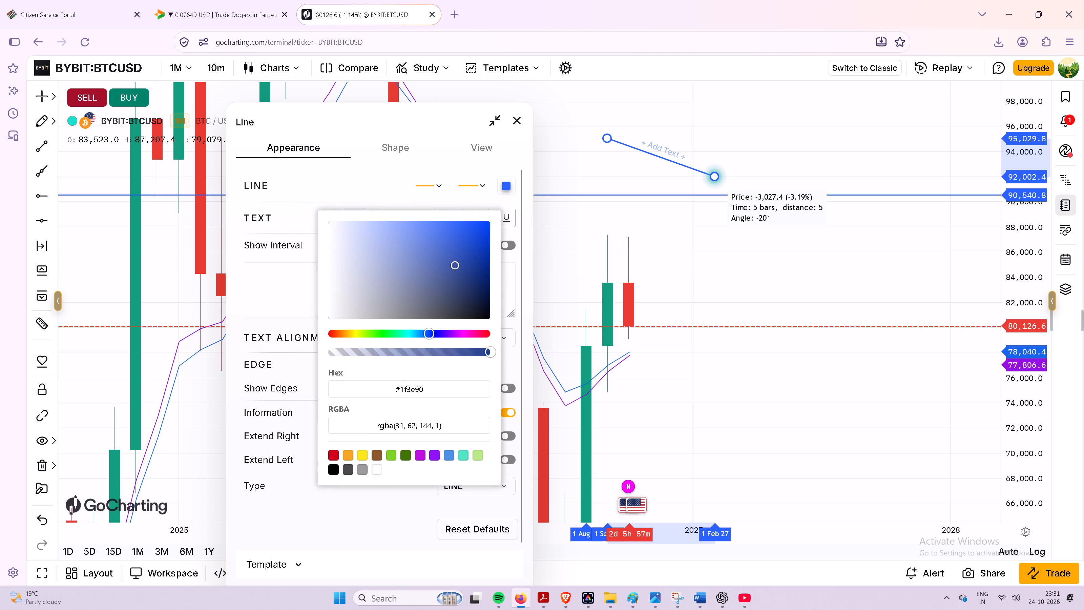
drag(459, 301, 492, 316)
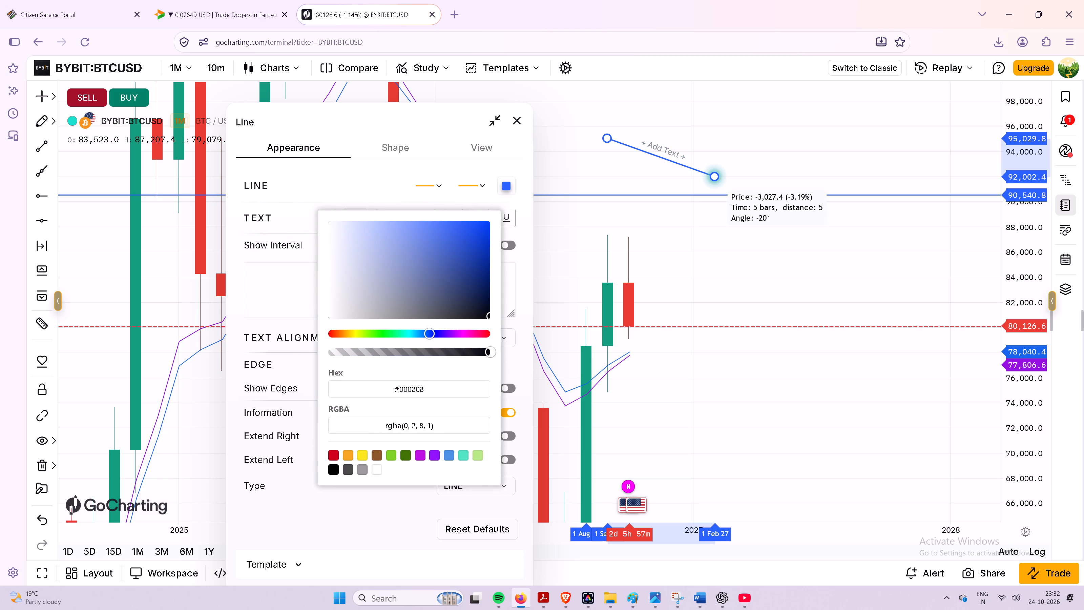
click(292, 272)
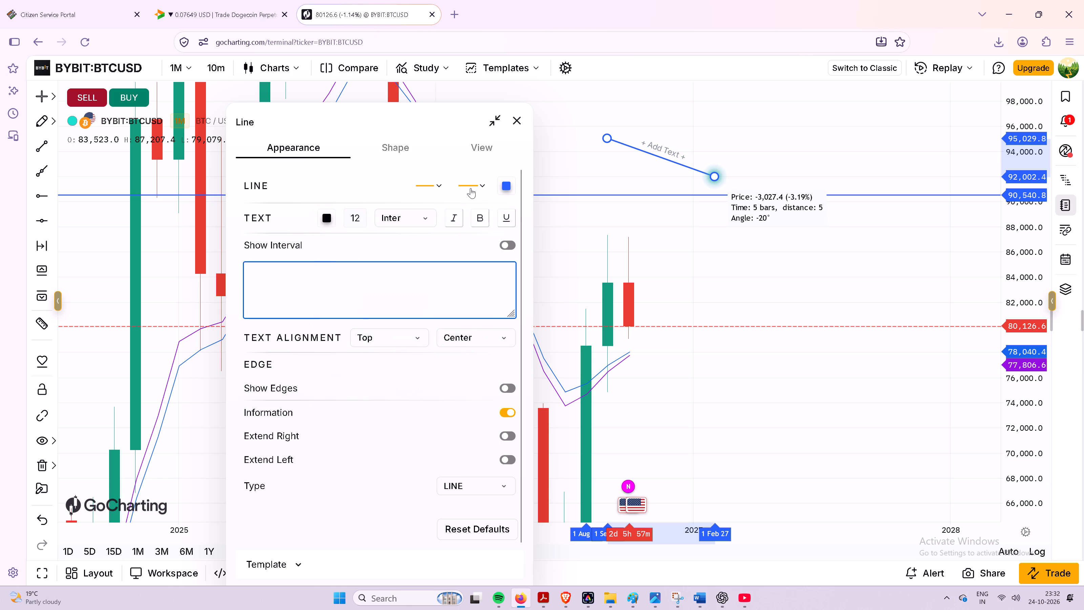
click(504, 184)
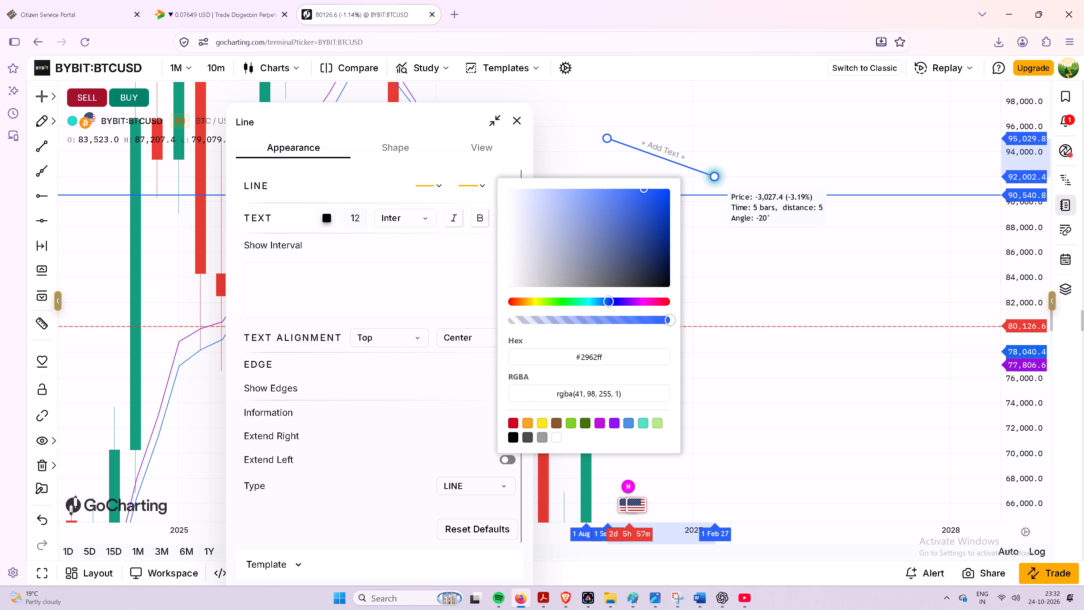
drag(634, 263, 674, 287)
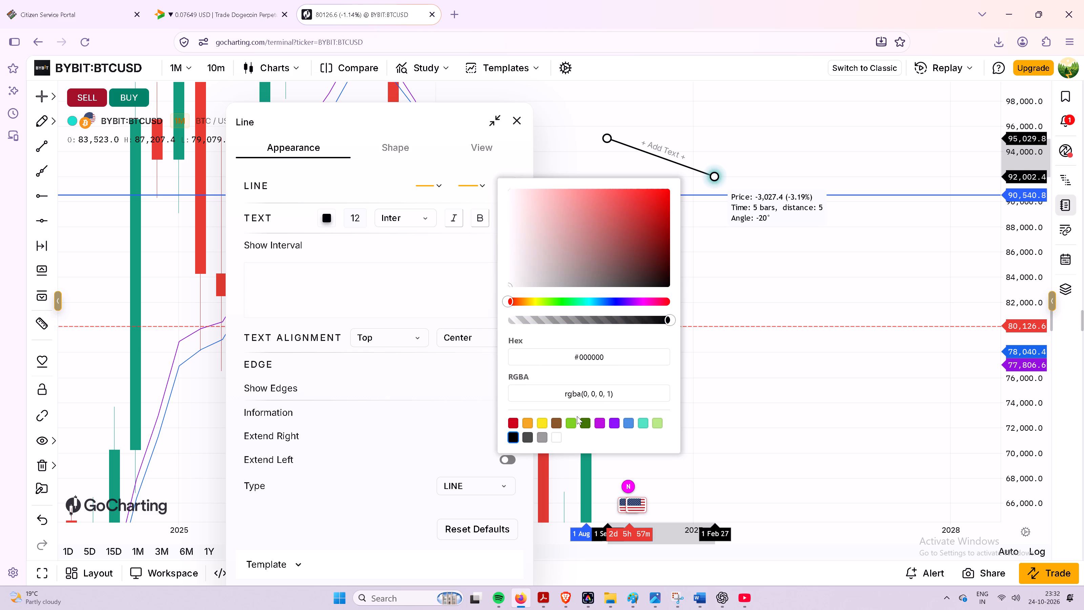
click(514, 433)
click(709, 291)
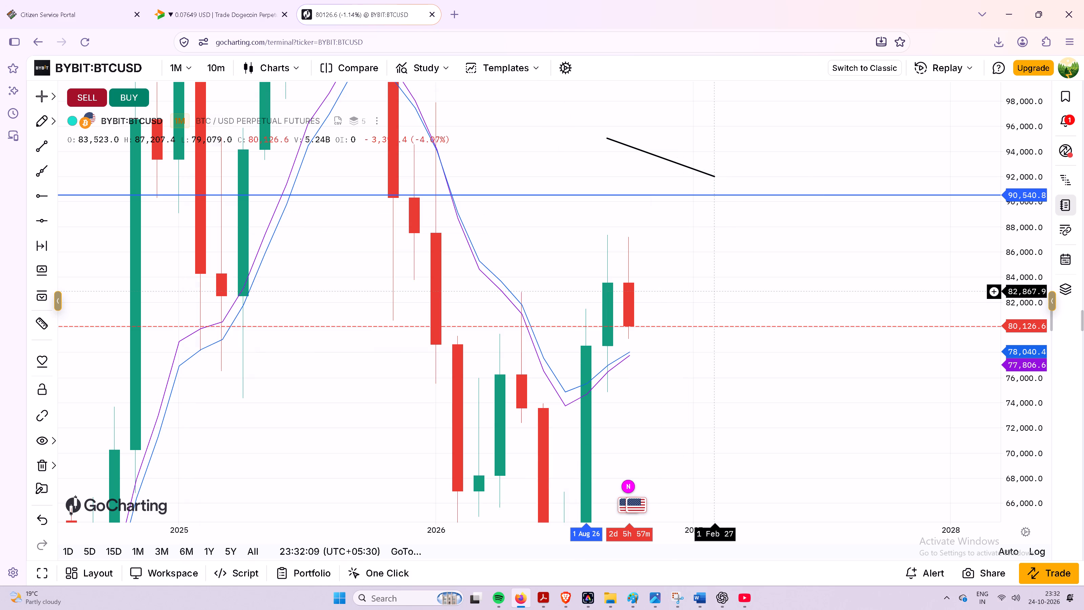
Open the black line's text label for editing.
click(661, 156)
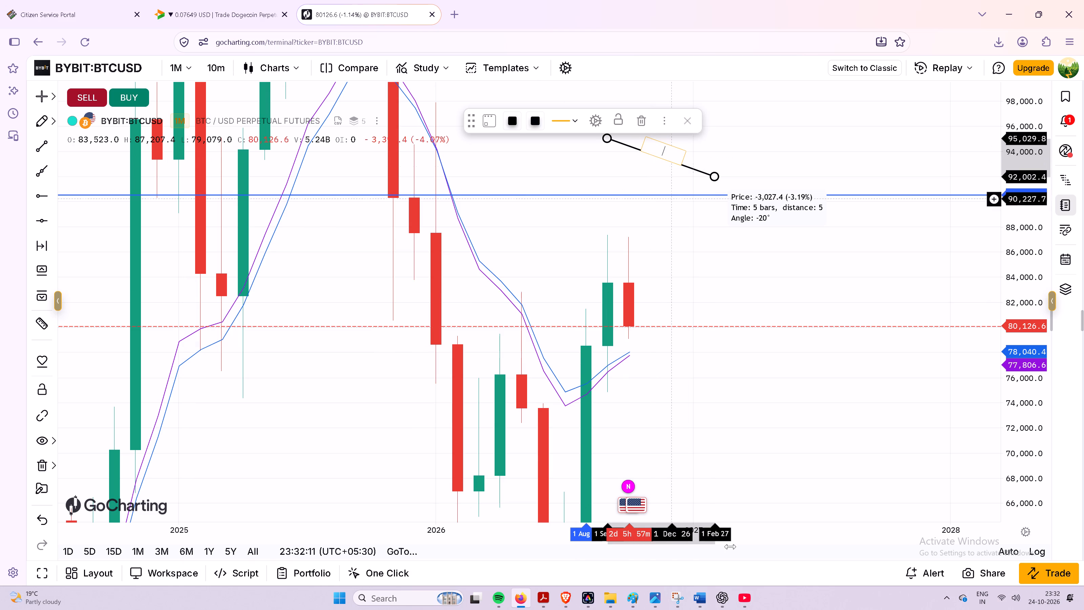
Switch to YouTube, skip the playing song ahead to about 0:18, and return to the previous video.
click(744, 599)
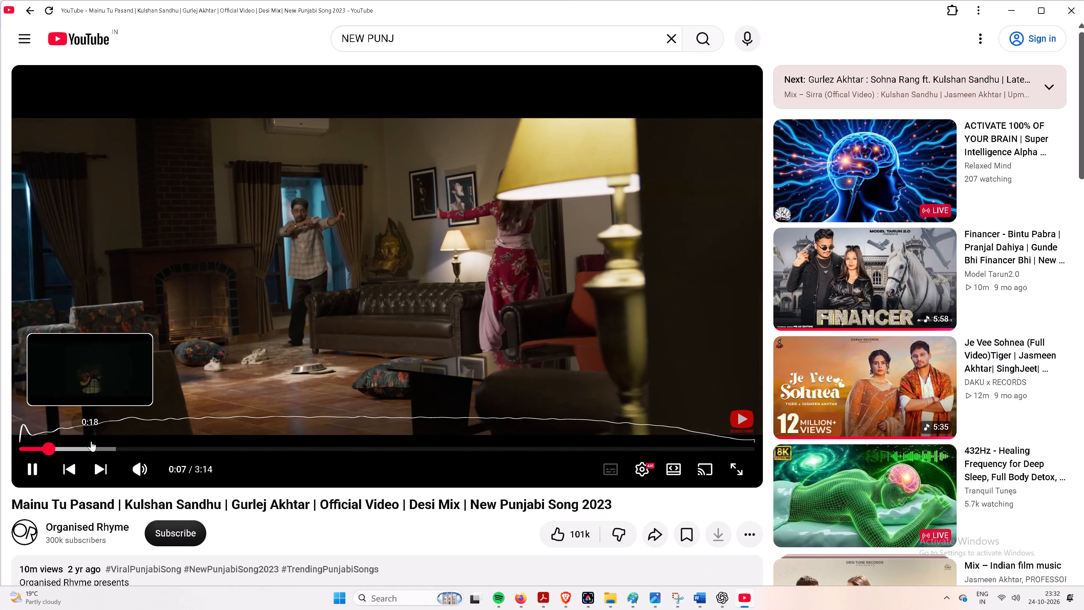
click(91, 441)
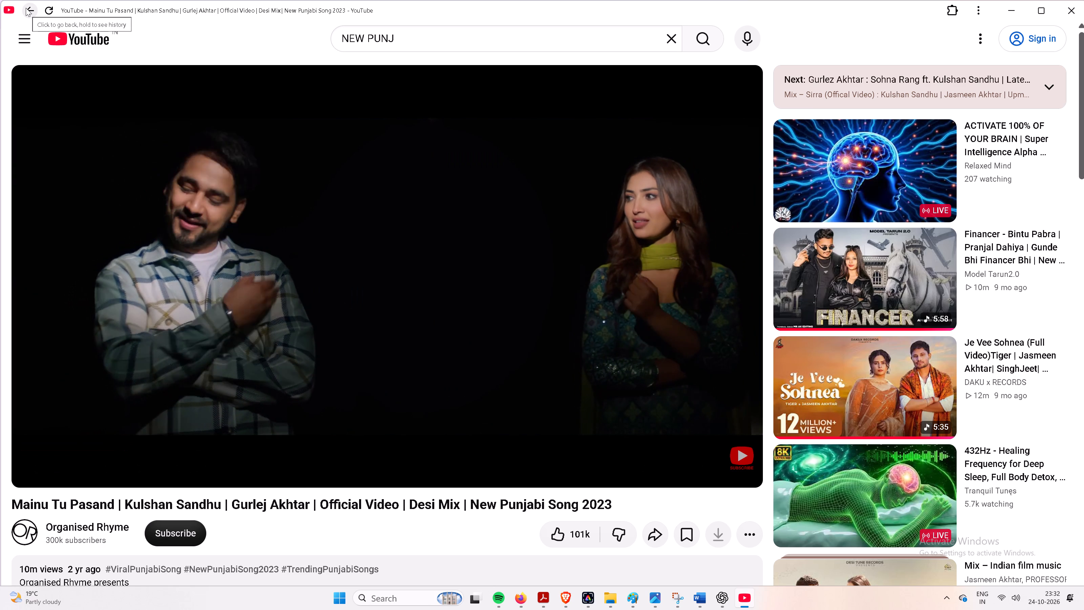
click(26, 8)
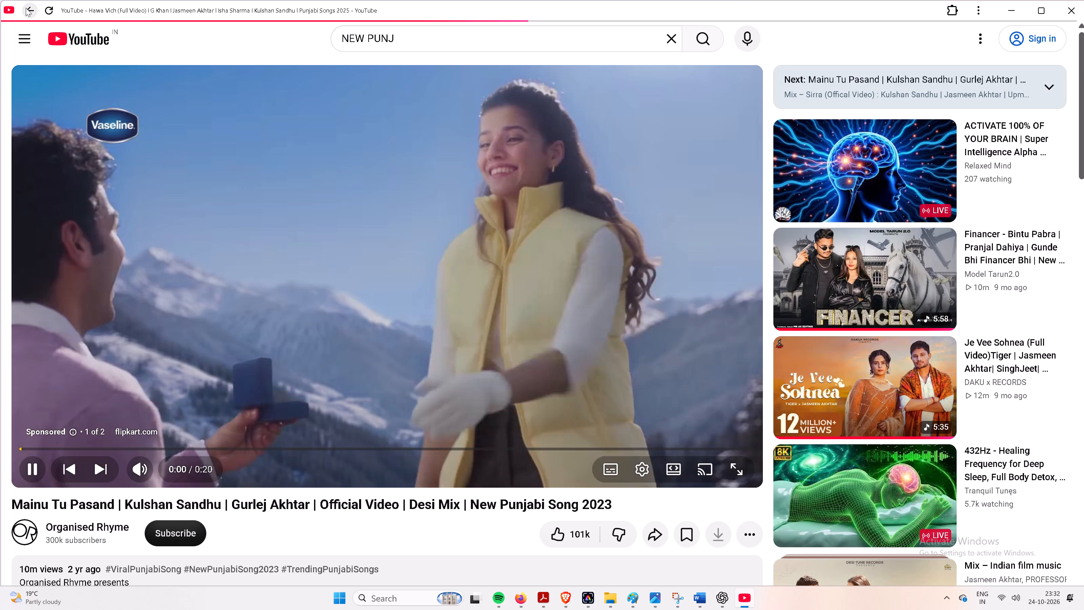
Go back through the earlier videos to the NEW PUNJ search results and open the Peshi Patiala official video.
click(26, 8)
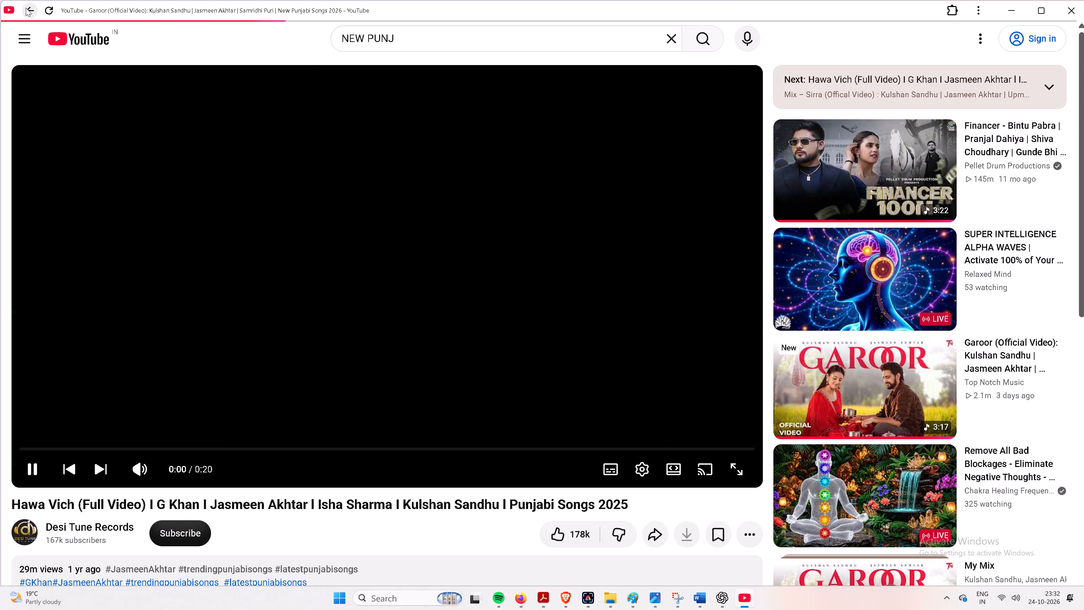
double_click(26, 8)
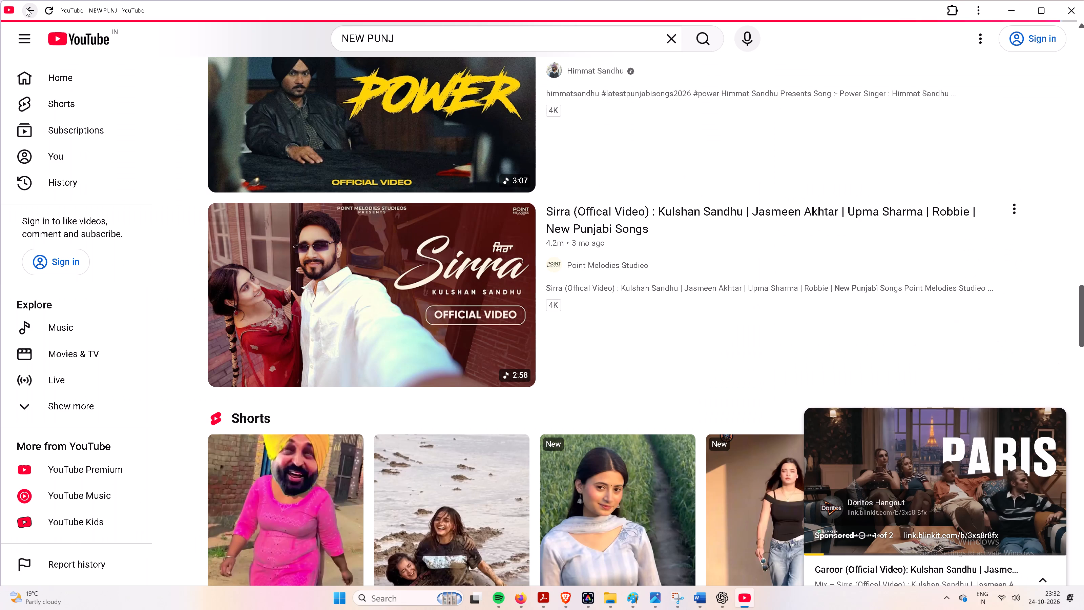
scroll(605, 269, up, 5)
scroll(605, 269, down, 9)
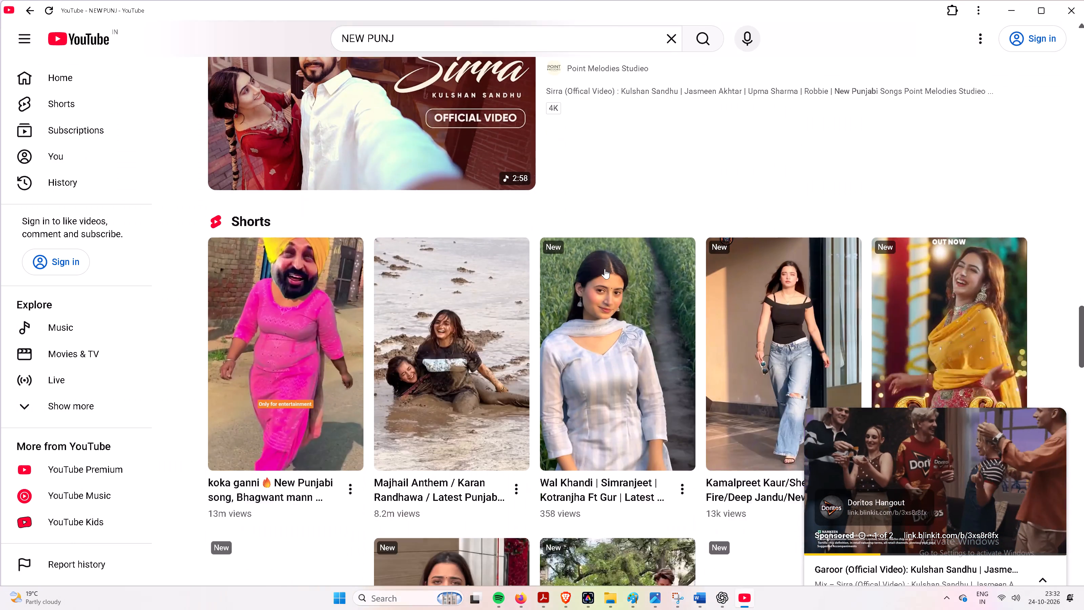
scroll(605, 269, down, 7)
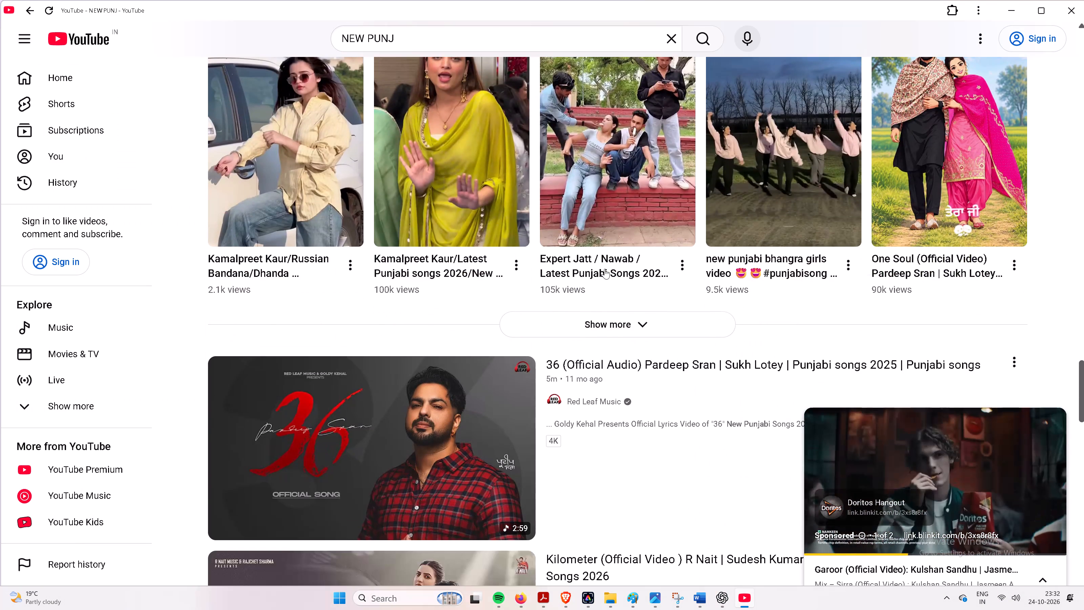
scroll(605, 269, down, 5)
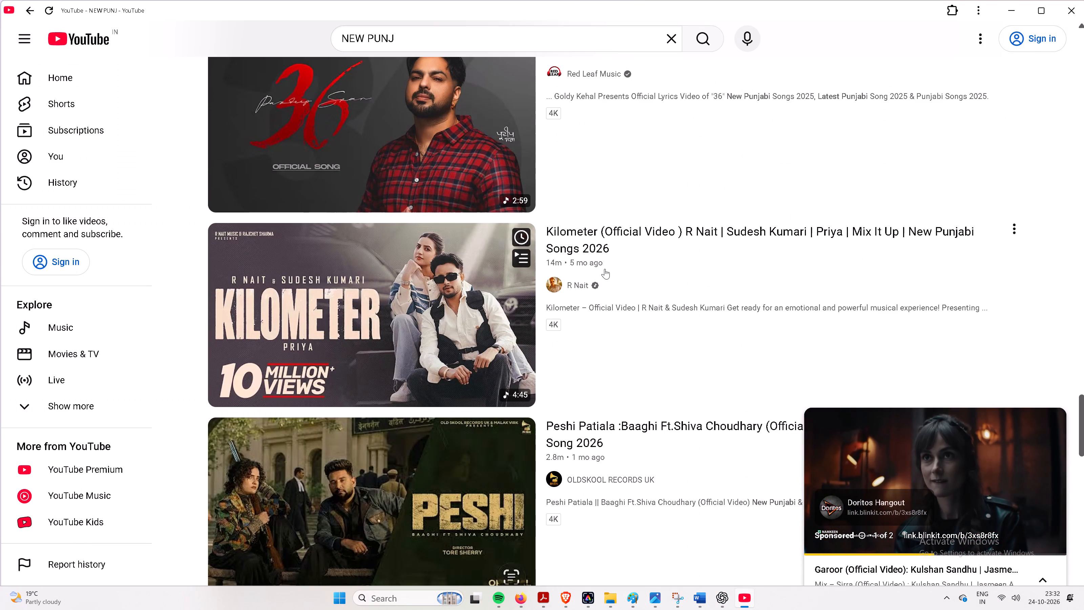
scroll(605, 269, down, 3)
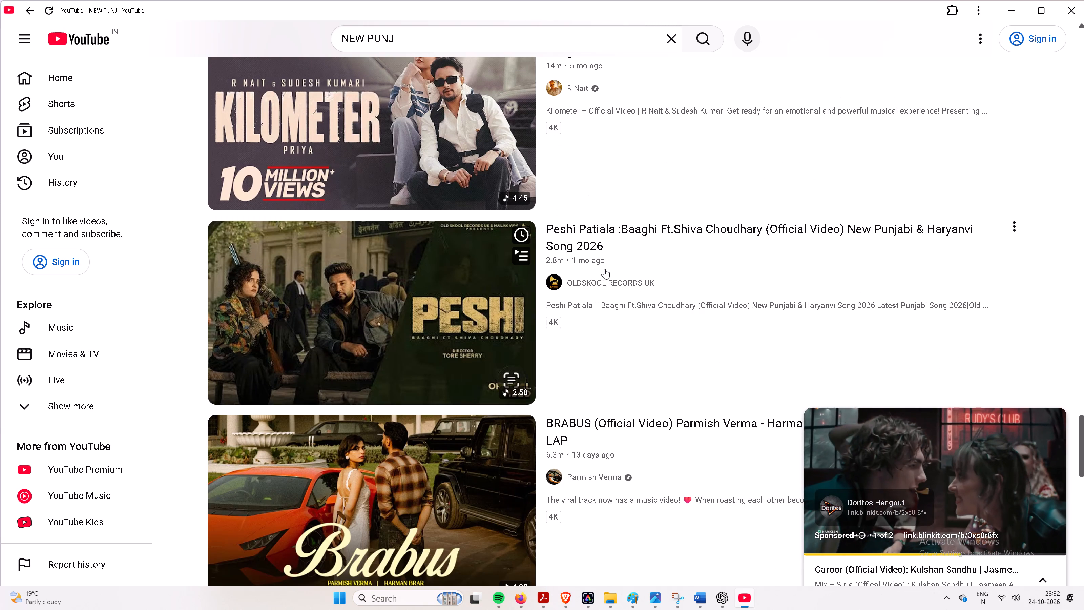
double_click(453, 287)
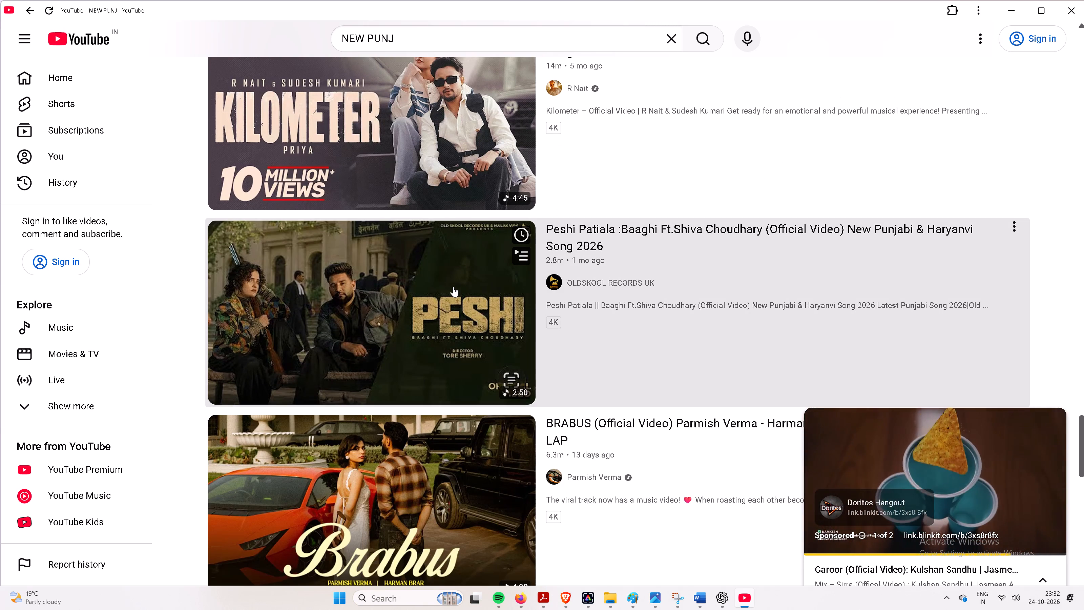
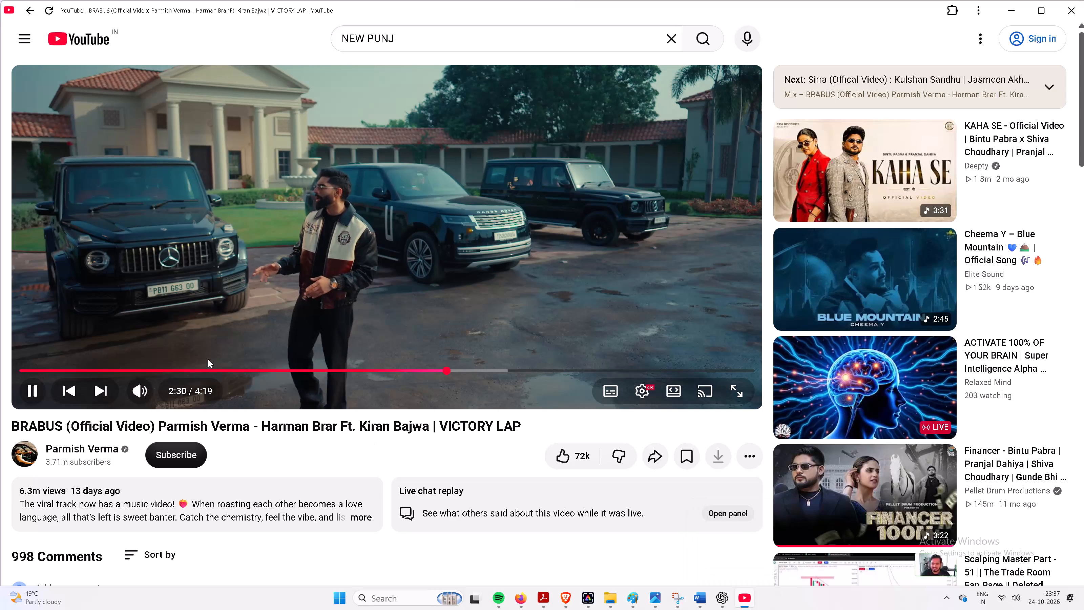
Jump the playing BRABUS video back to 0:47 and return to the GoCharting chart.
click(155, 369)
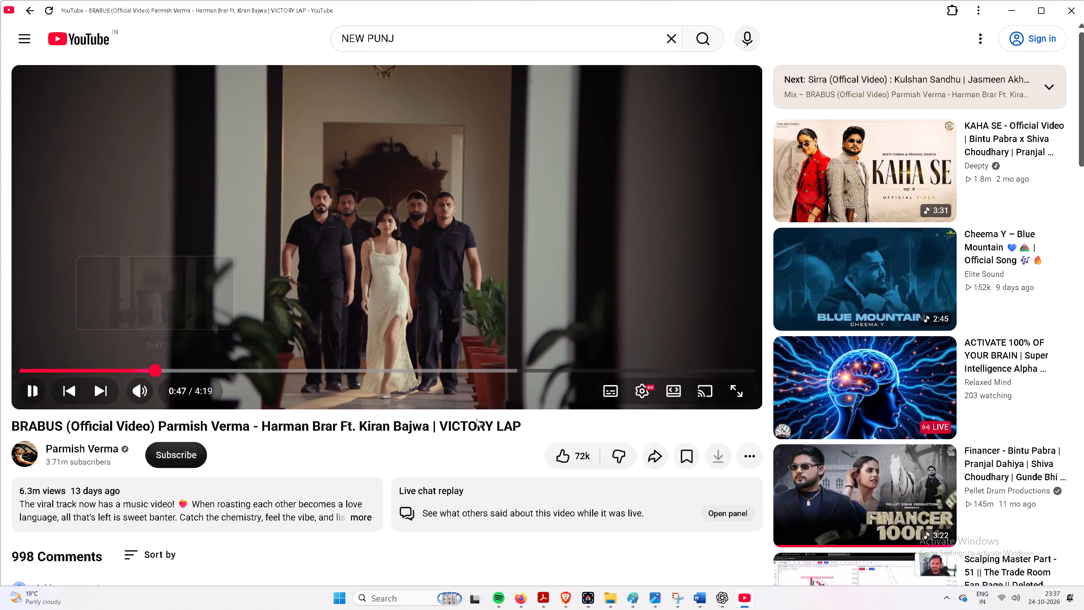
click(745, 596)
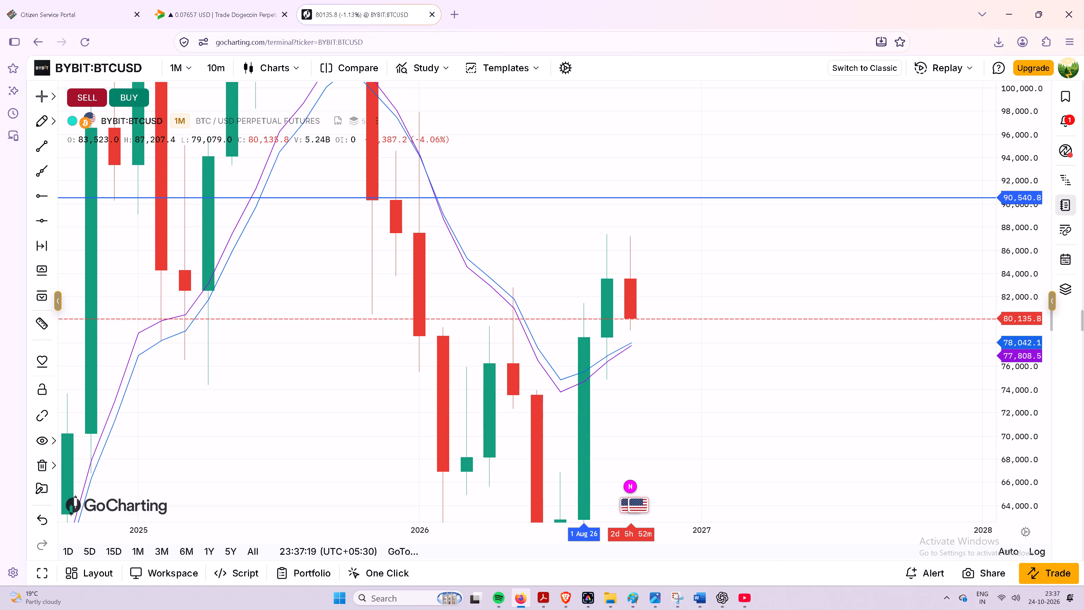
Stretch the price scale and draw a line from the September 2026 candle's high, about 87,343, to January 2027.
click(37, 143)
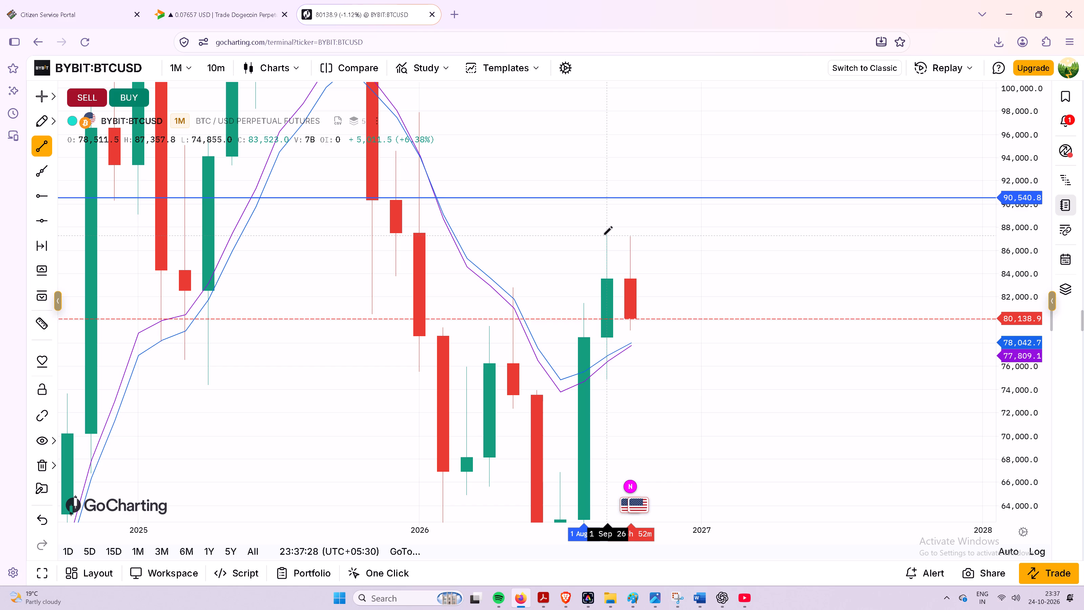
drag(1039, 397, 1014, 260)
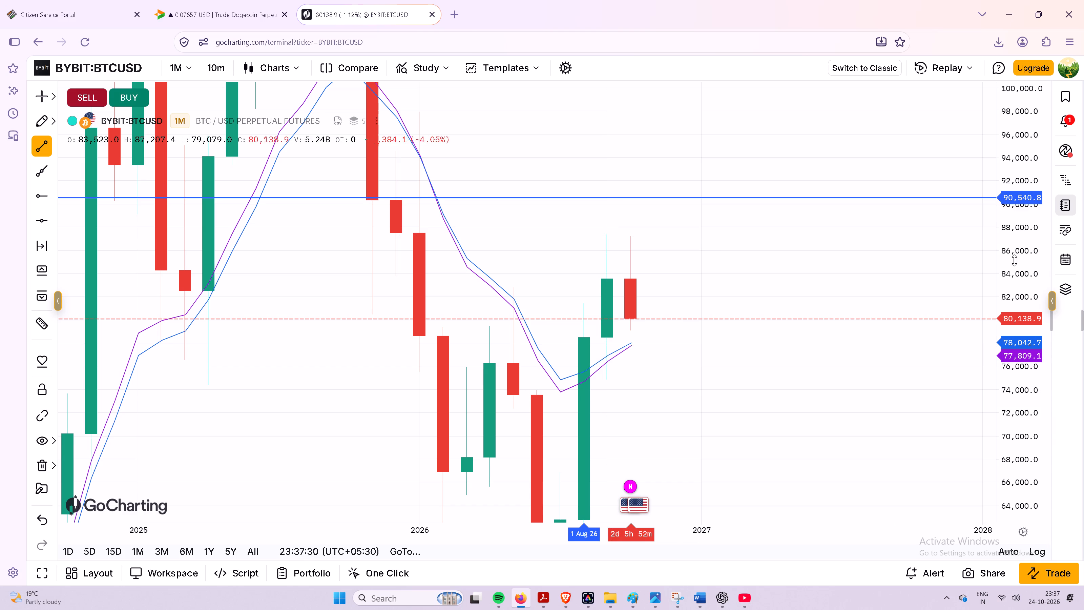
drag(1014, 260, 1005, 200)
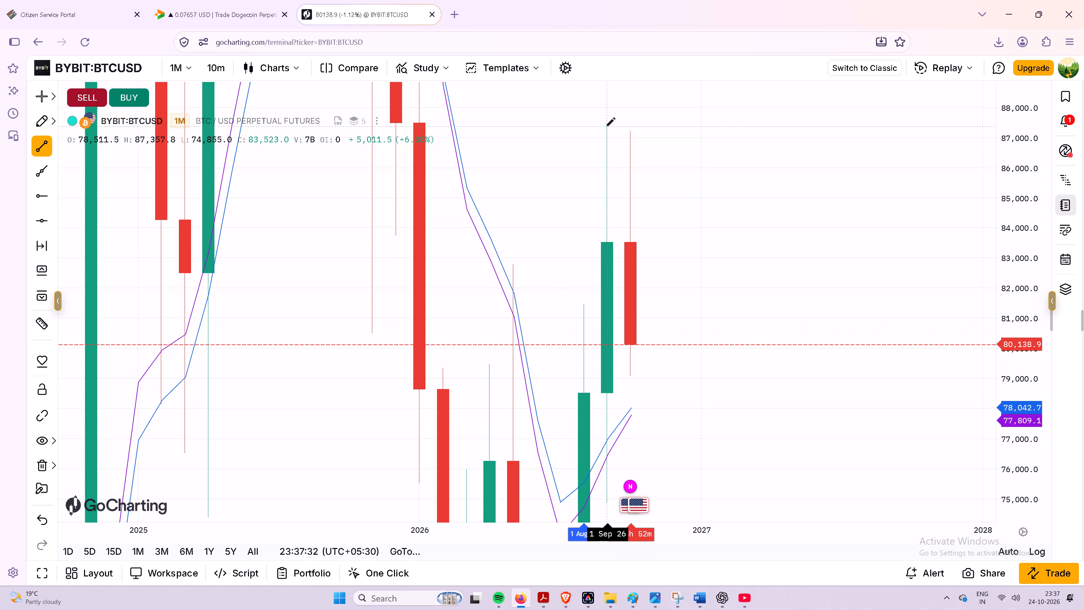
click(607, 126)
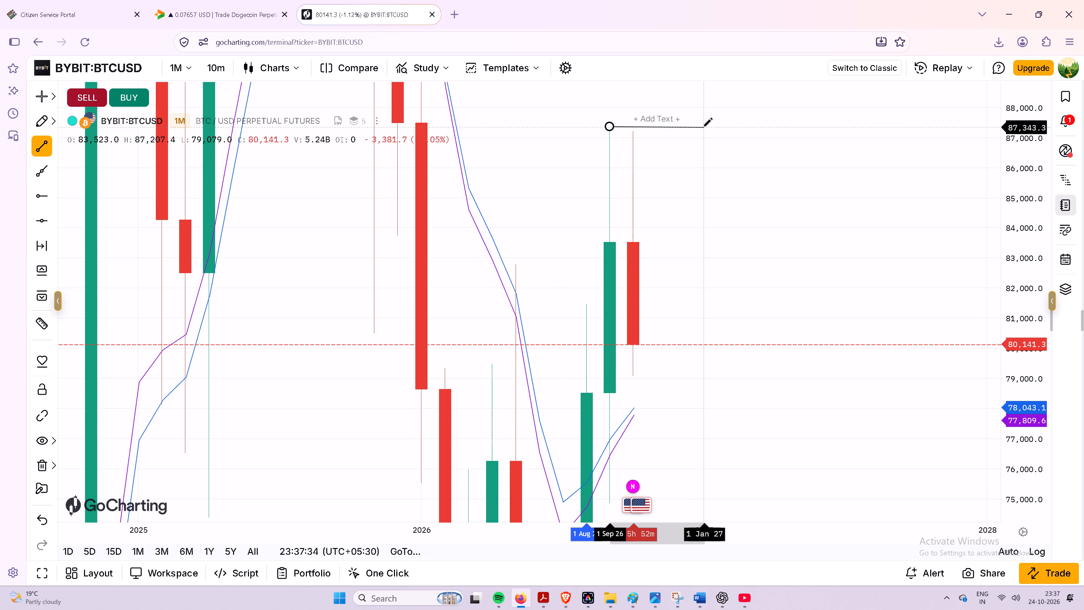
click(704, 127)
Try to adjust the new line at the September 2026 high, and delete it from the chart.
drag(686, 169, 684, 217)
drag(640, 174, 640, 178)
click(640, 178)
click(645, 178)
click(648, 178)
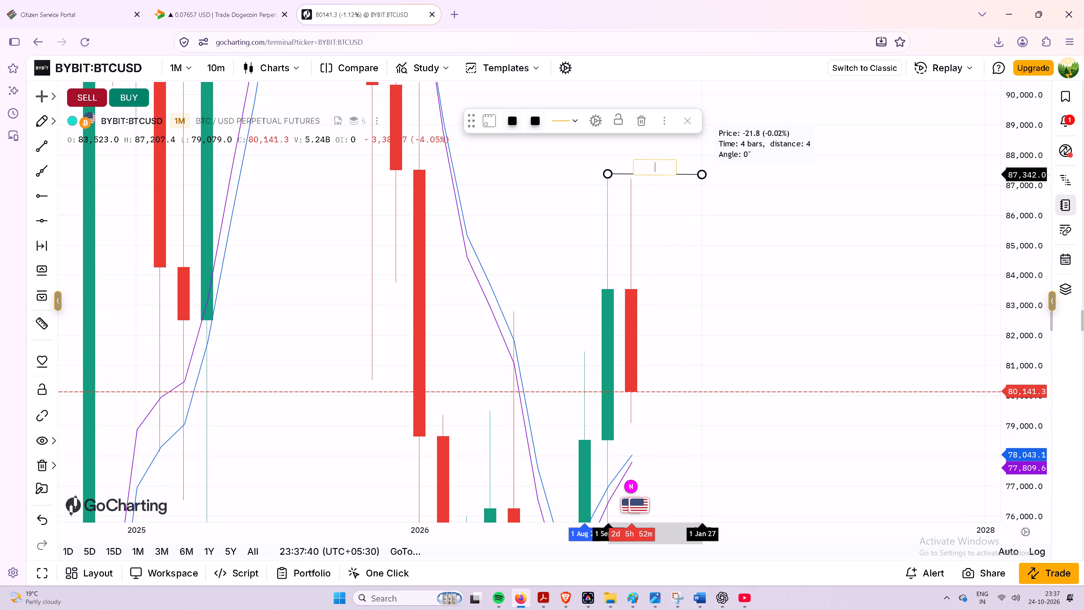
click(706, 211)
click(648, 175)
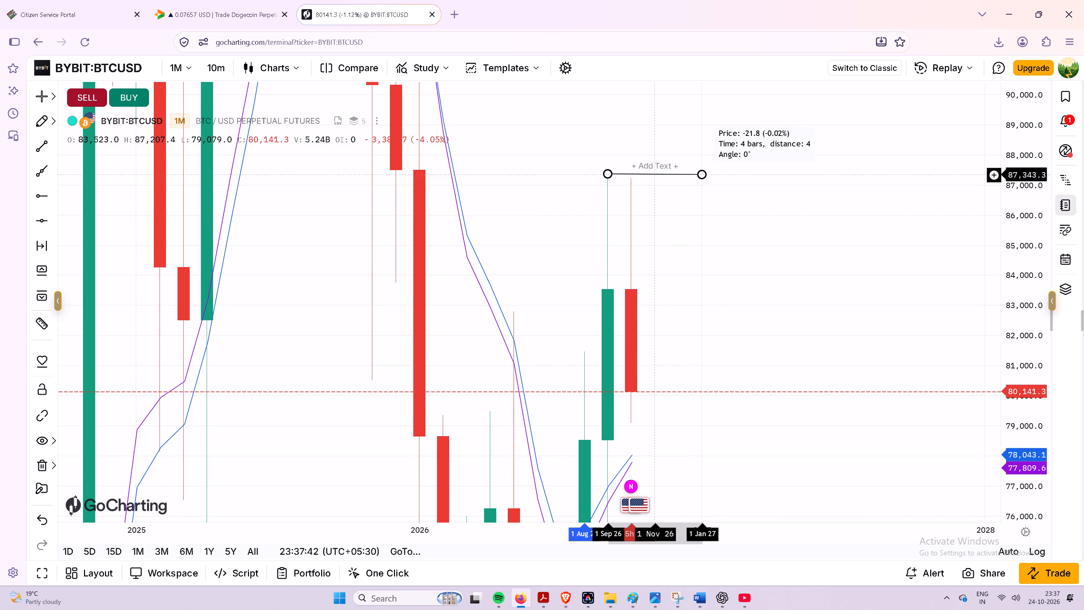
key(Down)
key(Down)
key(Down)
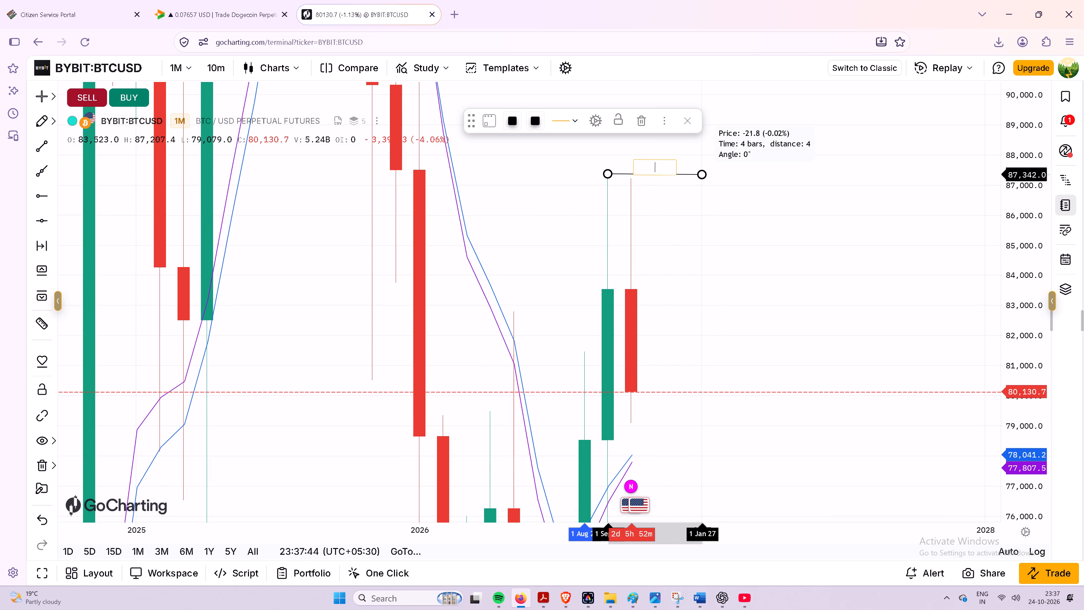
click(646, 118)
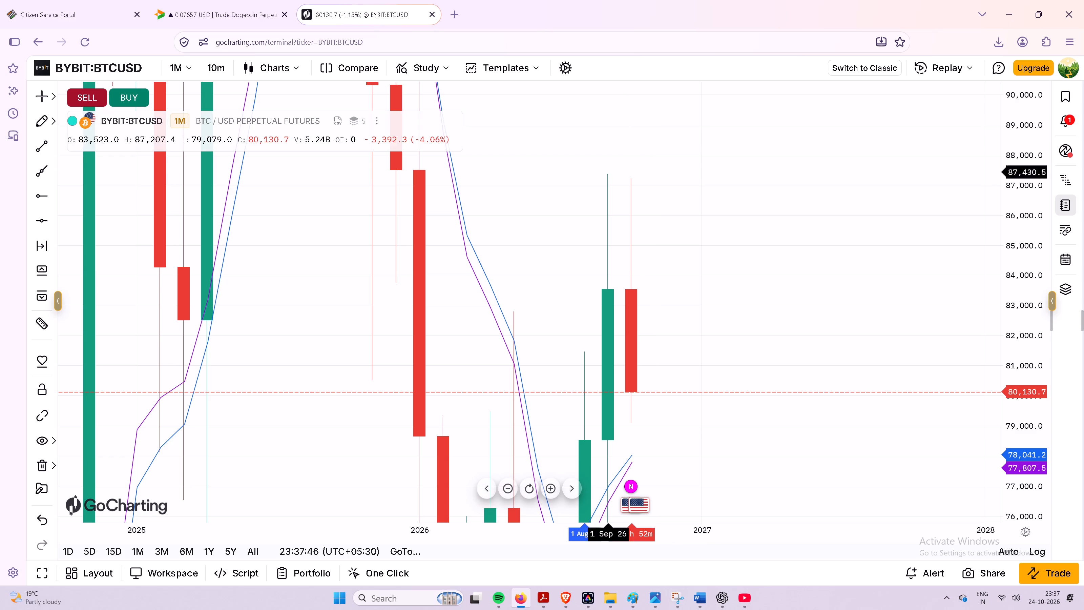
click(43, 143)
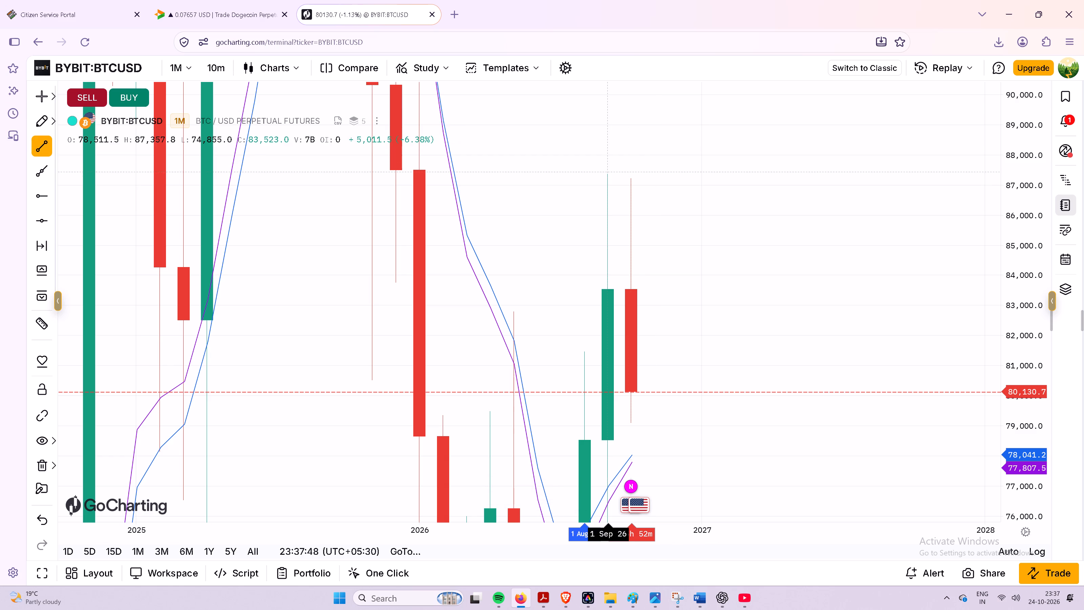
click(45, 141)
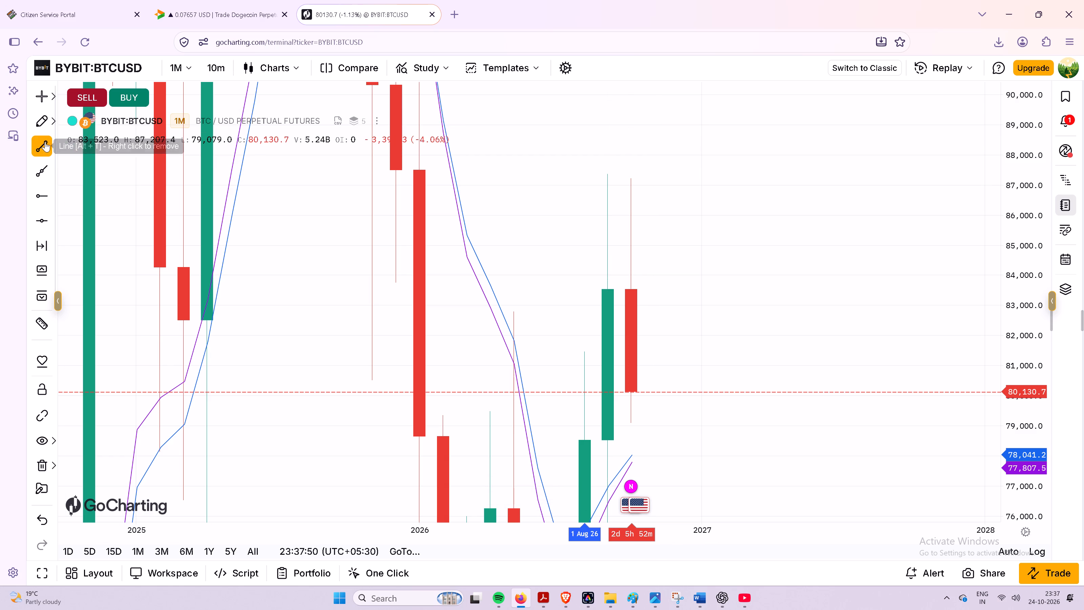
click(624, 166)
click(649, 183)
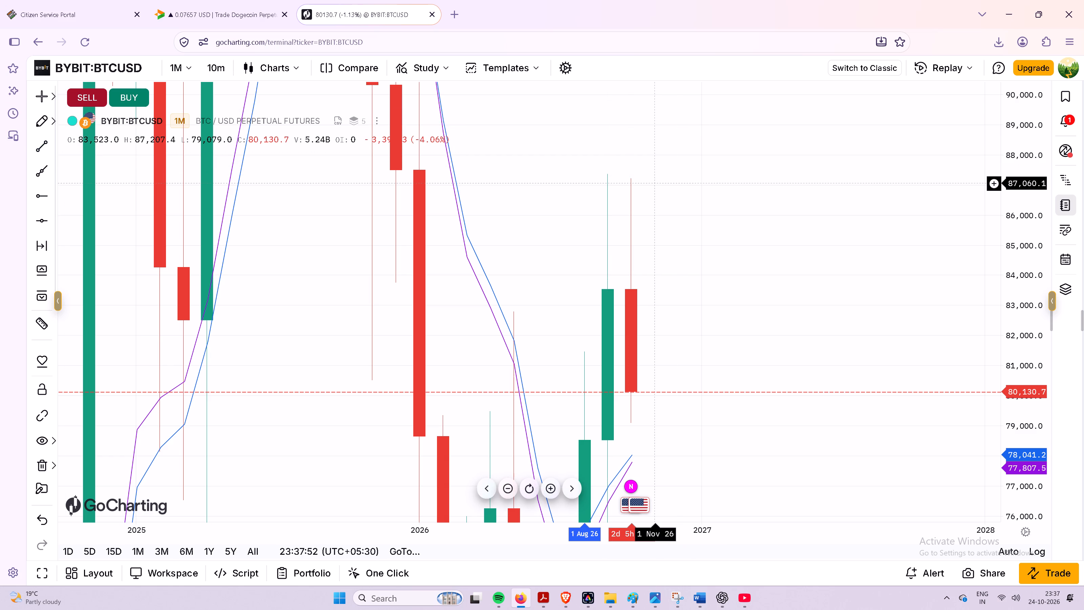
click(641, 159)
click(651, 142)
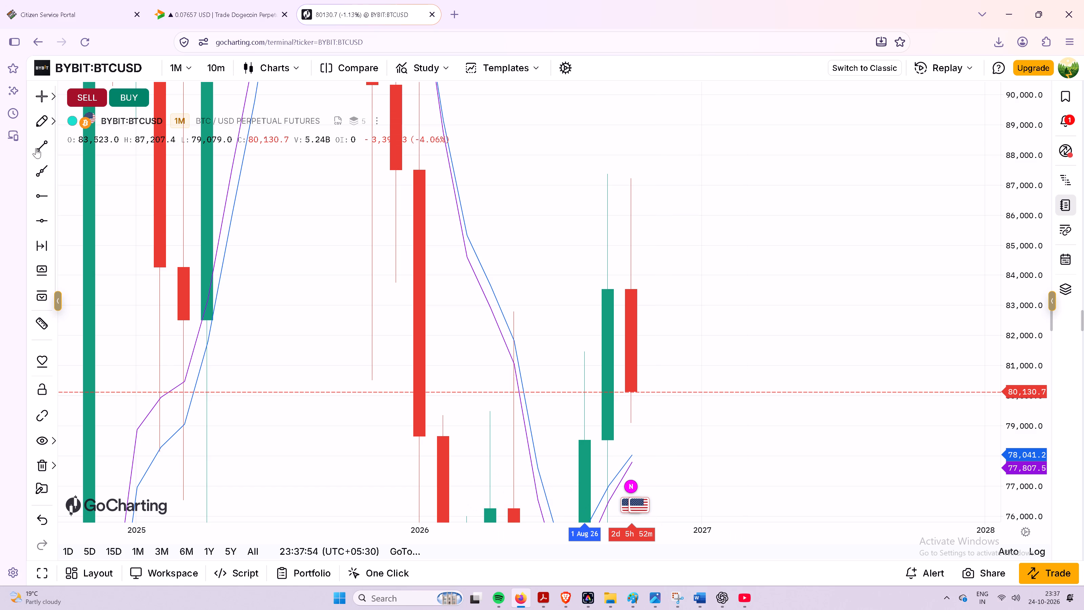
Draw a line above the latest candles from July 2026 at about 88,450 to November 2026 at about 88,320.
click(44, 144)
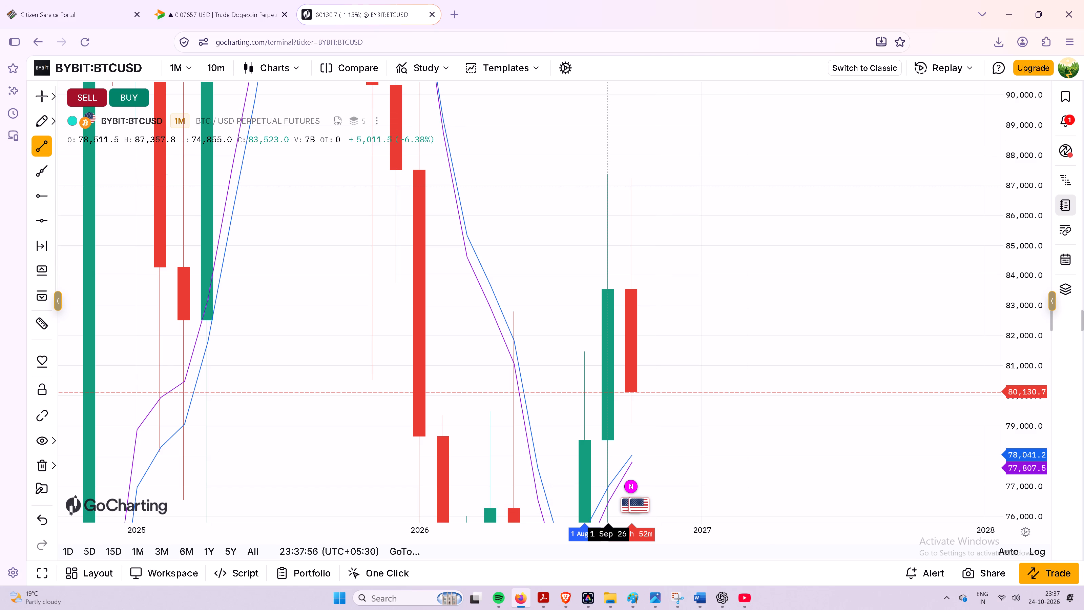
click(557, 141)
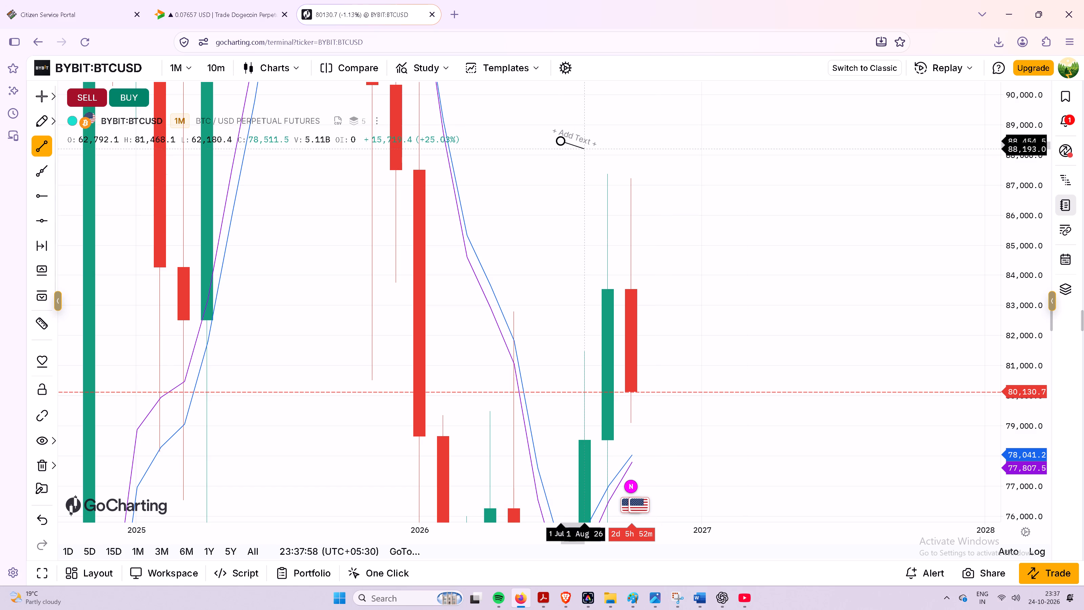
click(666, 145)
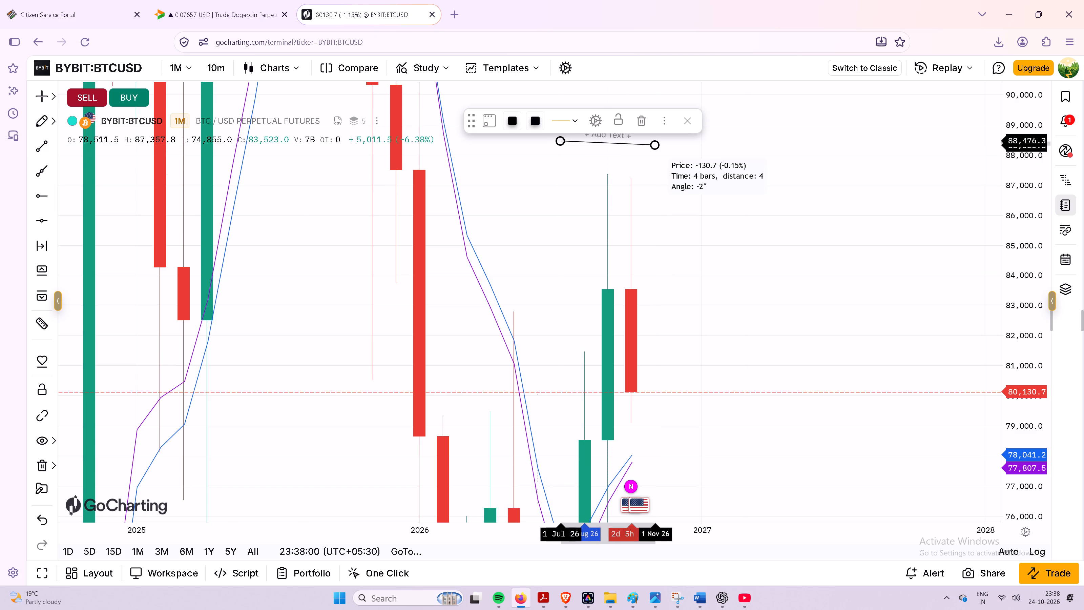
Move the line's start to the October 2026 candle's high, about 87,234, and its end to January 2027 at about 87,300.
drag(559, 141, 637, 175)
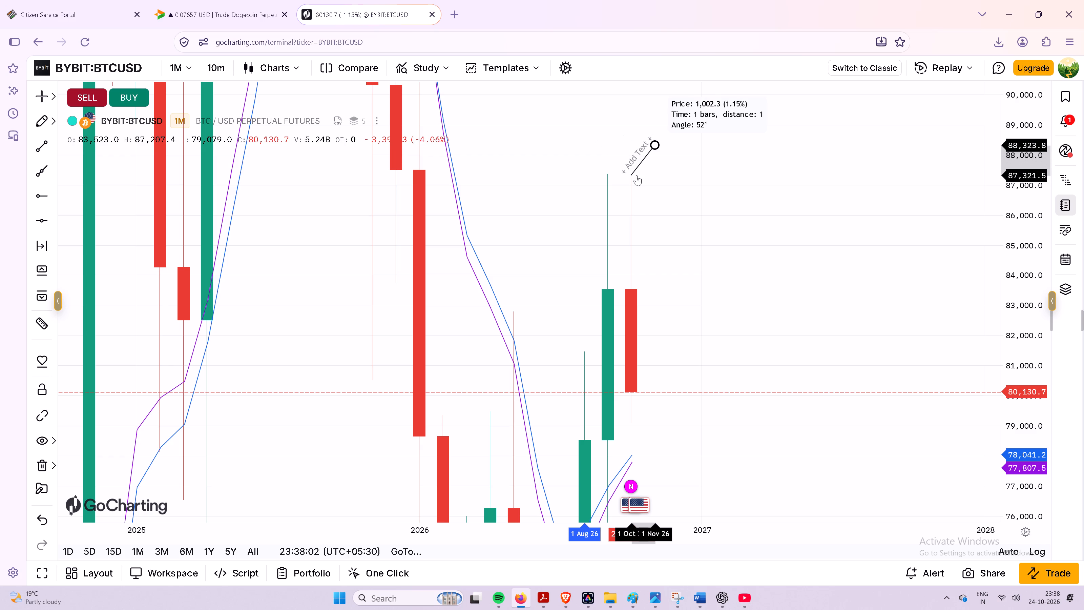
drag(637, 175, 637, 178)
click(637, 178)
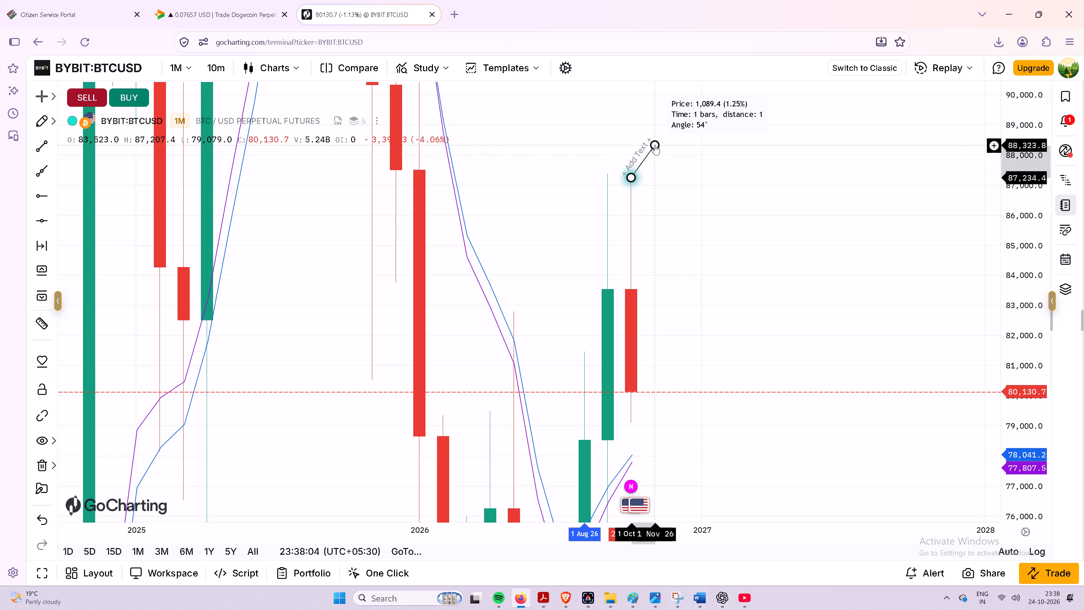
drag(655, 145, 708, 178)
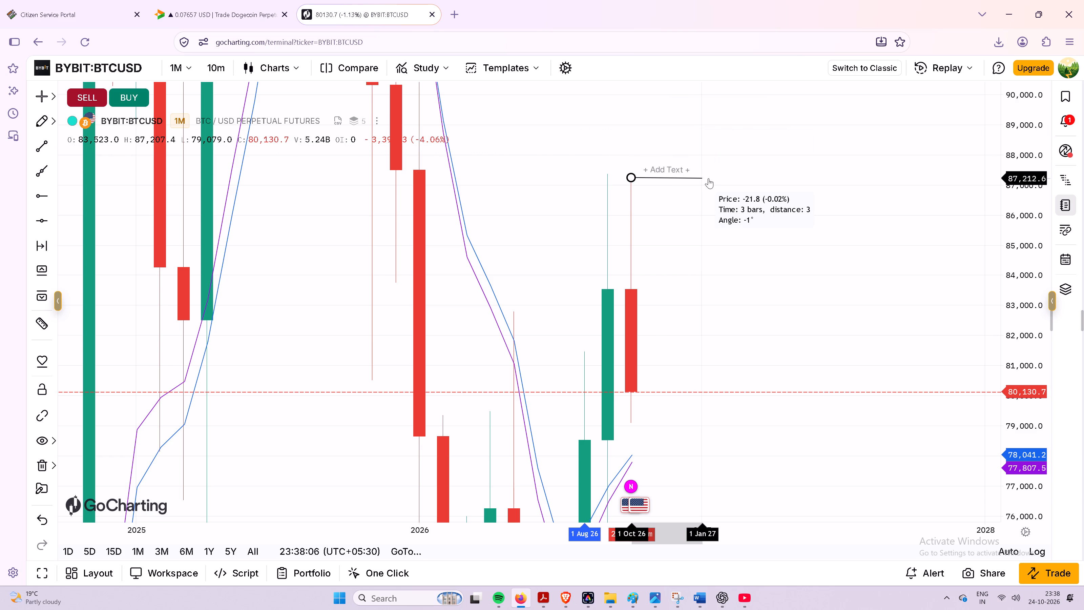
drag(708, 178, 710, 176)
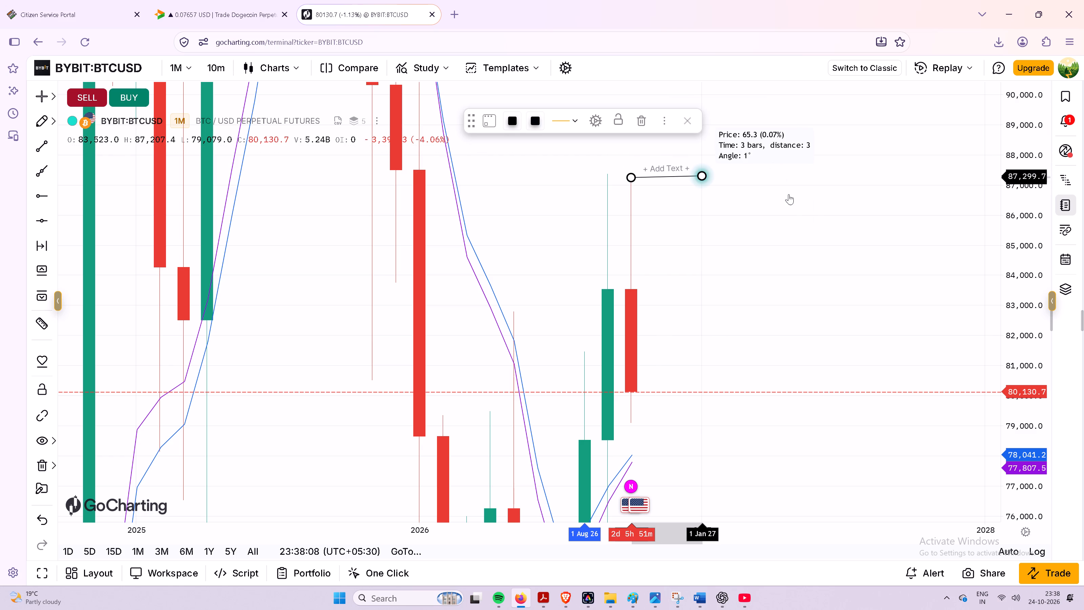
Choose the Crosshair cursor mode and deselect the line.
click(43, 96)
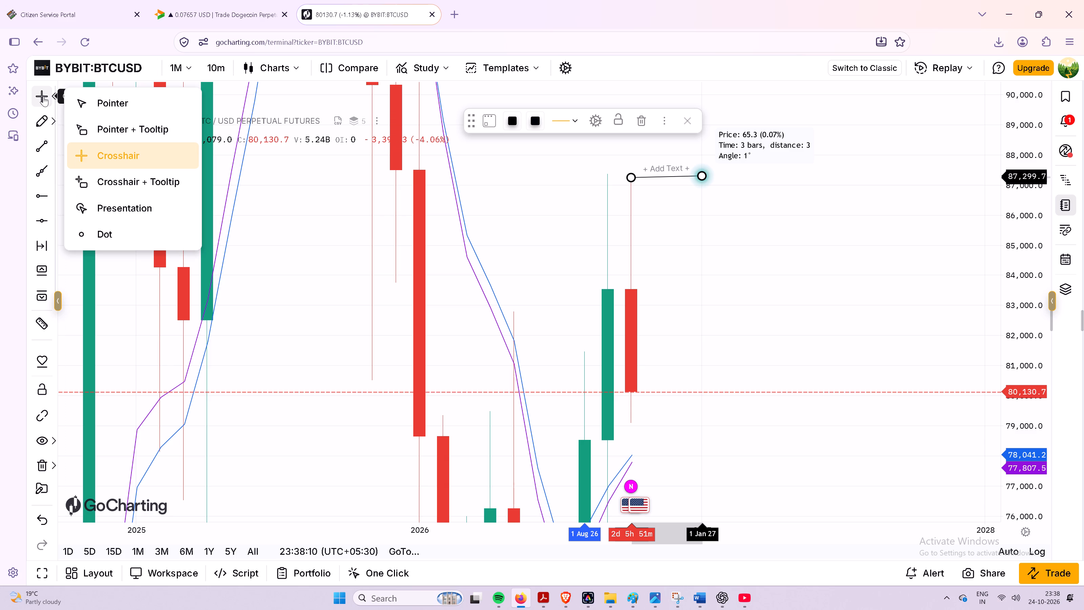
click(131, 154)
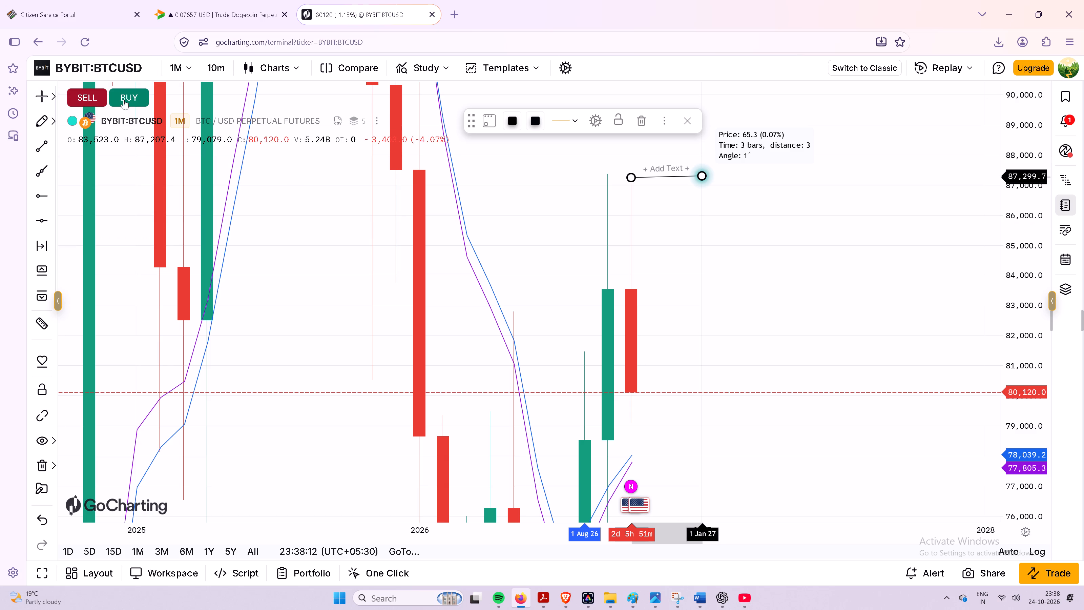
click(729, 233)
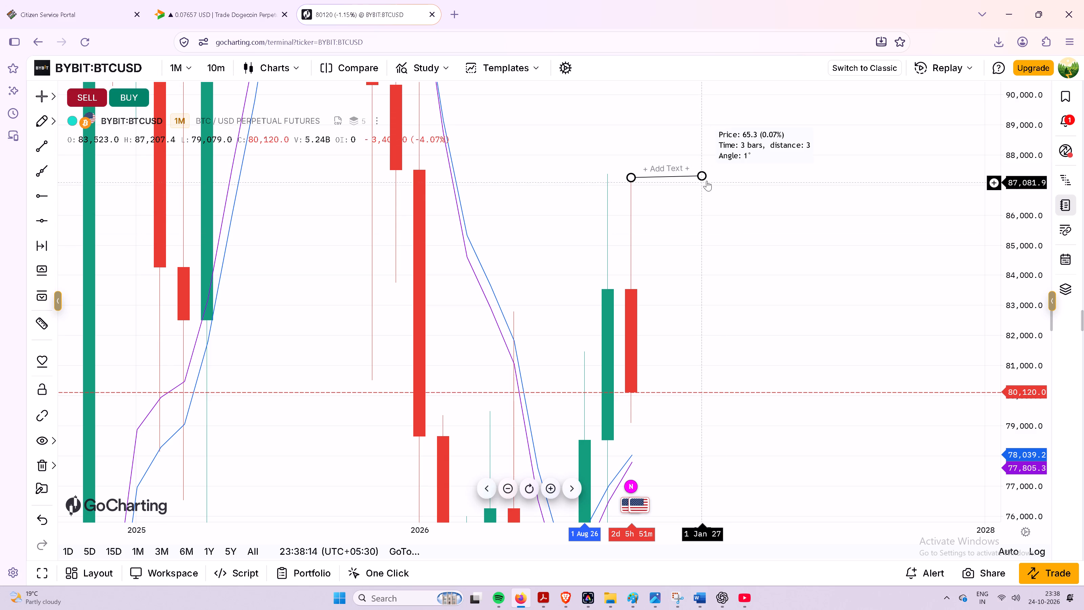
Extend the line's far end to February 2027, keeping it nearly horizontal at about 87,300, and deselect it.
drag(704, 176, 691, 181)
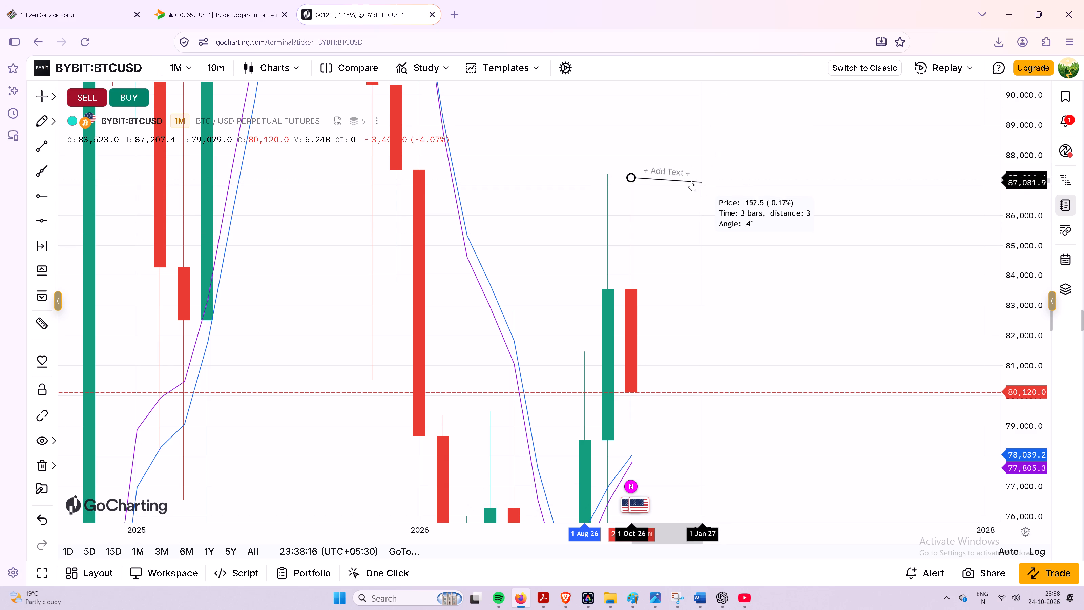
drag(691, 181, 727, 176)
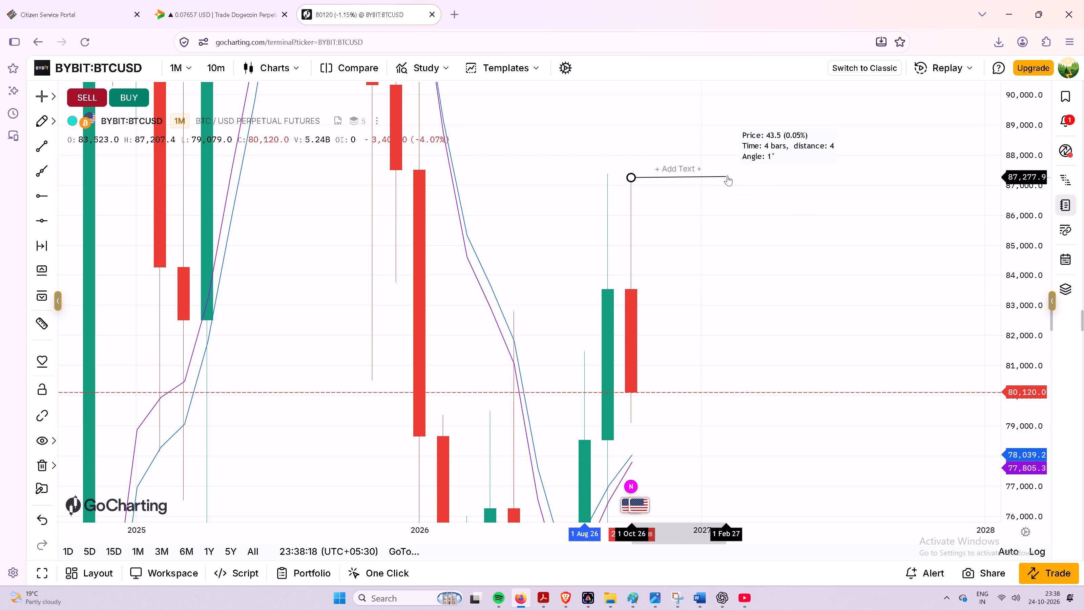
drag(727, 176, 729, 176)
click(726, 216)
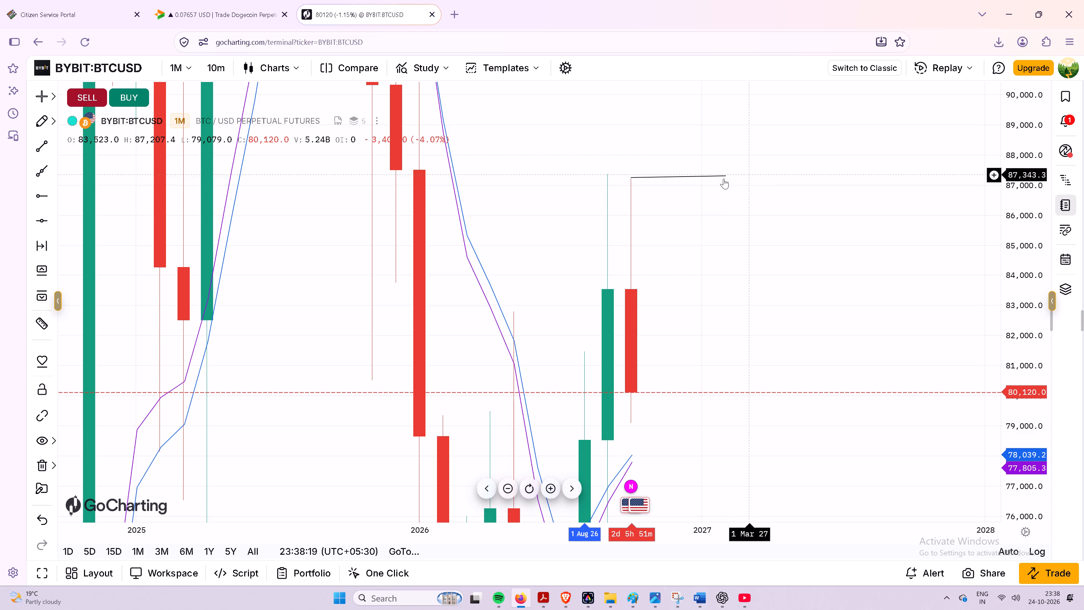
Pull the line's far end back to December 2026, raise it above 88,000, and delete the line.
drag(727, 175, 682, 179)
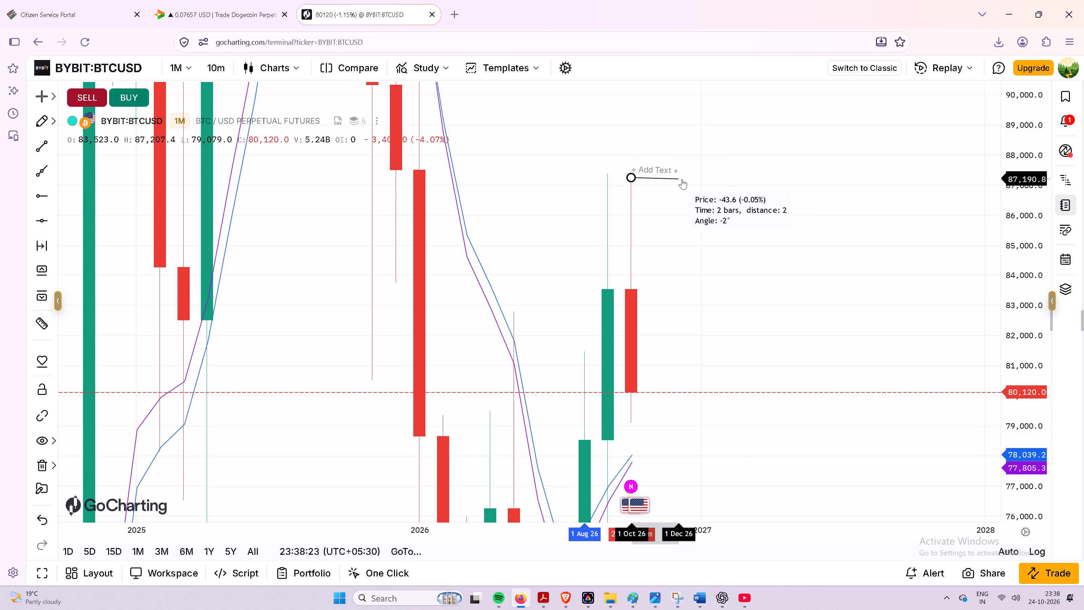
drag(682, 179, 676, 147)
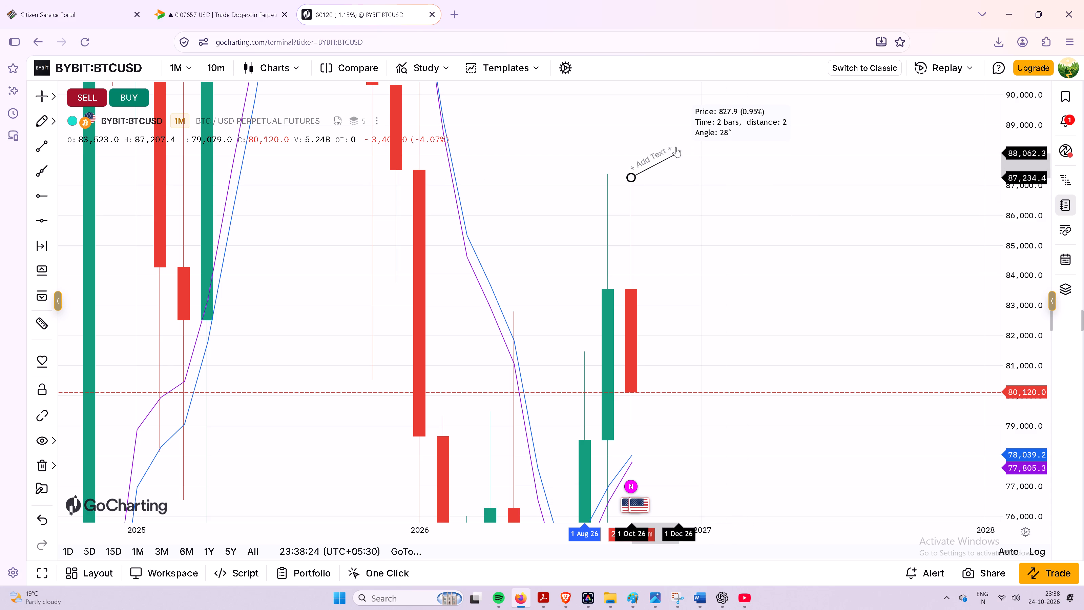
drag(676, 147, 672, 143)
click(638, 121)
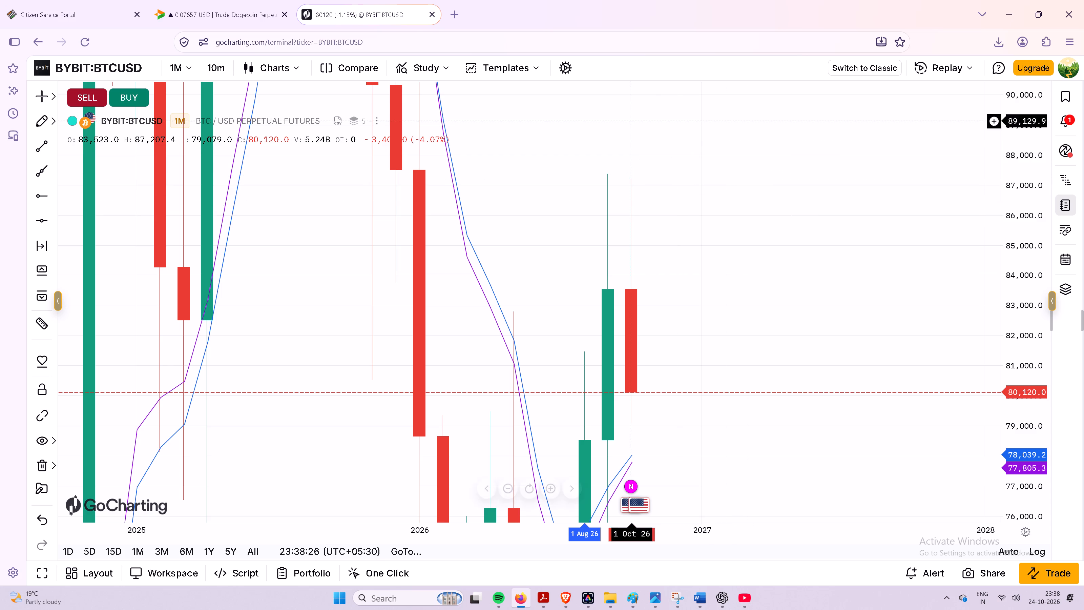
With the Crosshair cursor chosen, draw a horizontal line from the October 2026 candle's high, about 87,213, to November 2026.
click(51, 91)
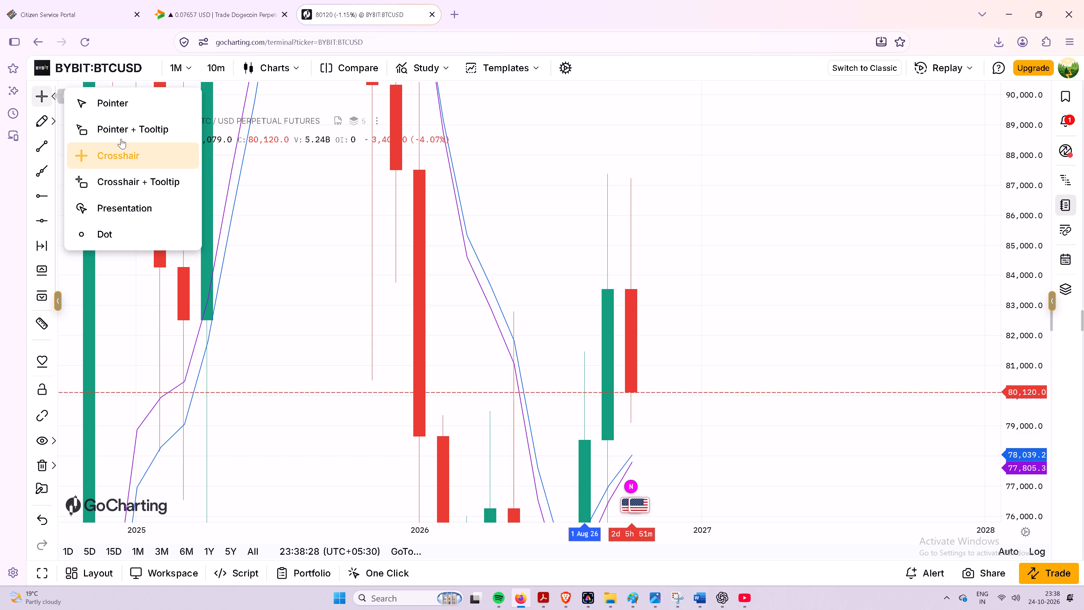
click(133, 153)
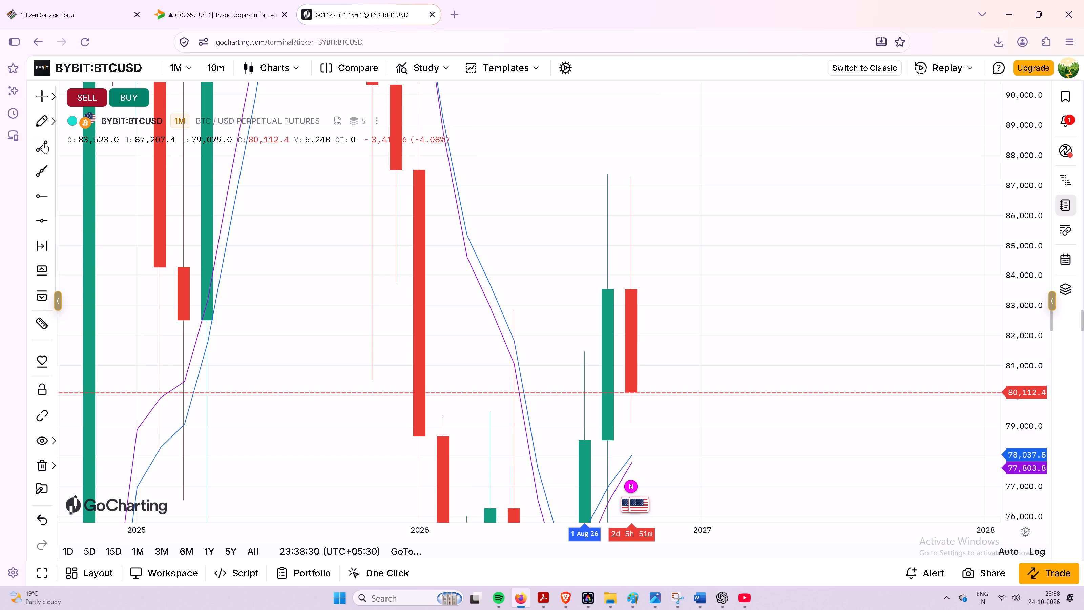
click(50, 143)
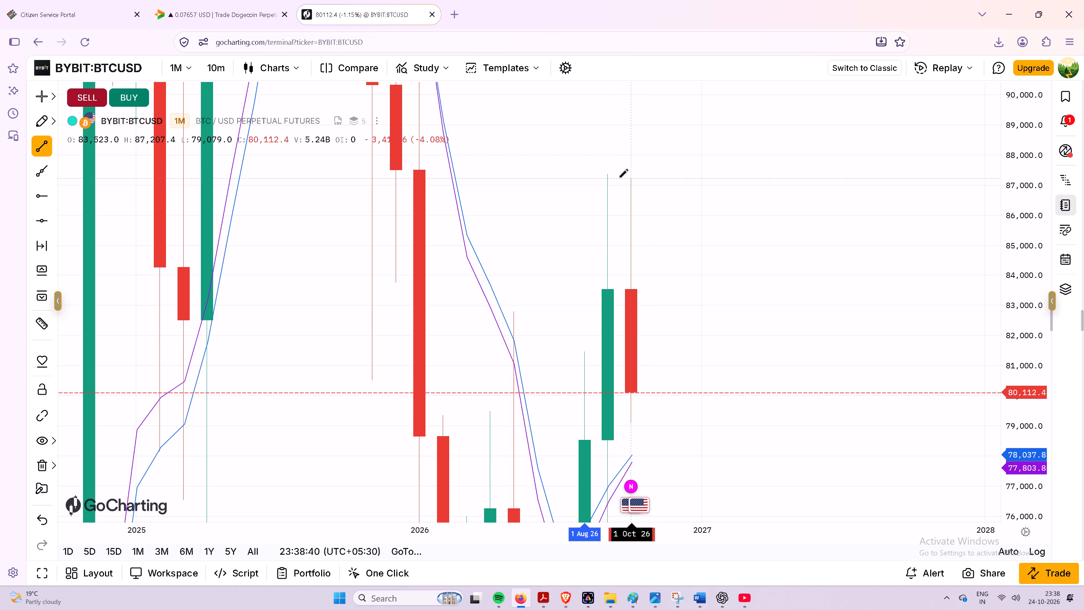
click(631, 178)
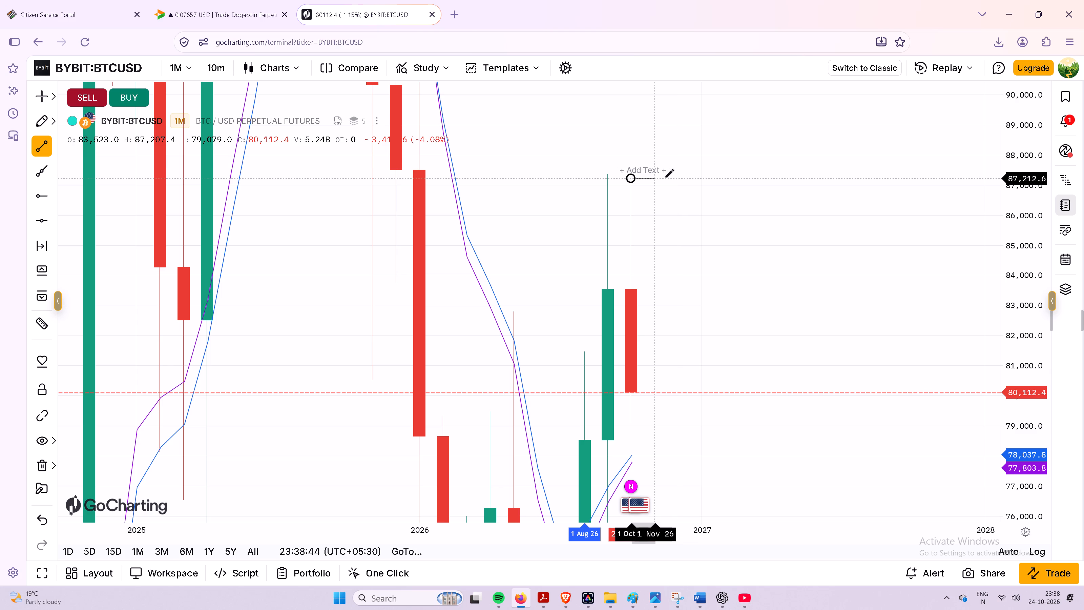
click(665, 178)
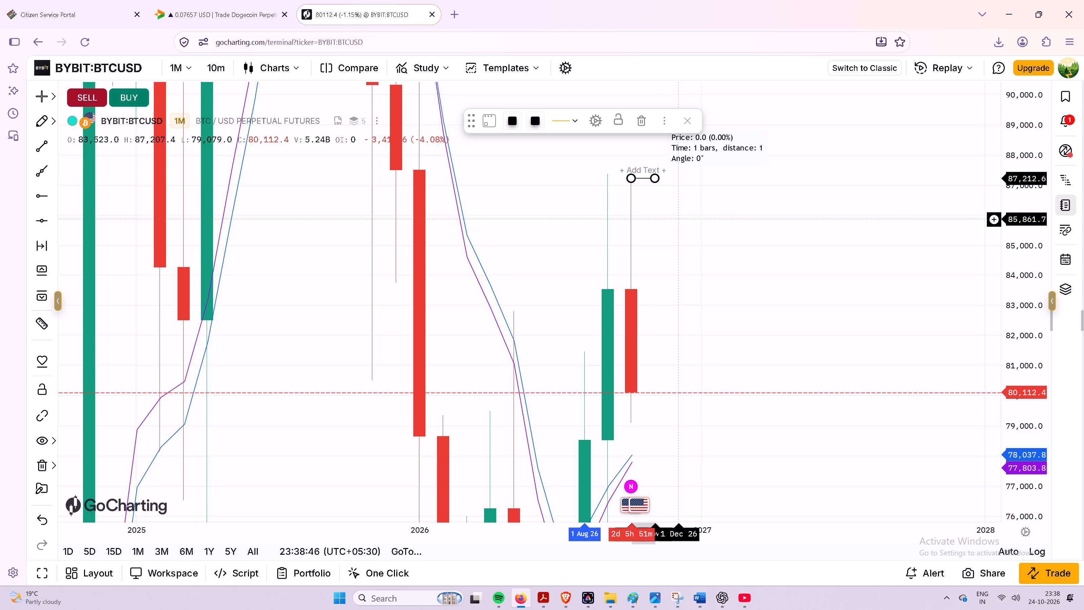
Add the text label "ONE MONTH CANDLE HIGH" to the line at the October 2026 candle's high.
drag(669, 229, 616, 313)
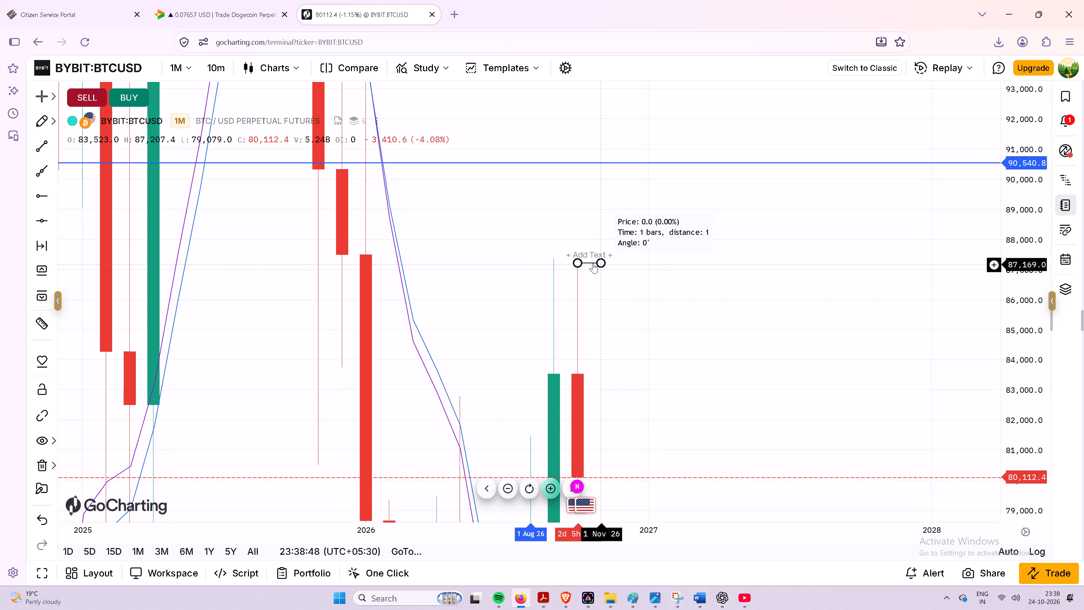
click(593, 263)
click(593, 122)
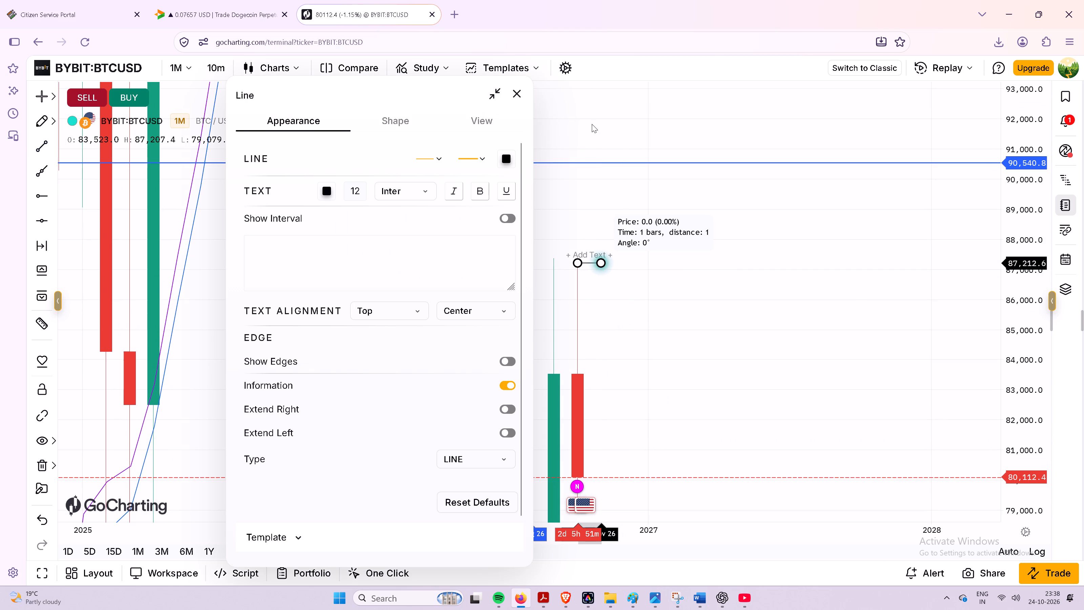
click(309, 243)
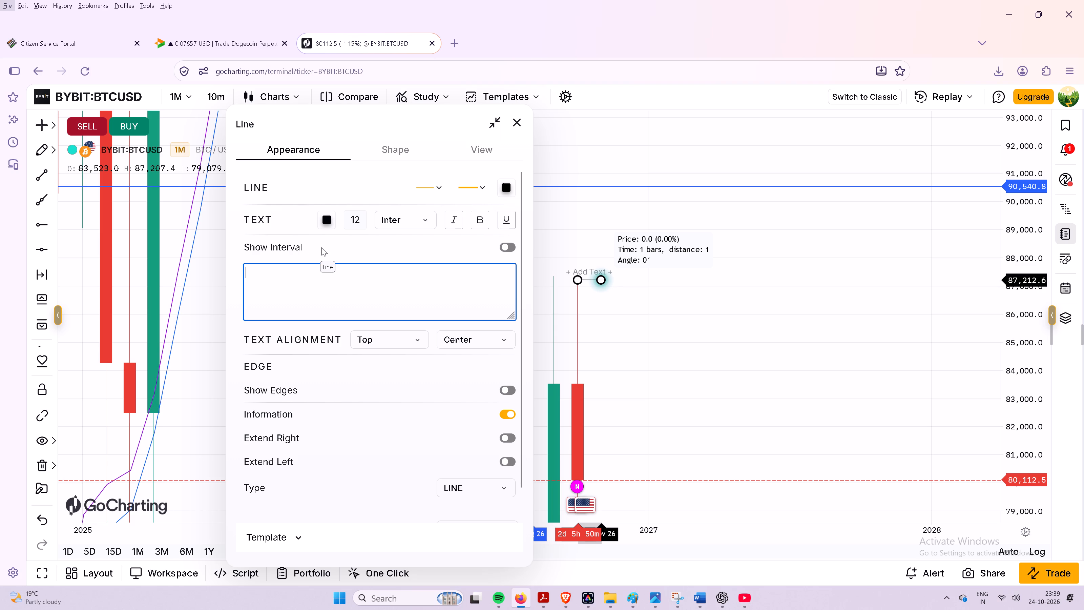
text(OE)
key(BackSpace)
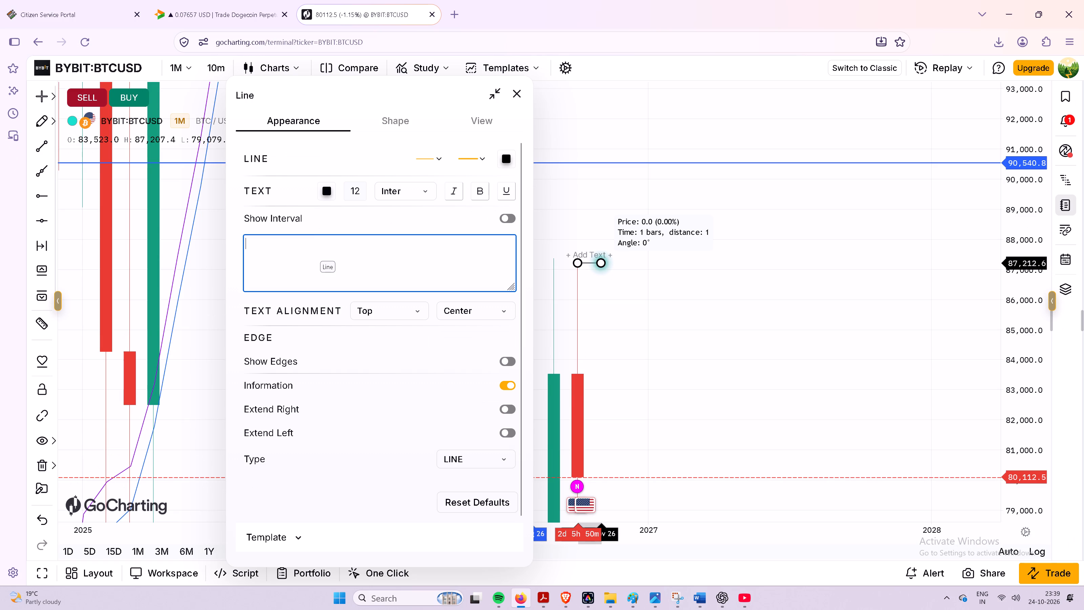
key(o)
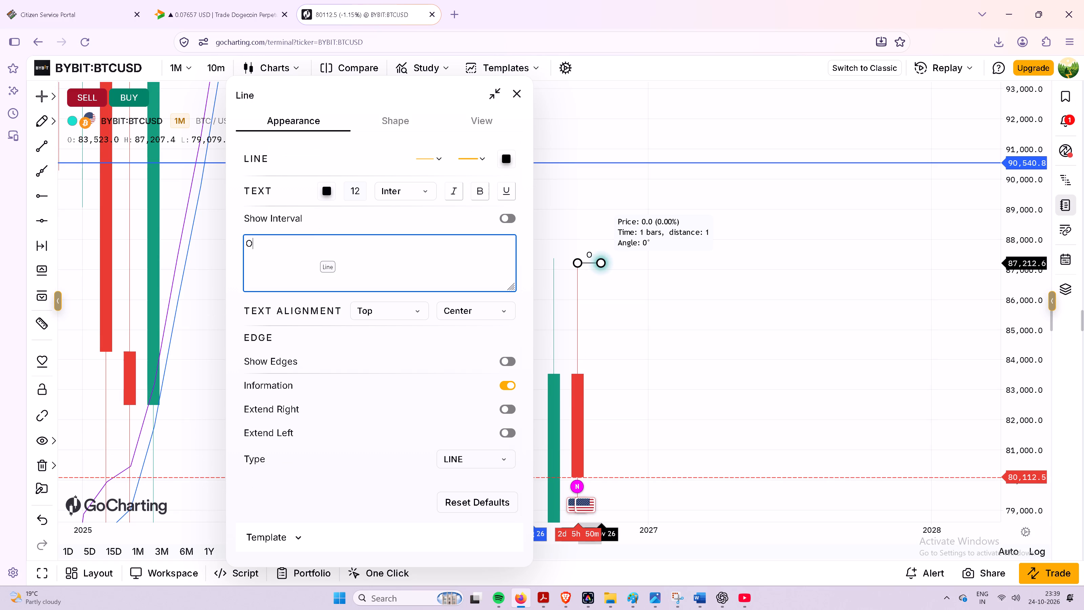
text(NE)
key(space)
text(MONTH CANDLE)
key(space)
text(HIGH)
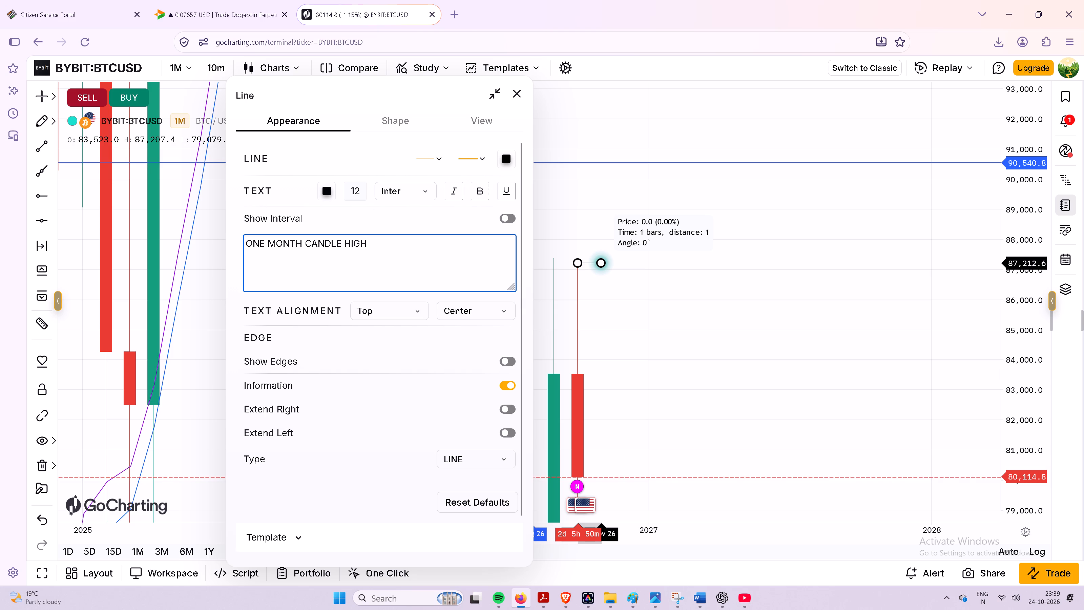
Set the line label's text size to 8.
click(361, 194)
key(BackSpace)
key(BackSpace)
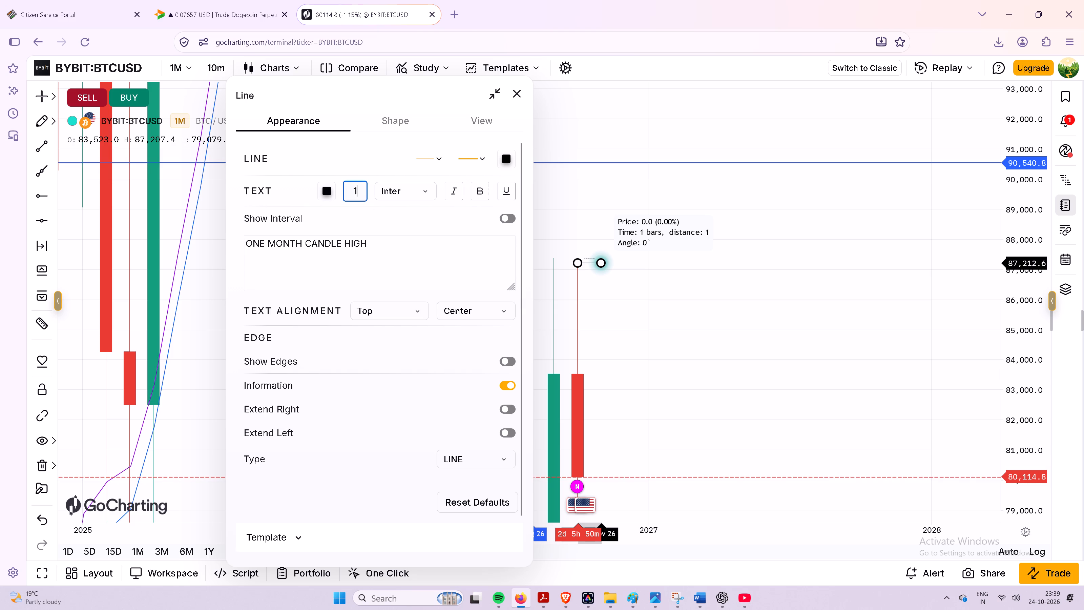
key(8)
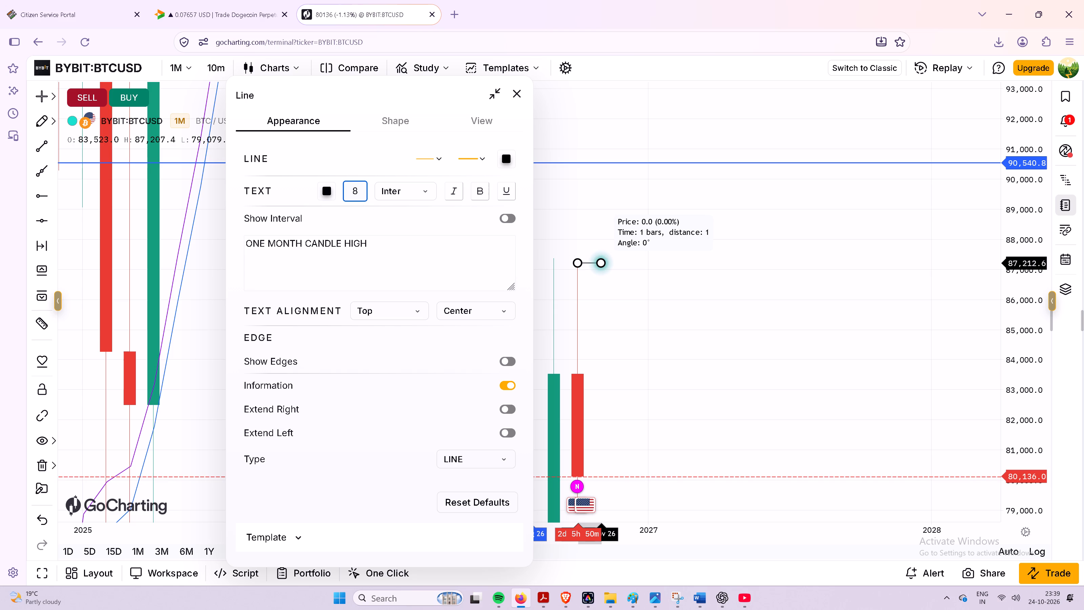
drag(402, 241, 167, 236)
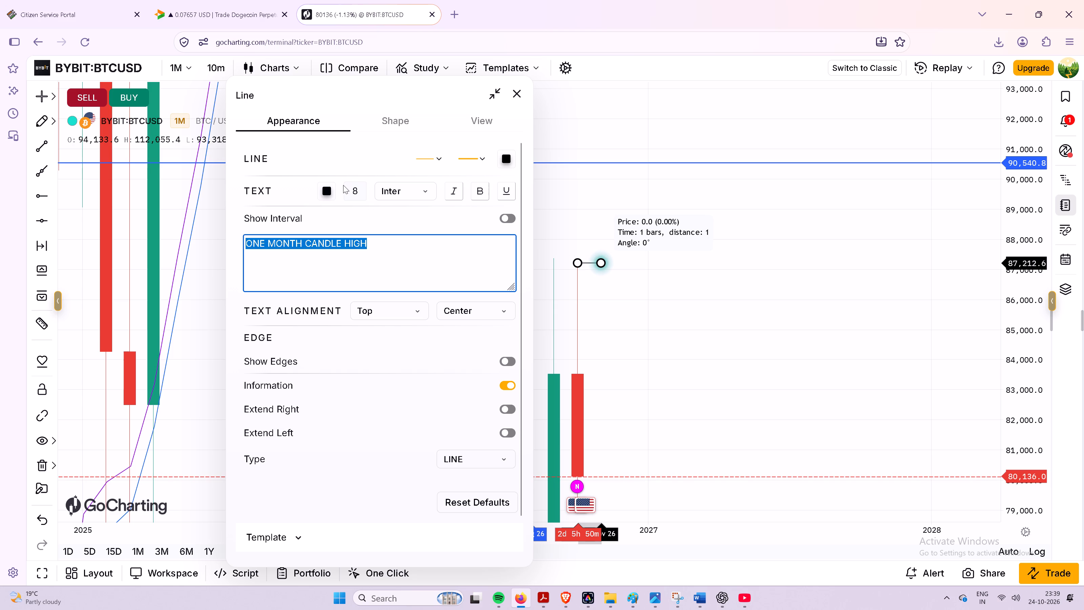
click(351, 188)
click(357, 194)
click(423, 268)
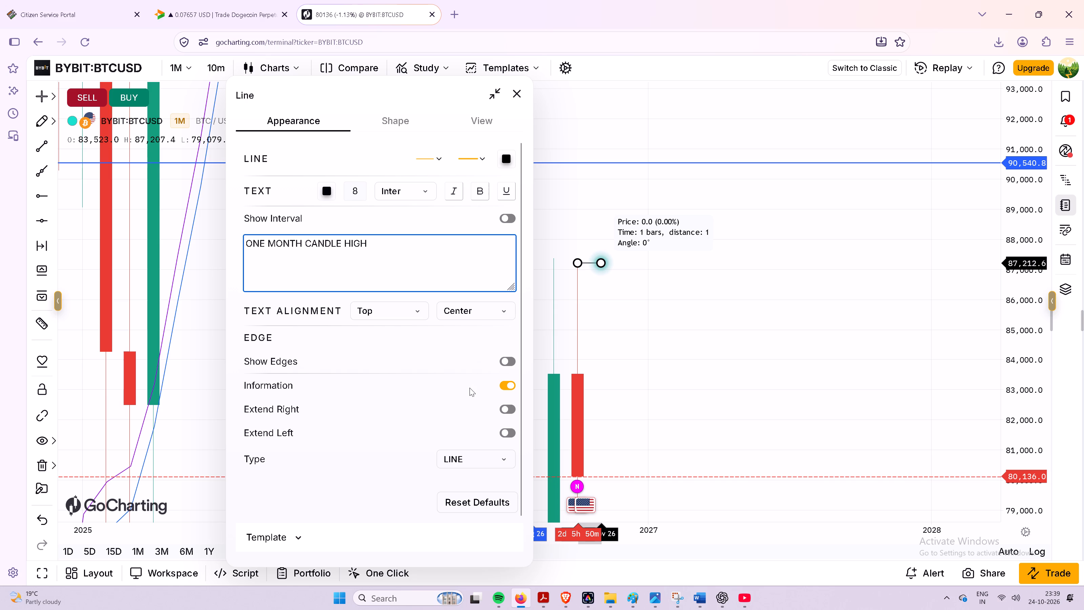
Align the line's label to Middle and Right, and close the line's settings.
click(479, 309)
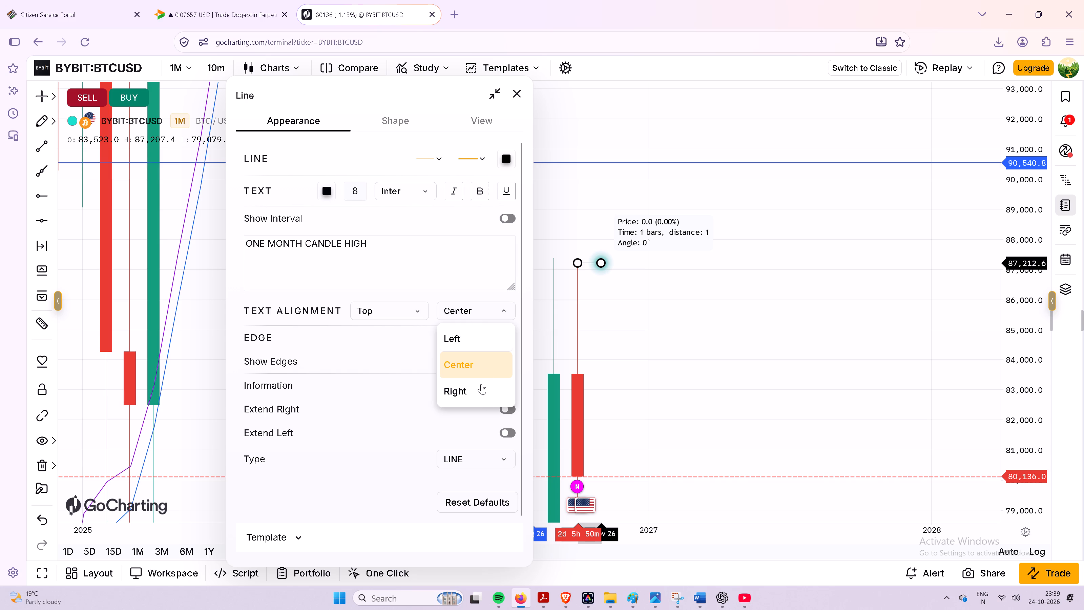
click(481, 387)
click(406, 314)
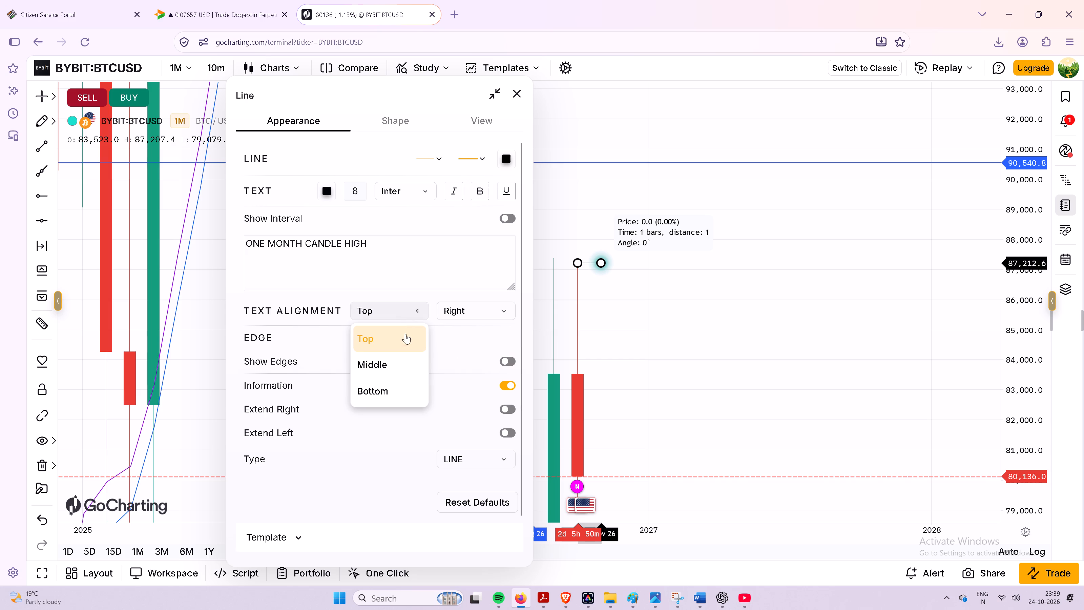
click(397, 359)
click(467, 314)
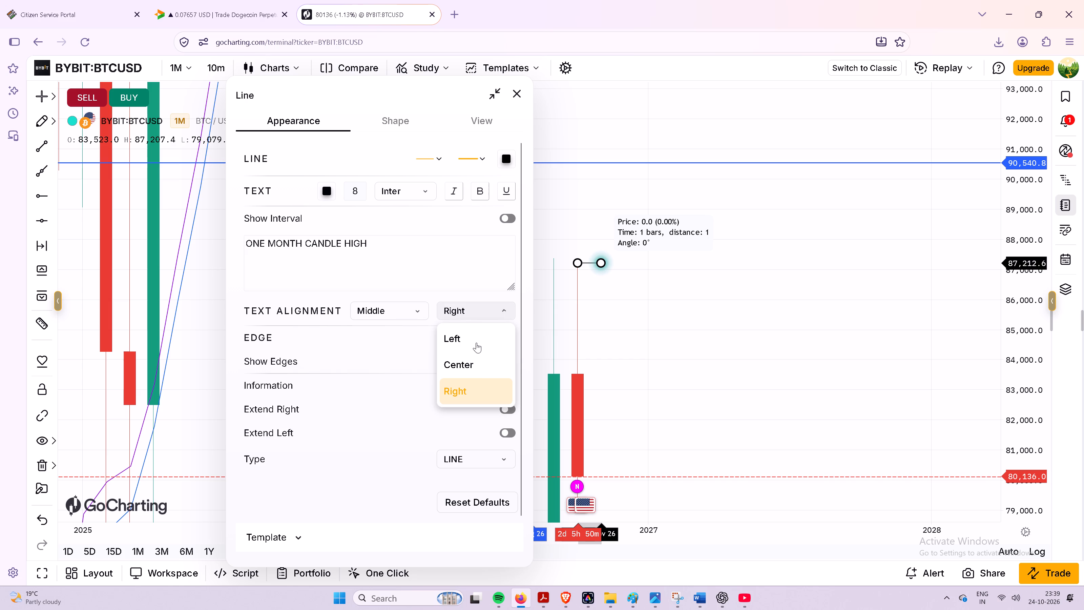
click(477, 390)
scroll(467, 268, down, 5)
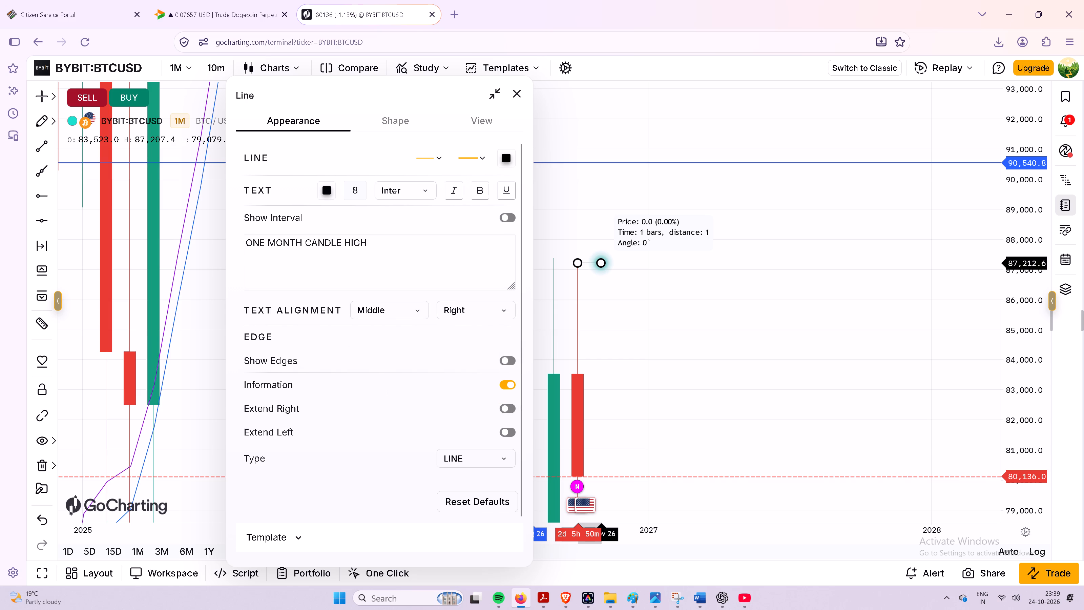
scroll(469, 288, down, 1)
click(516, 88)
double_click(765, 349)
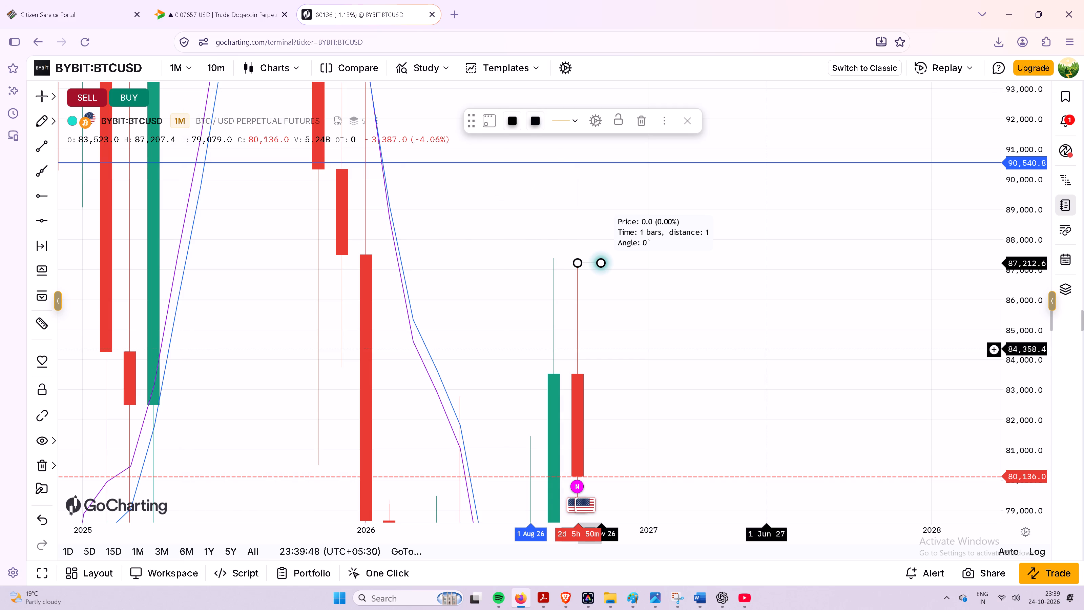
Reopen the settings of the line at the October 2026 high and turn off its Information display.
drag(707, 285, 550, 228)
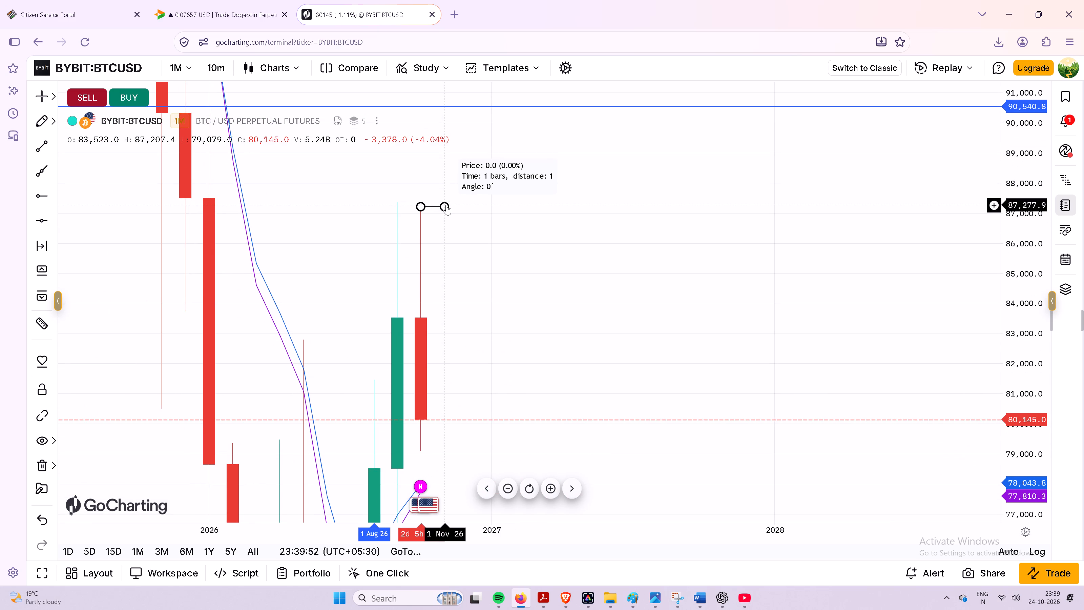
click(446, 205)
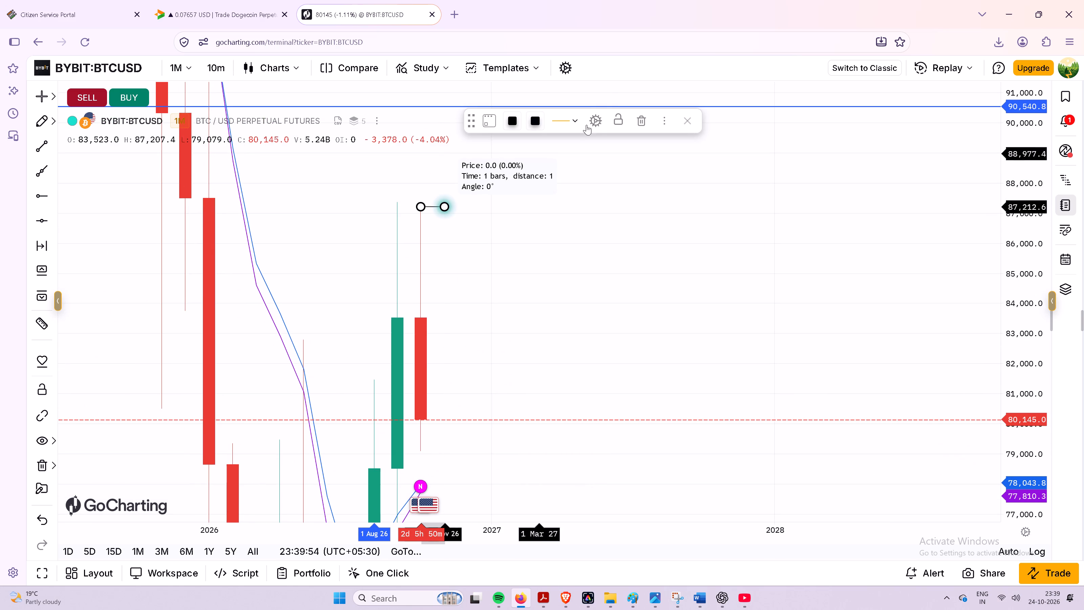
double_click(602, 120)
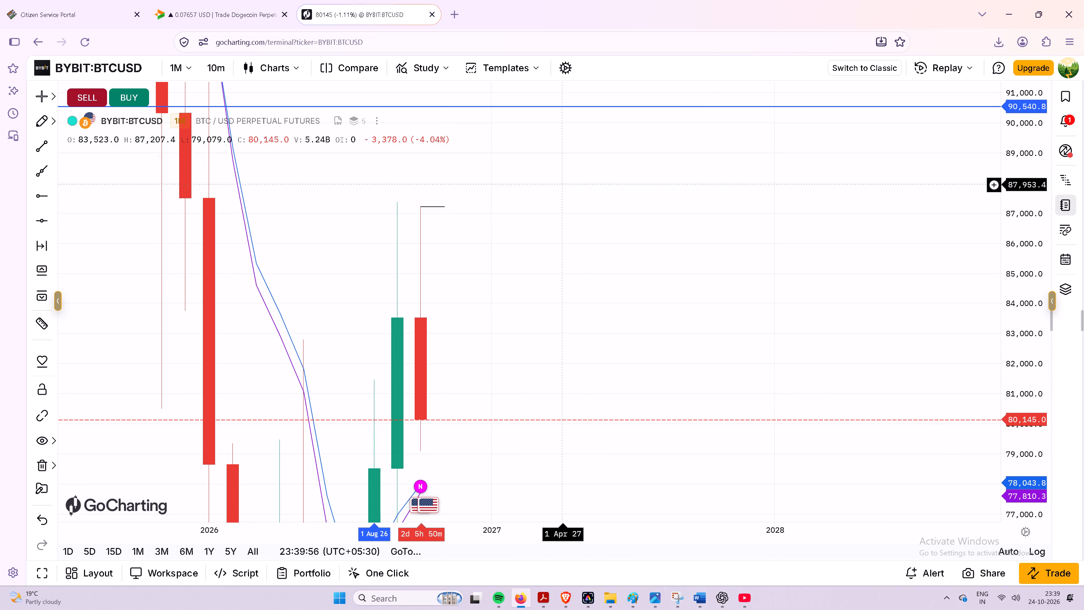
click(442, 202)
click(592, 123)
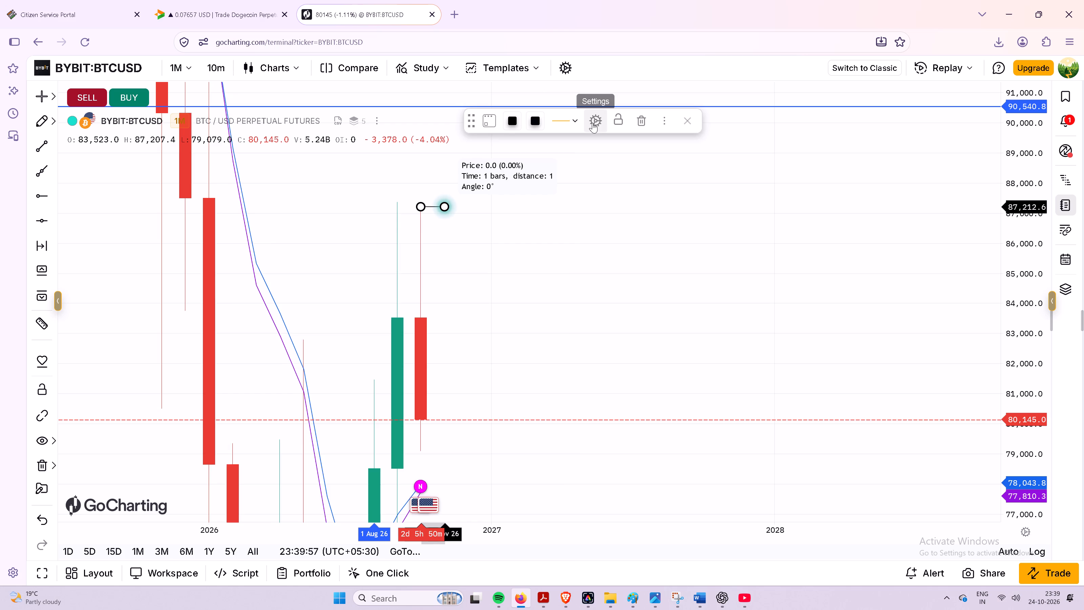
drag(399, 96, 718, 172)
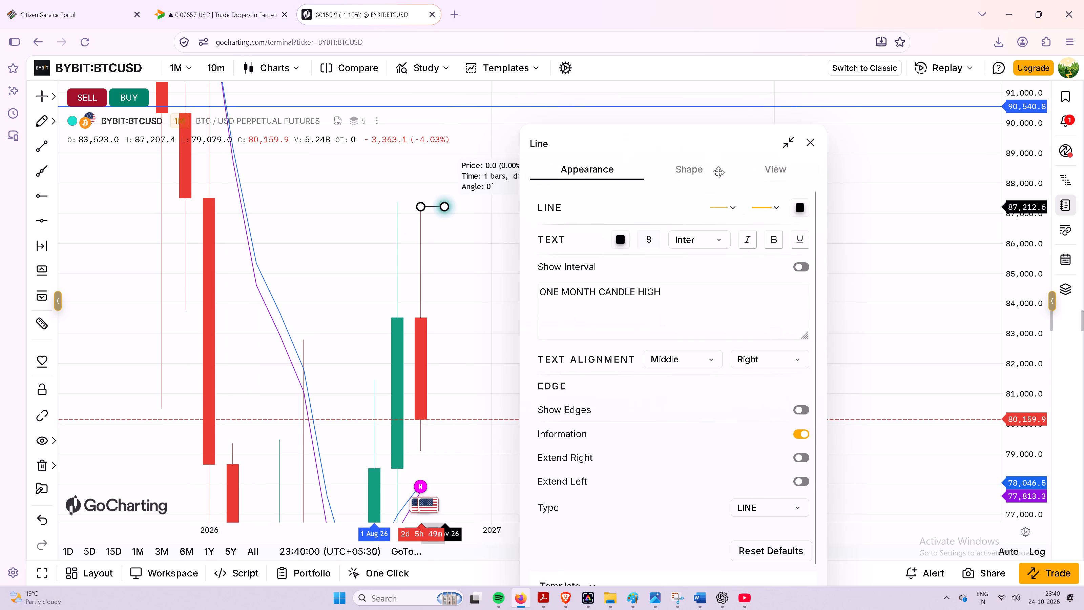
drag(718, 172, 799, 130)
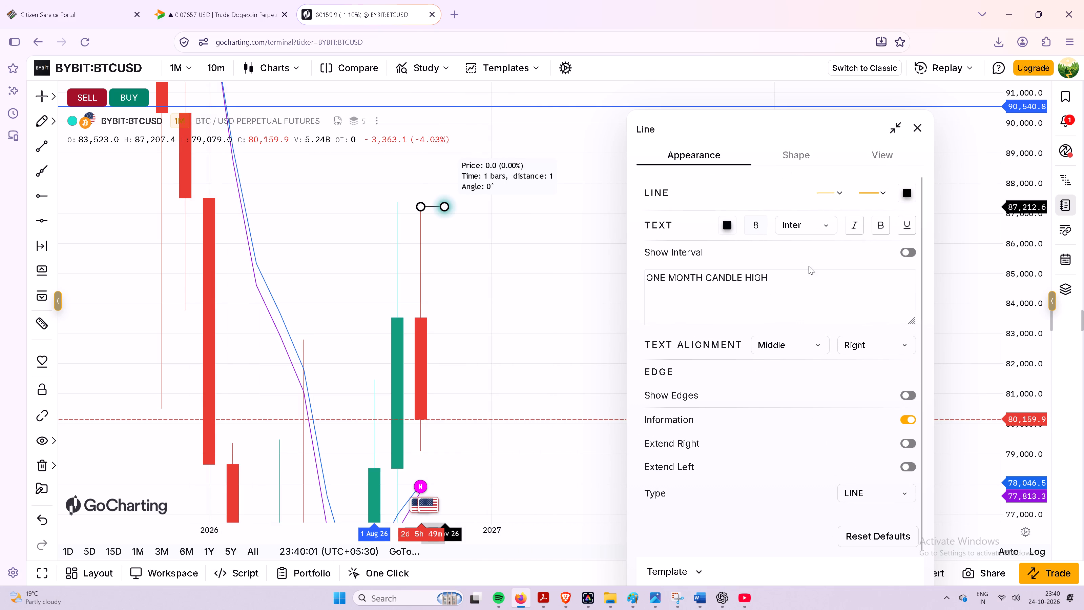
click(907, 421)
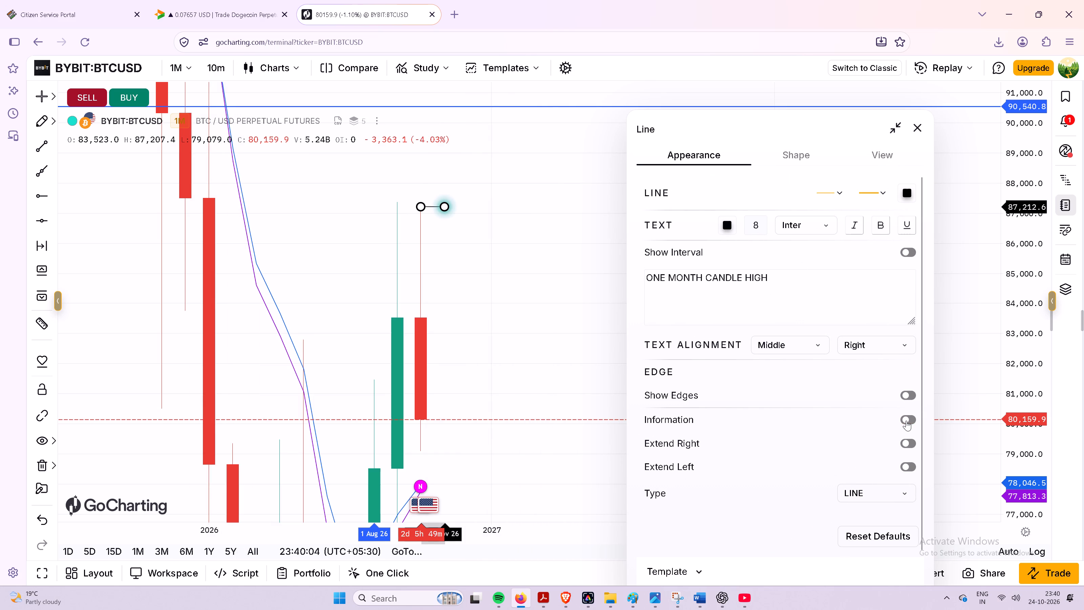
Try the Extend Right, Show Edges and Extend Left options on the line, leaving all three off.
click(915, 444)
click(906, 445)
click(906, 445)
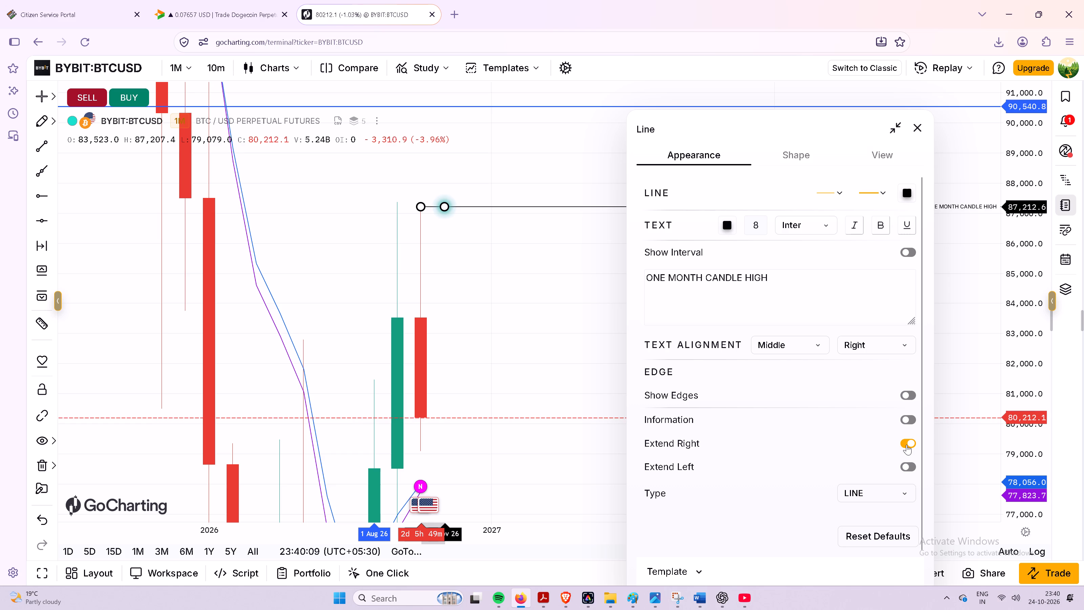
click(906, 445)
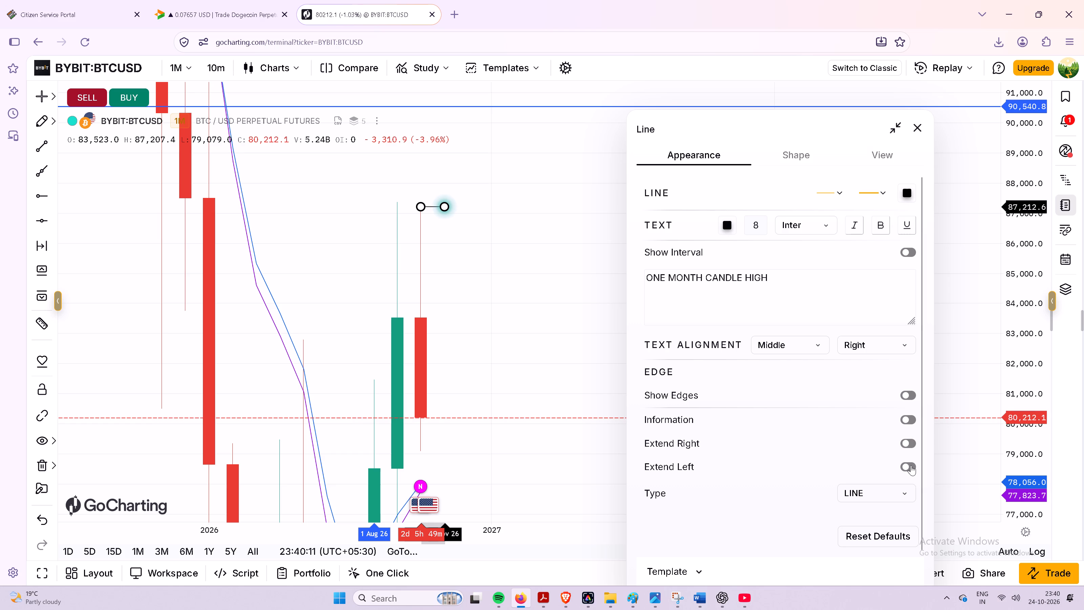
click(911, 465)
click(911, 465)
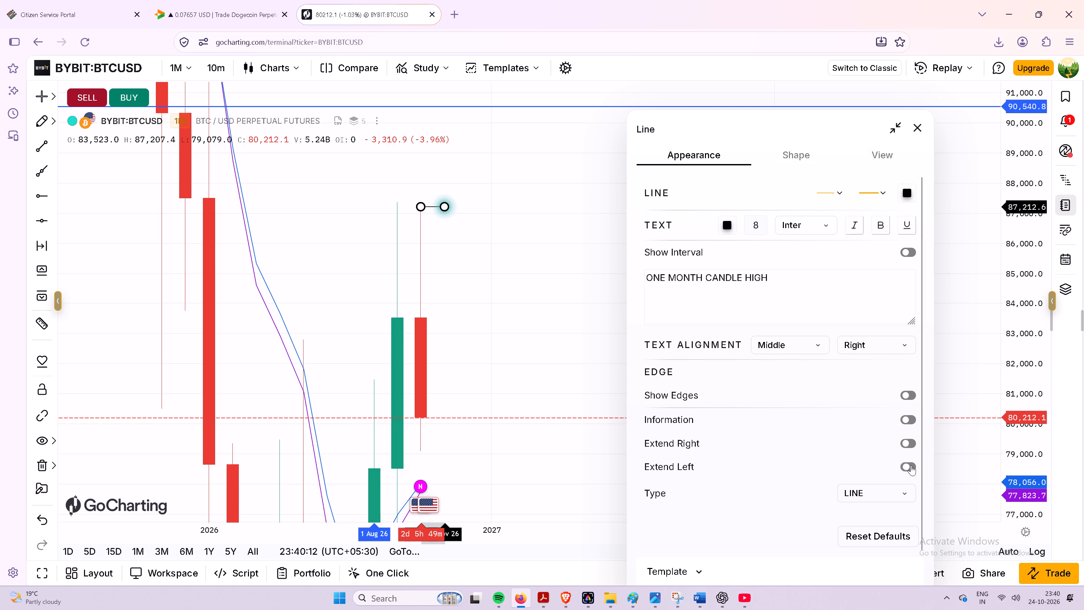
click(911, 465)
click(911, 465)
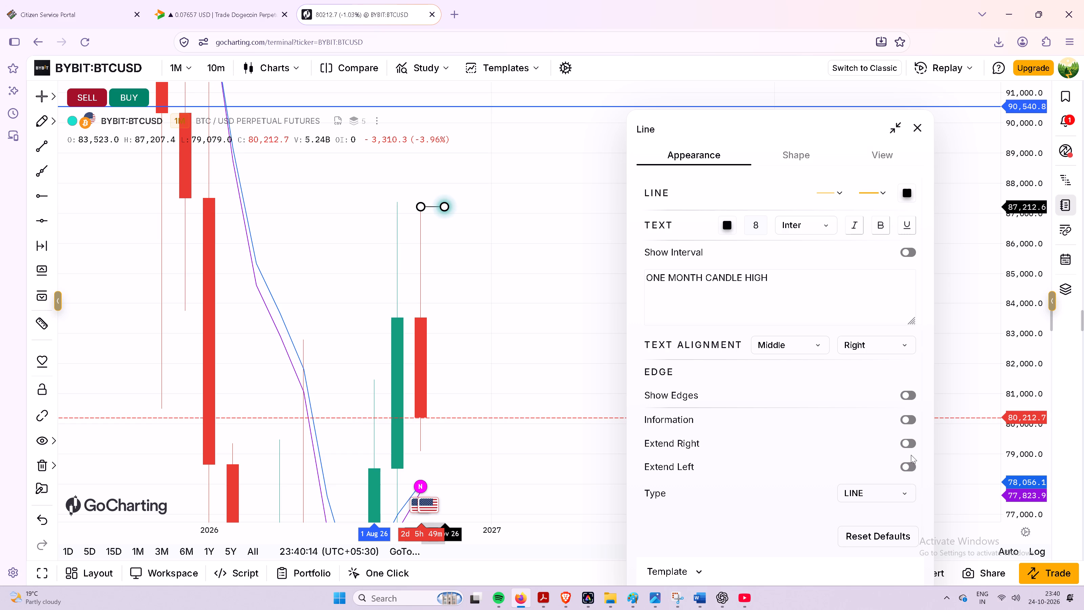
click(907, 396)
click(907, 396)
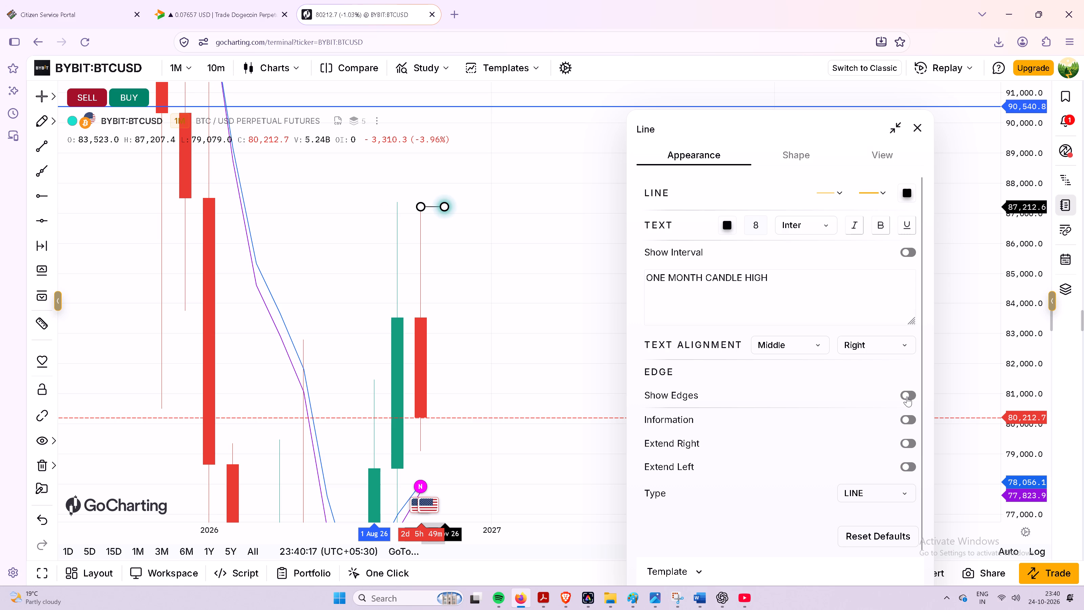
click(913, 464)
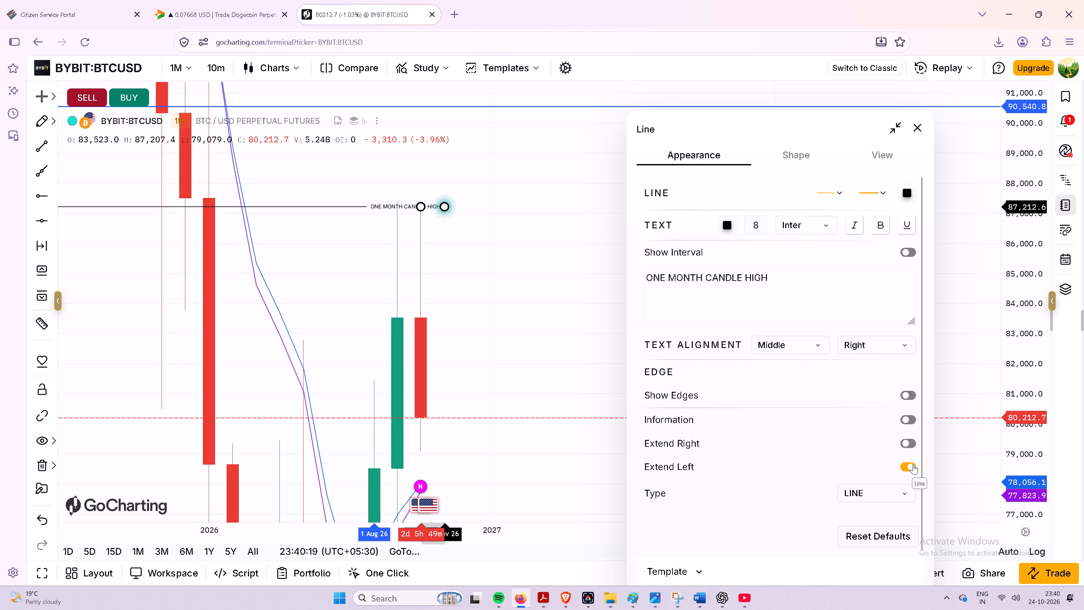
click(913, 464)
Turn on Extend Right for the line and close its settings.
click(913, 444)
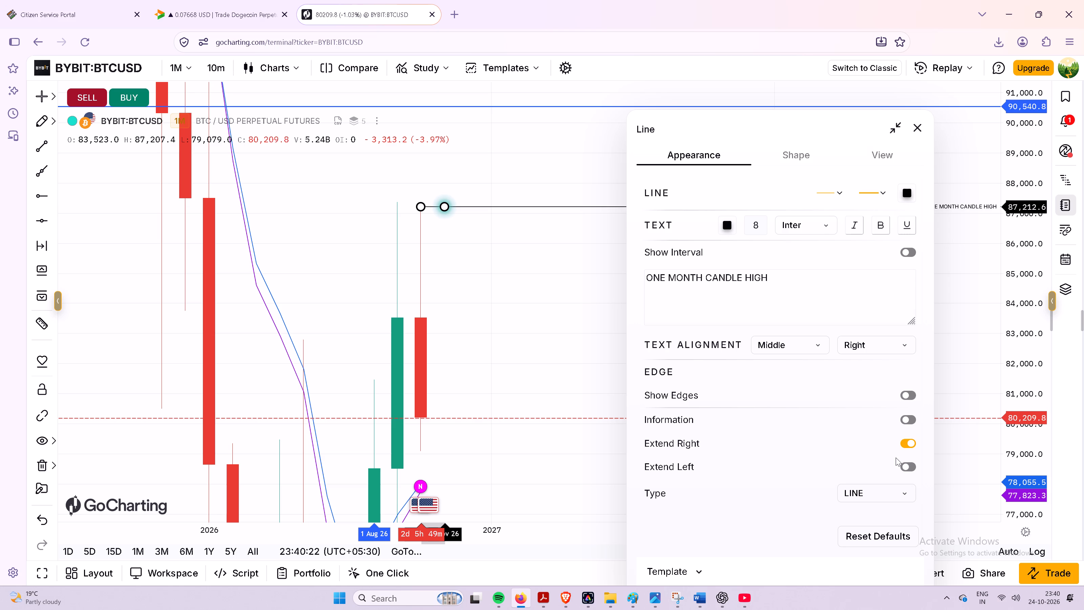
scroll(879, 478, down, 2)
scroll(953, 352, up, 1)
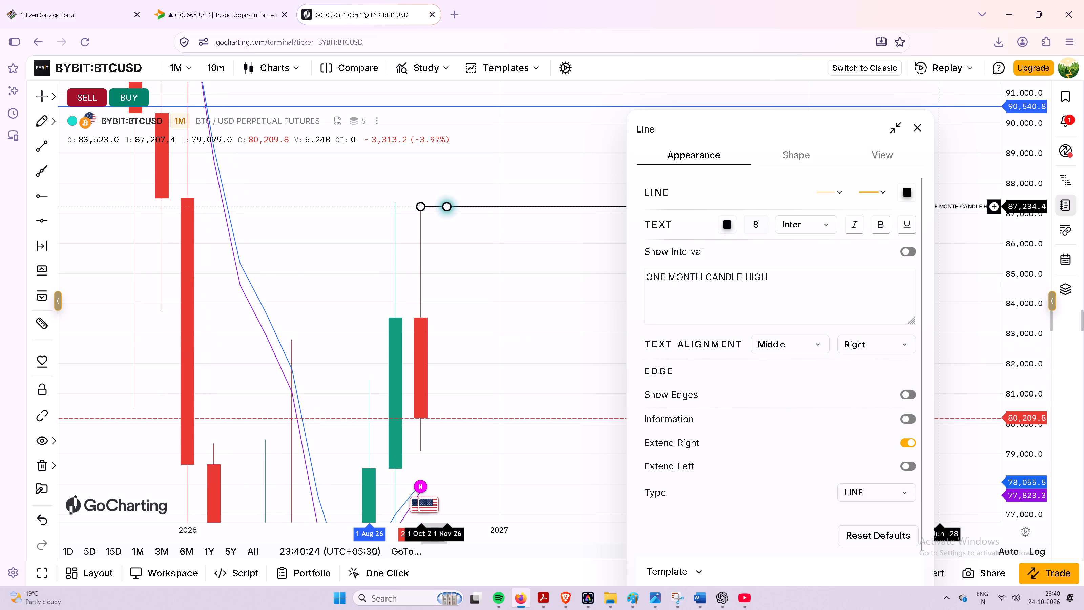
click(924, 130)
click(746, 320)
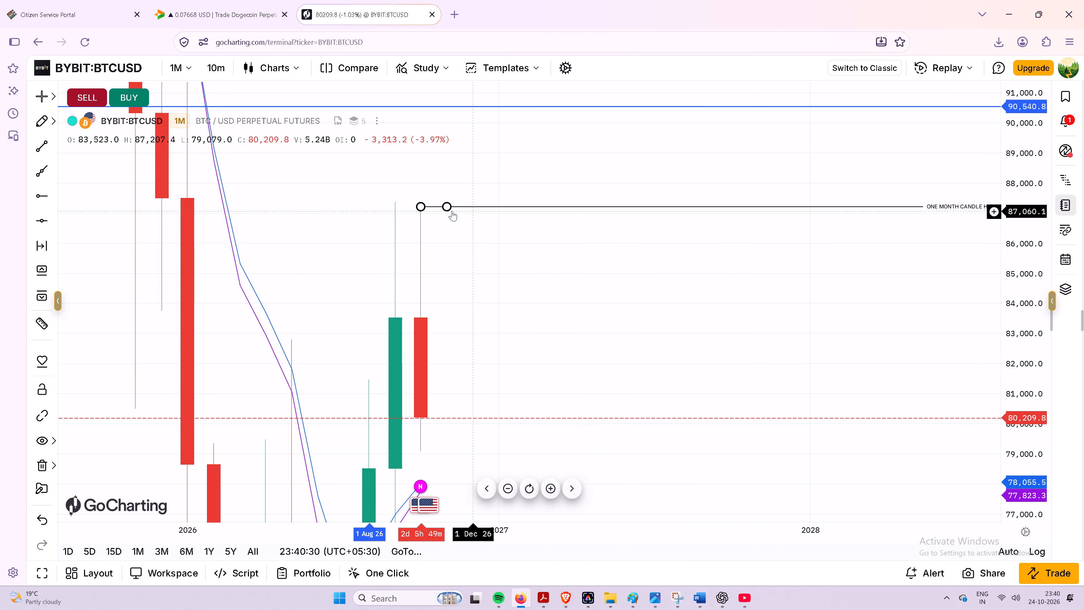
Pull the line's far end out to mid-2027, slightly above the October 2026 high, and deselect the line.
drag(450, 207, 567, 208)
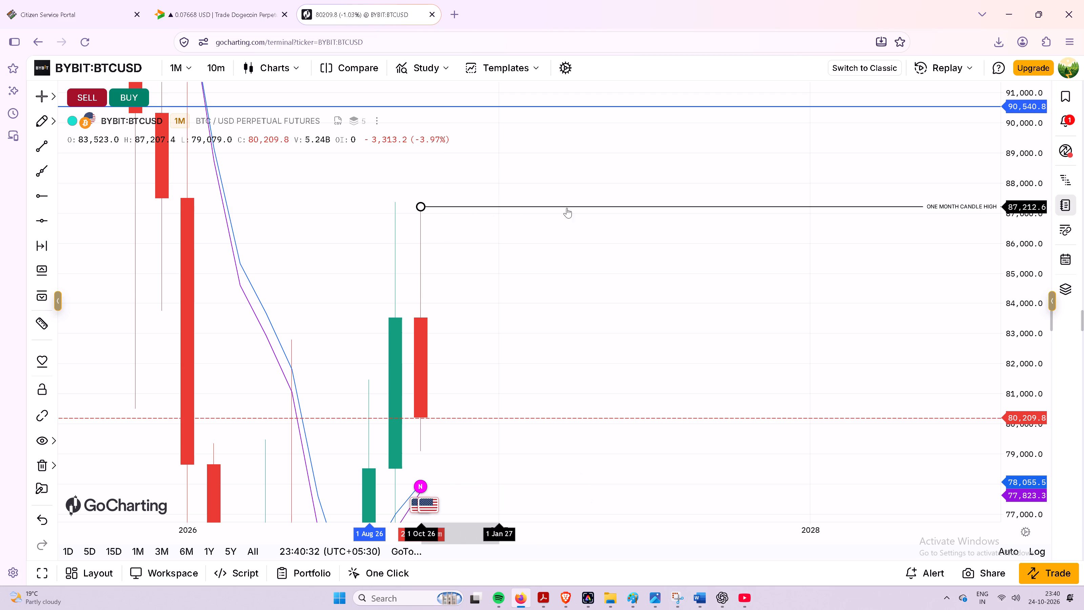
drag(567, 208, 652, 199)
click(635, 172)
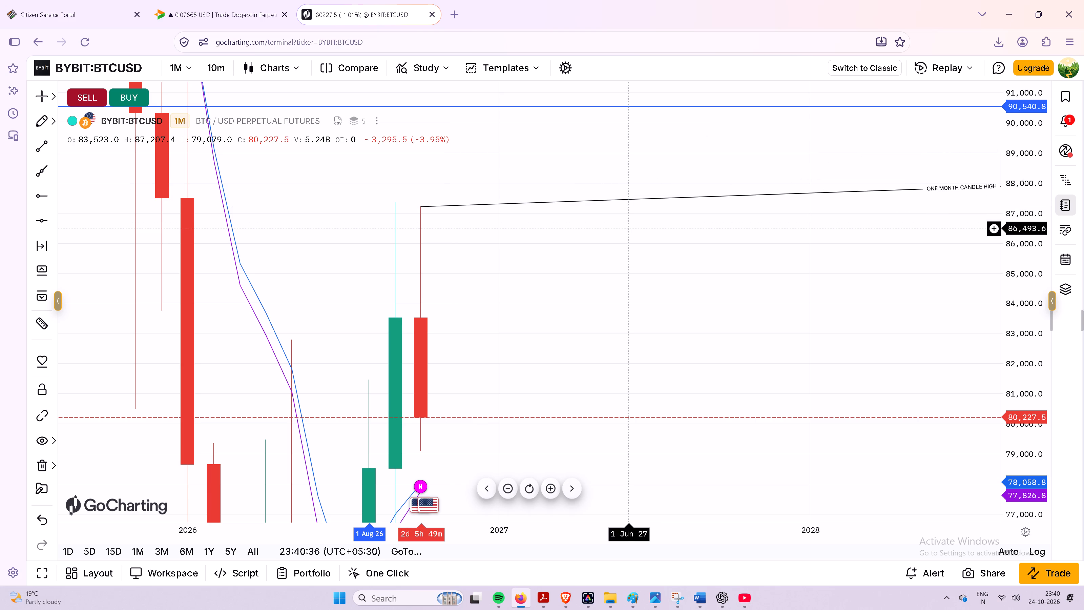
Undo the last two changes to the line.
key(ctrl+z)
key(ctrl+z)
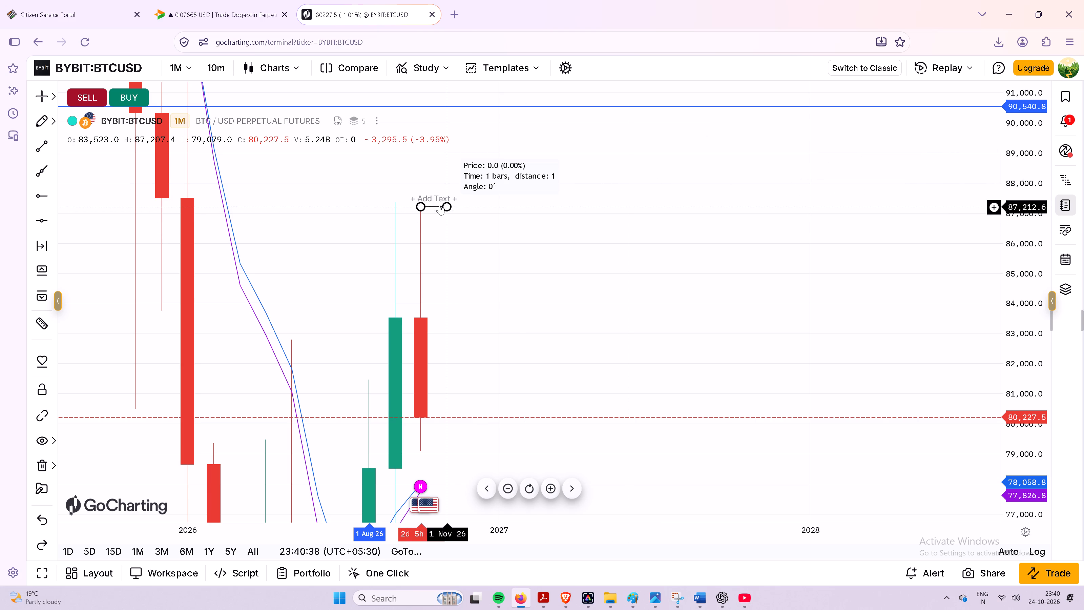
In the October 2026 high line's settings, turn on Extend Right, keep Extend Left off and turn off Information.
click(439, 205)
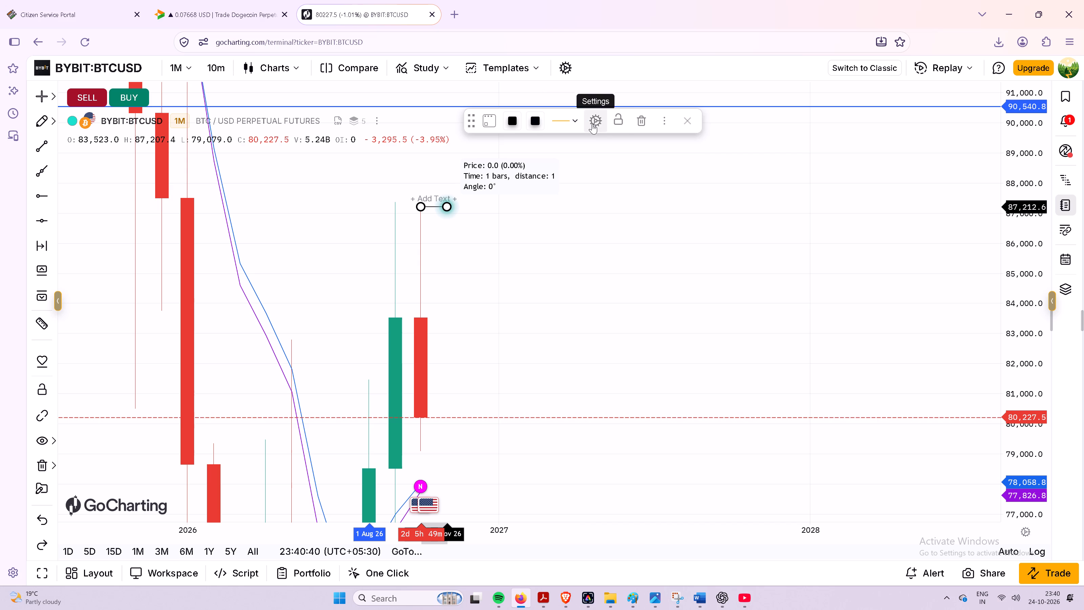
click(592, 124)
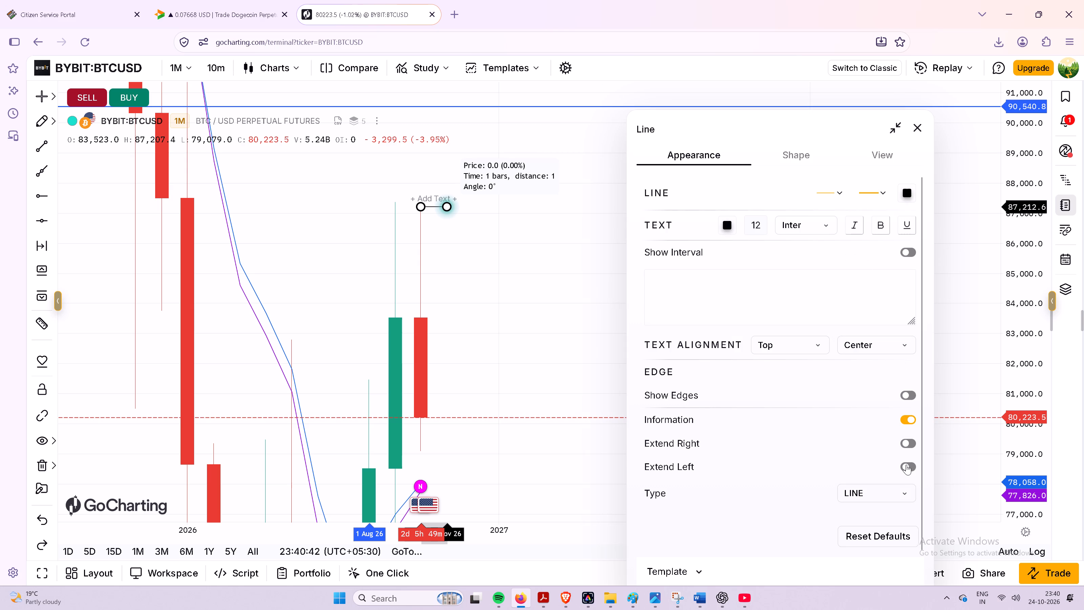
click(909, 466)
click(910, 448)
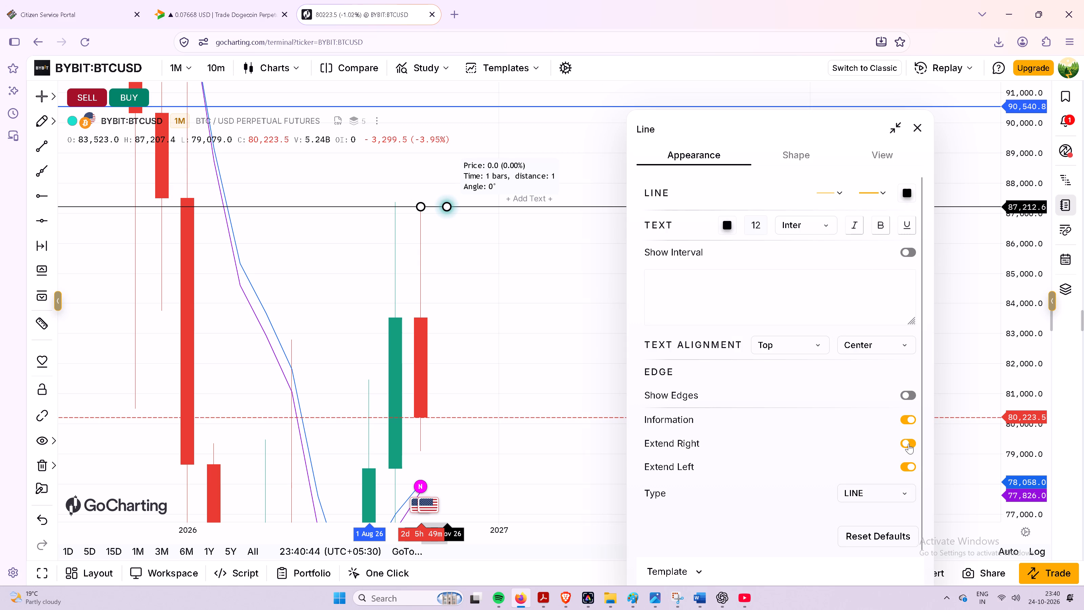
click(911, 463)
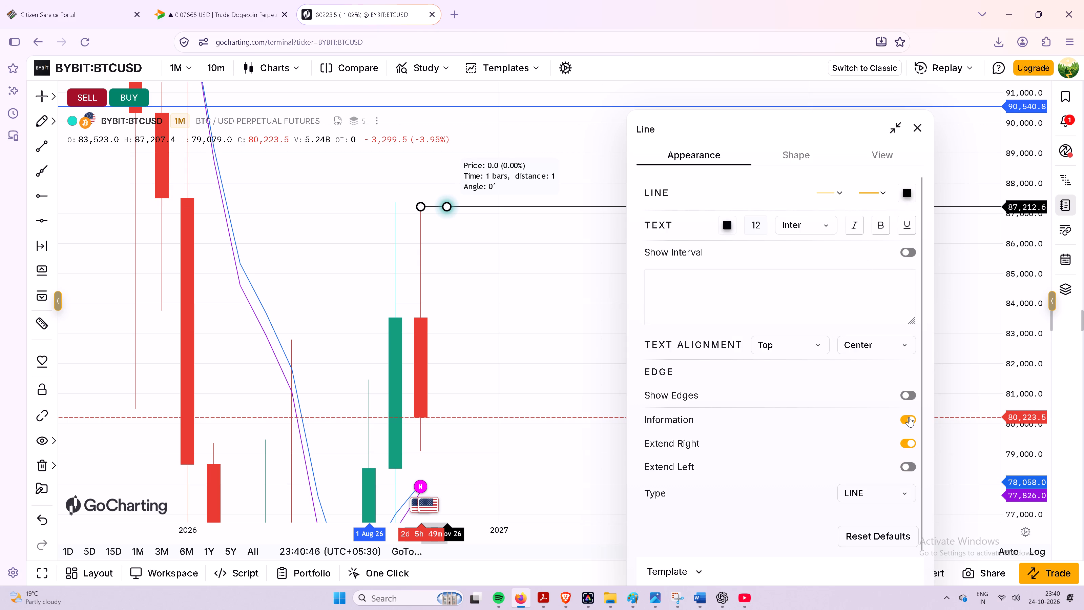
click(909, 417)
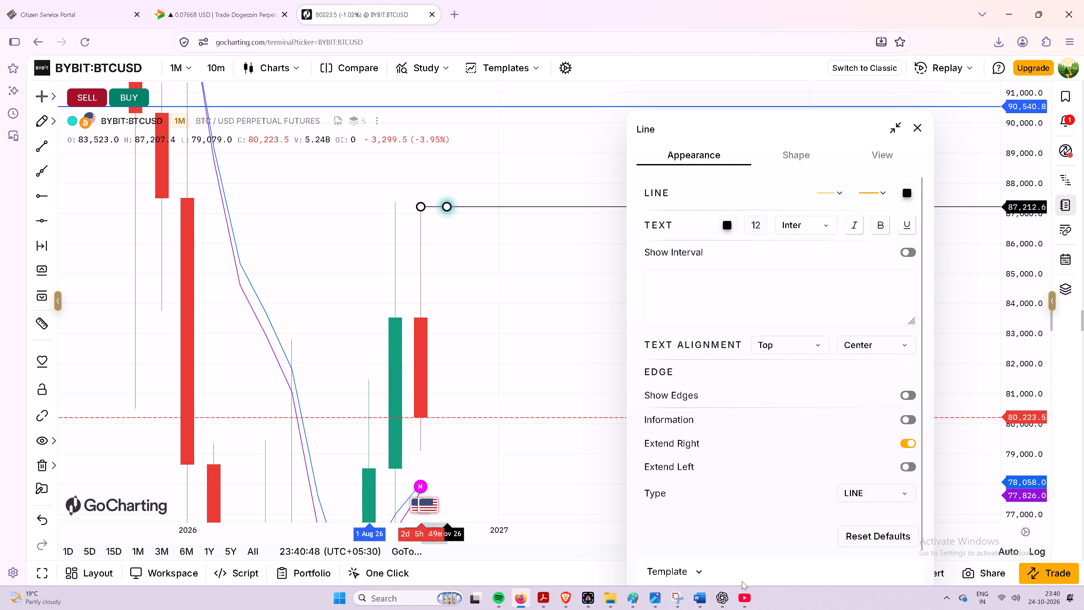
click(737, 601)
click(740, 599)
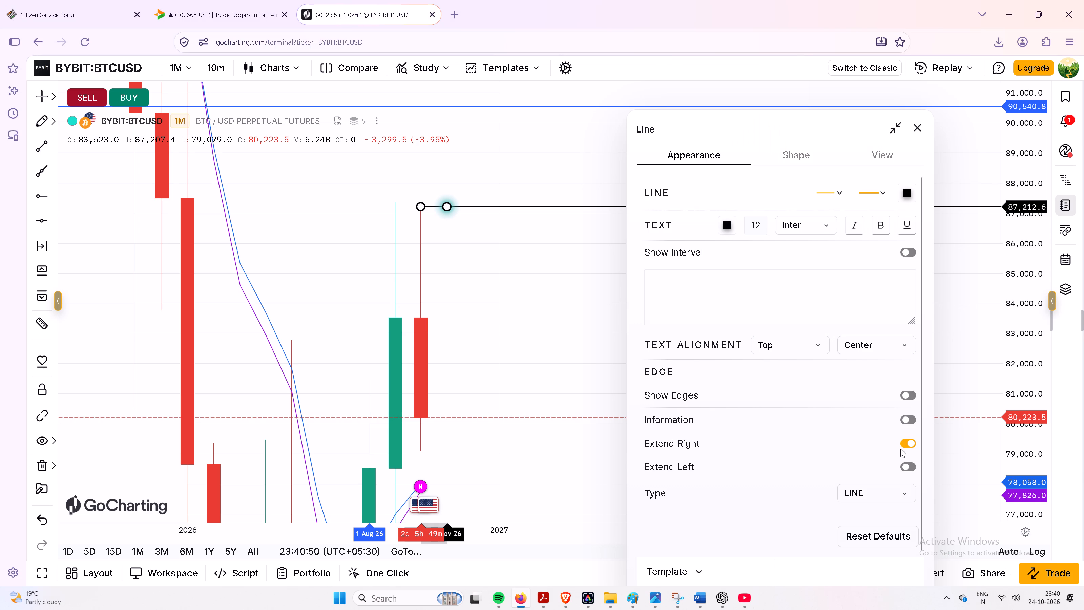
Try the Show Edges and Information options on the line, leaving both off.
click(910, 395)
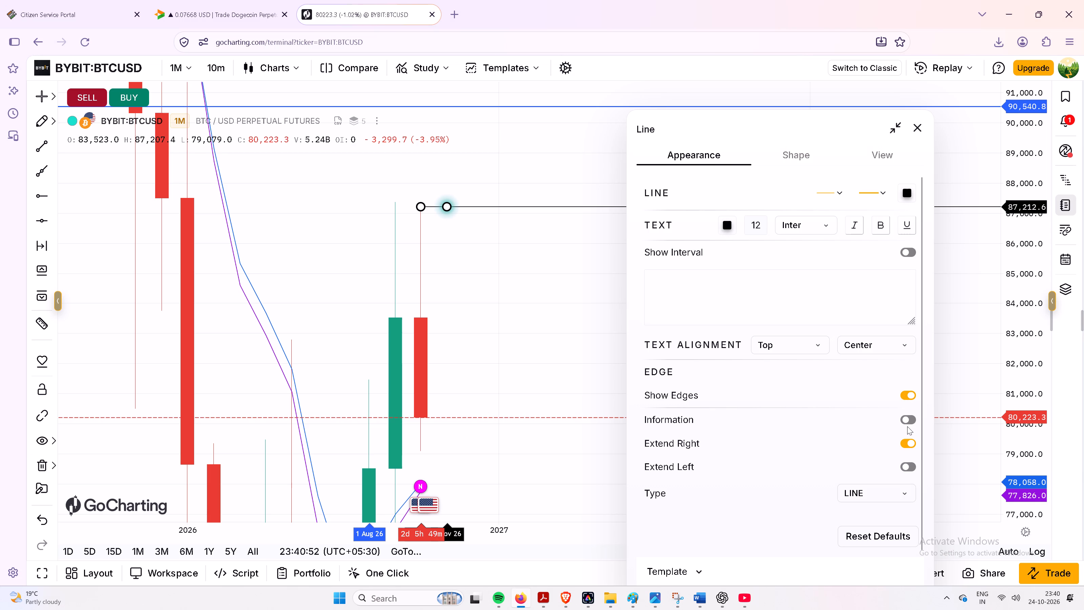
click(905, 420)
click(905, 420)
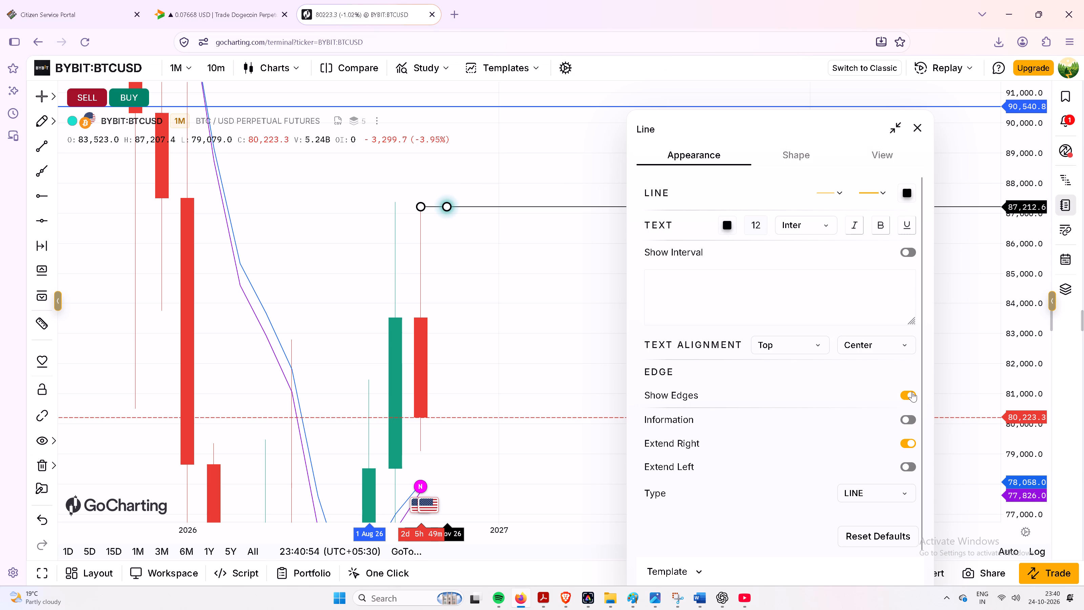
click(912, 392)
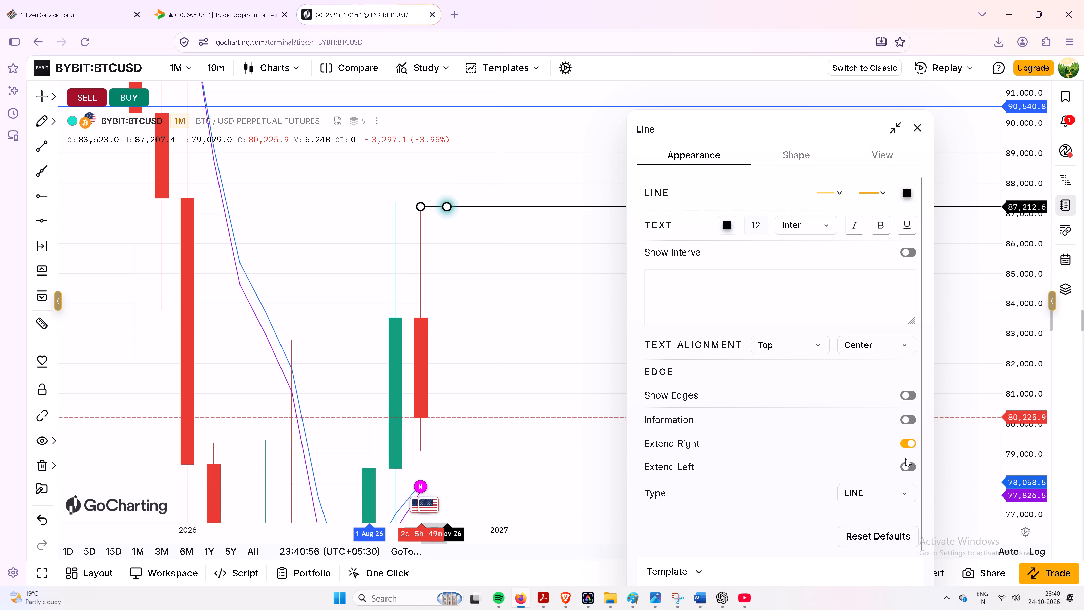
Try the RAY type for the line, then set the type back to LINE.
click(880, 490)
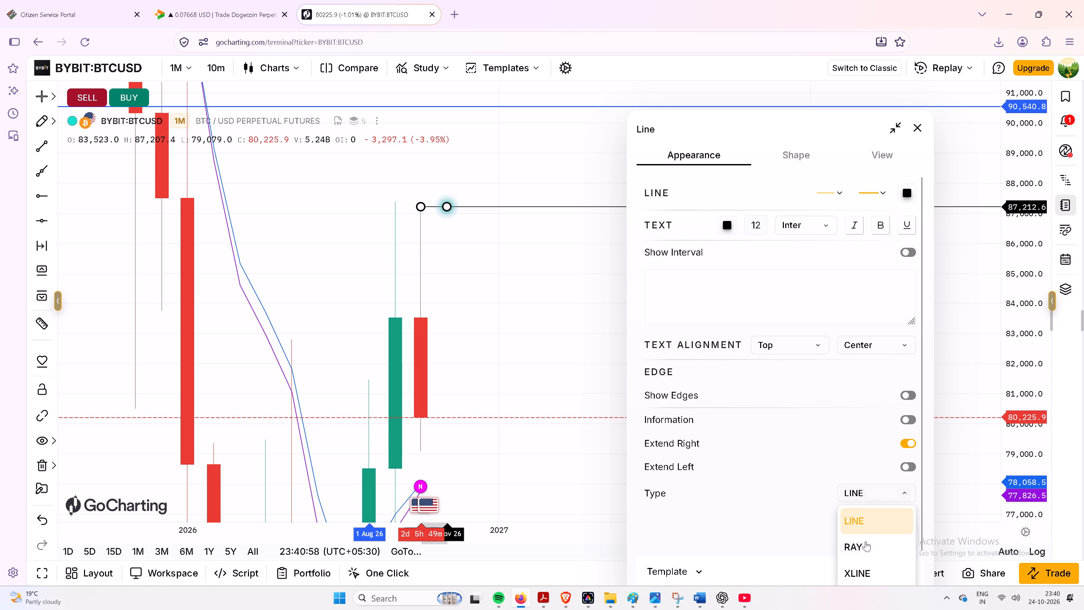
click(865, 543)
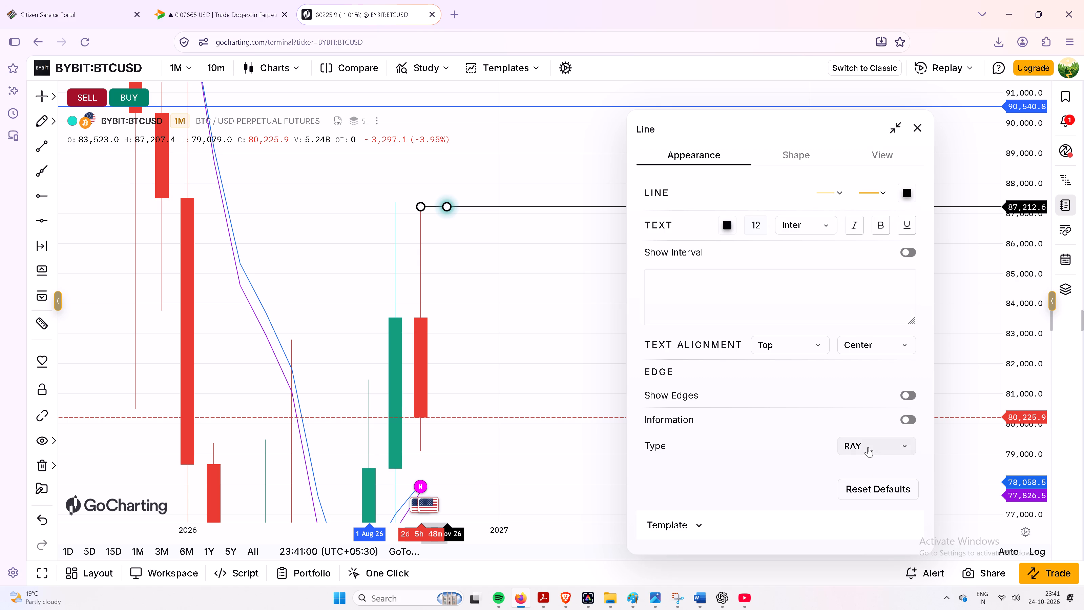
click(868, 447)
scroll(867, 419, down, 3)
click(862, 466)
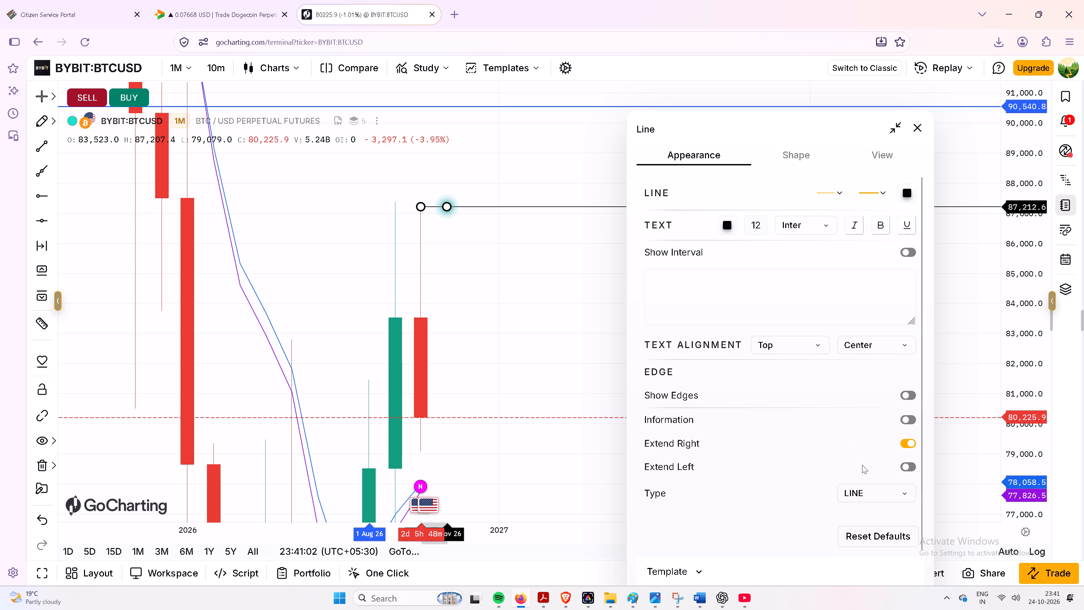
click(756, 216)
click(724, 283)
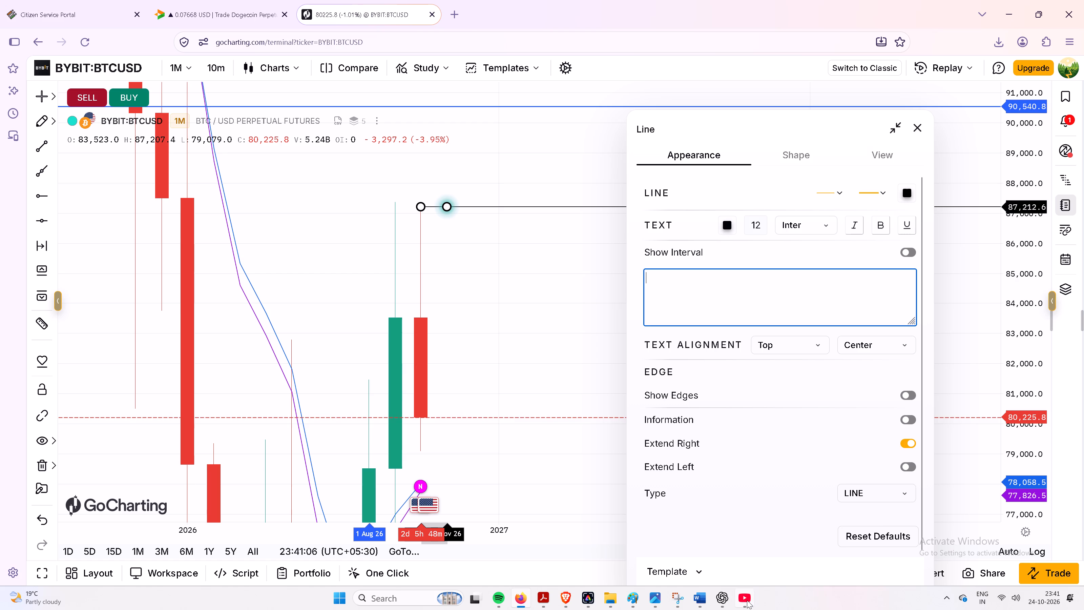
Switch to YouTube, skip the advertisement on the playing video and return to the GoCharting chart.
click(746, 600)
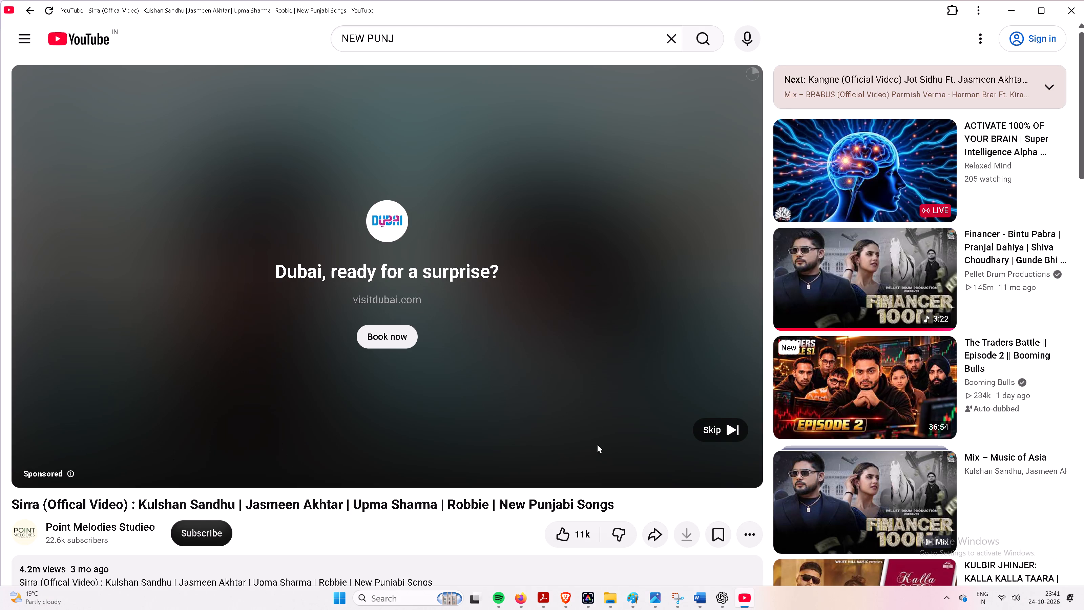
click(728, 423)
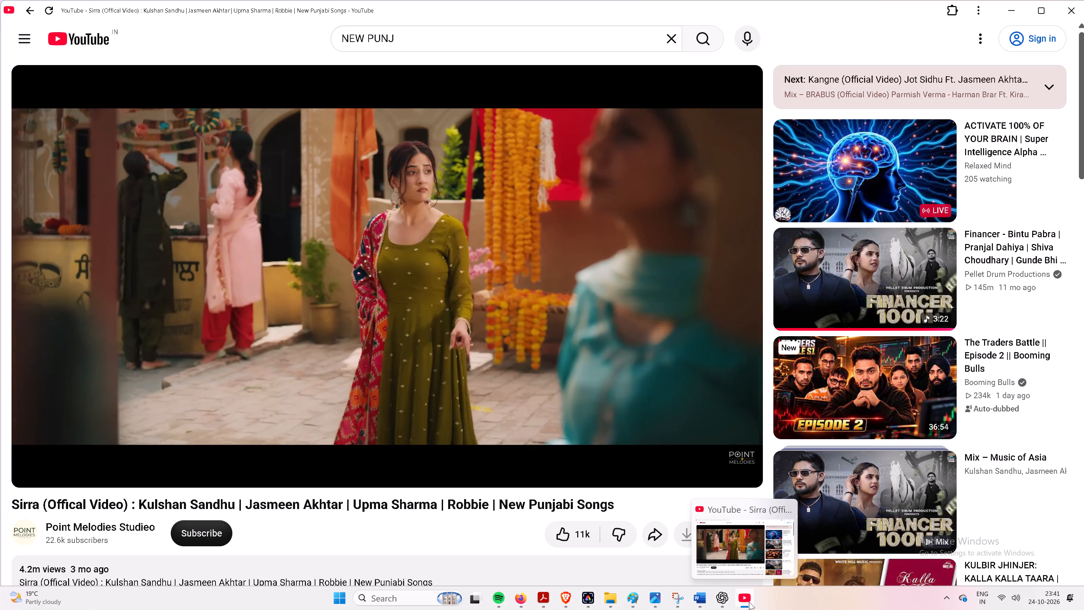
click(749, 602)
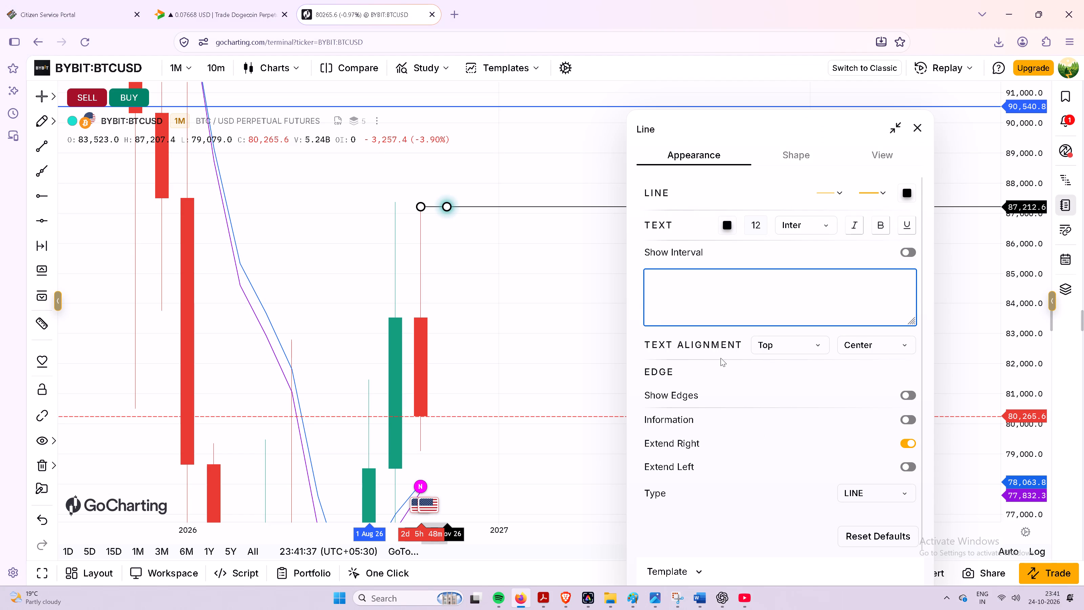
Enter ONE MONTH CANDLE HIGH as the line's label text.
click(670, 285)
key(o)
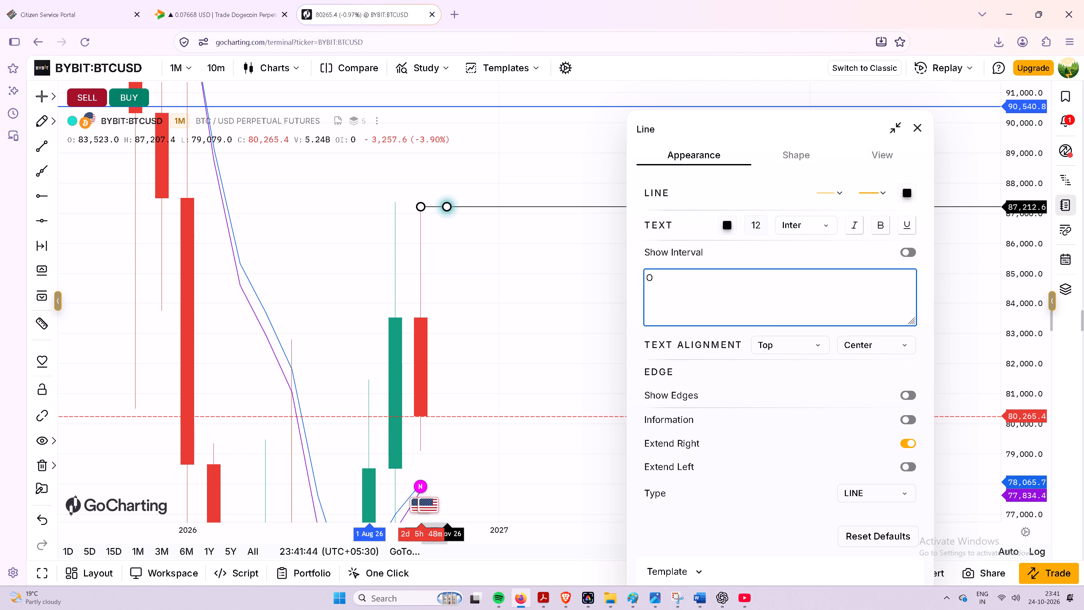
text(NE)
key(space)
text(MONTH)
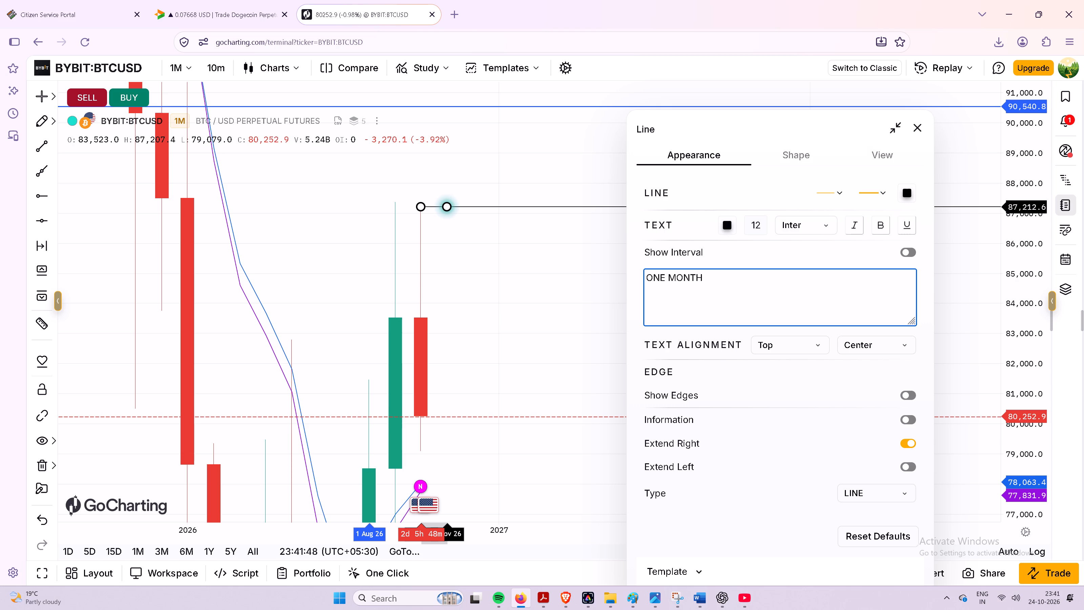
key(space)
text(CANDLE)
key(space)
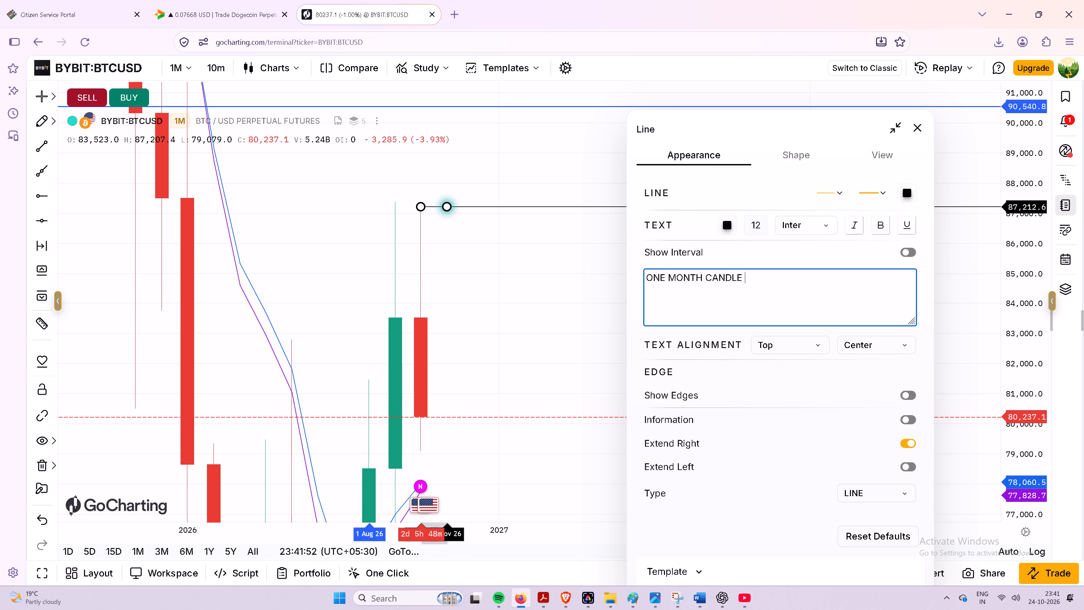
text(HIGH)
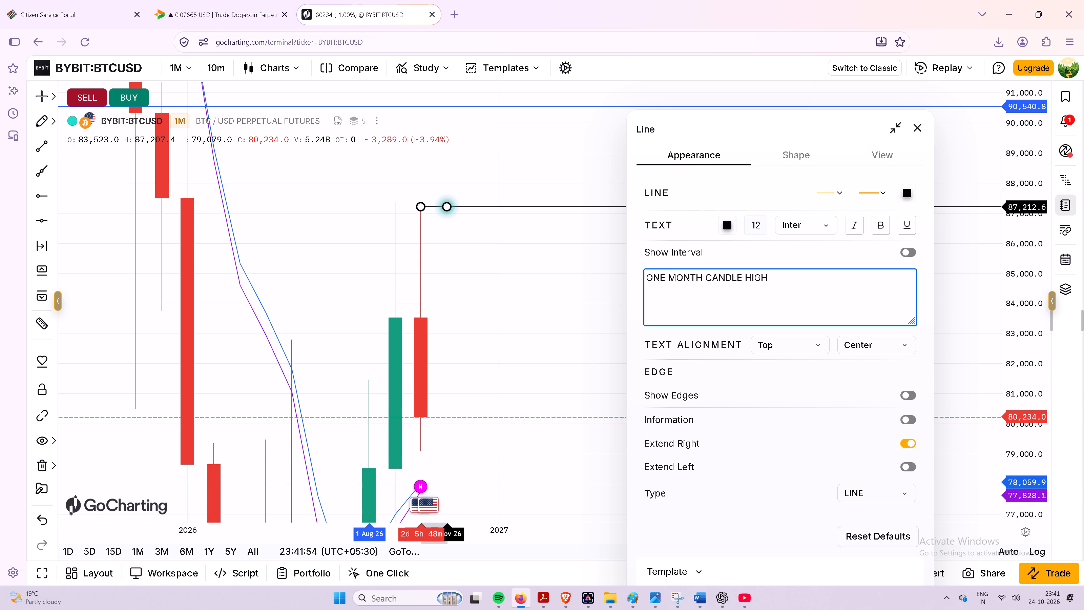
Set the line label's text size to 8 and close the line settings.
drag(808, 284, 583, 275)
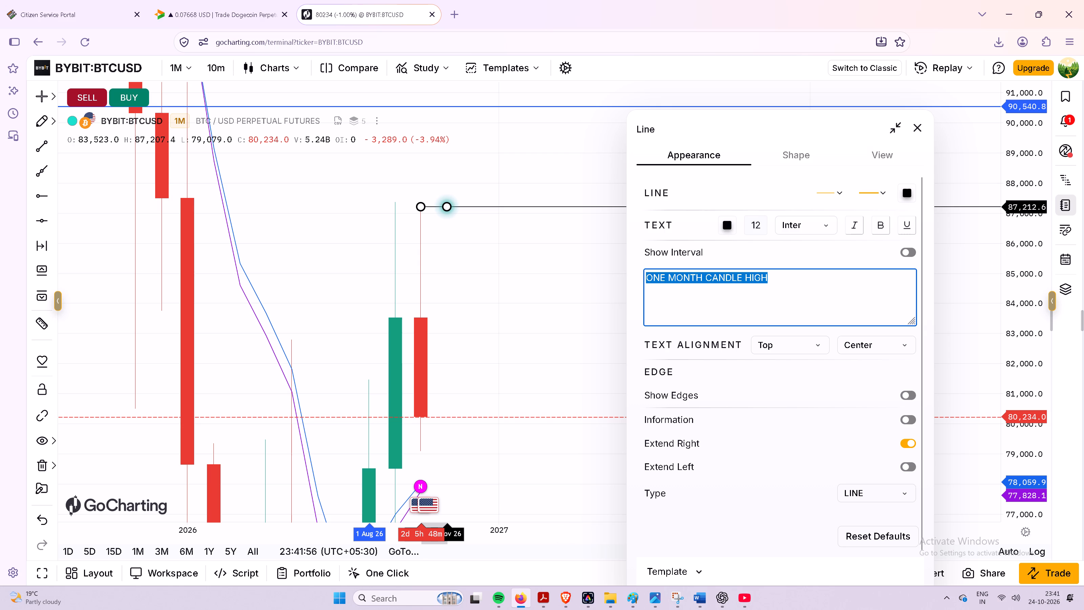
click(757, 223)
click(765, 229)
key(BackSpace)
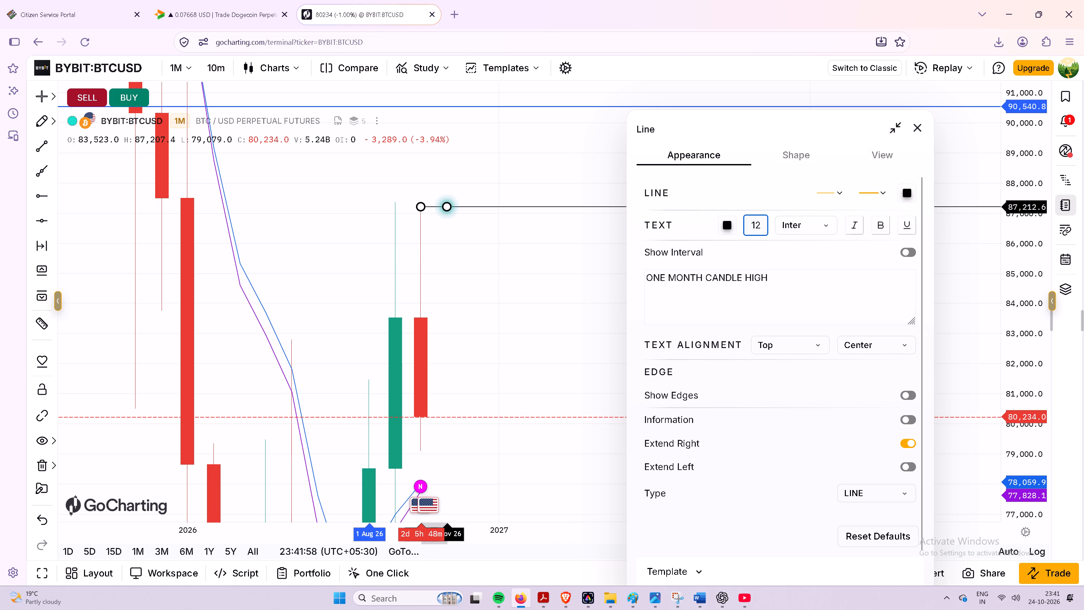
key(BackSpace)
key(8)
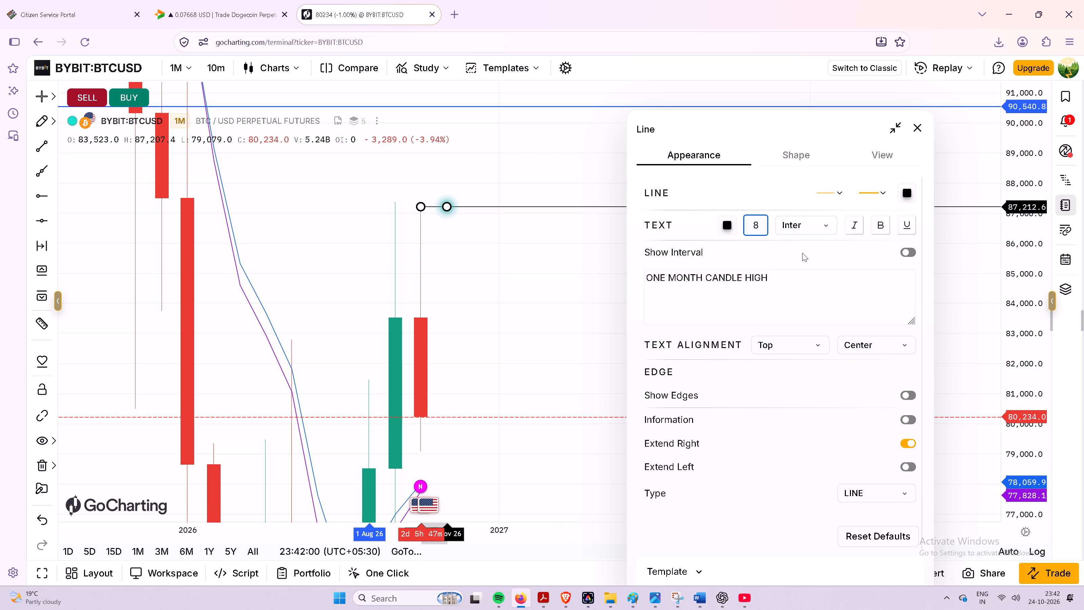
double_click(827, 291)
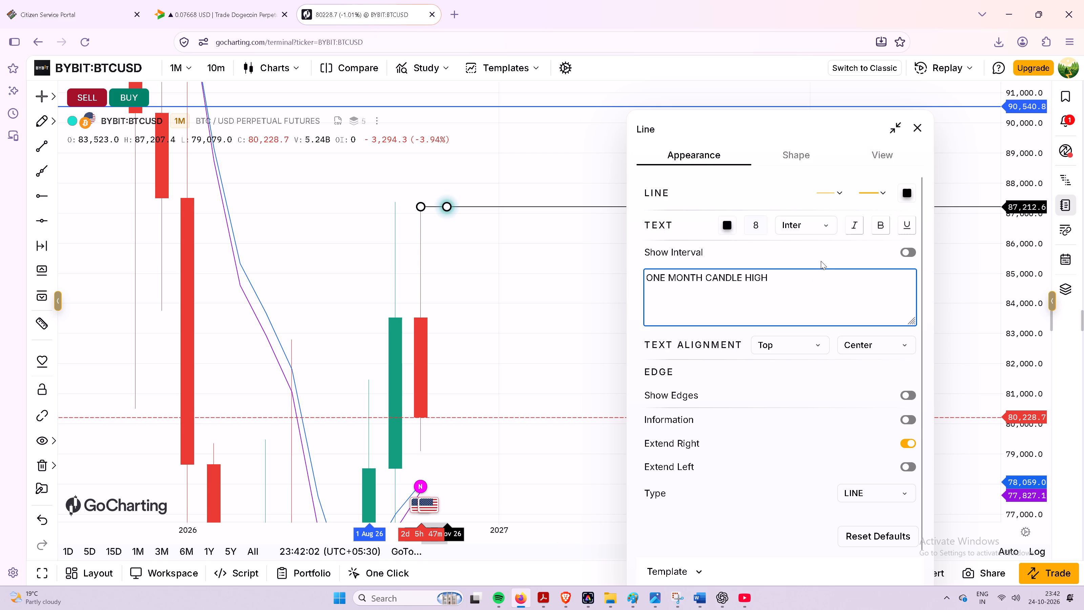
scroll(824, 419, down, 2)
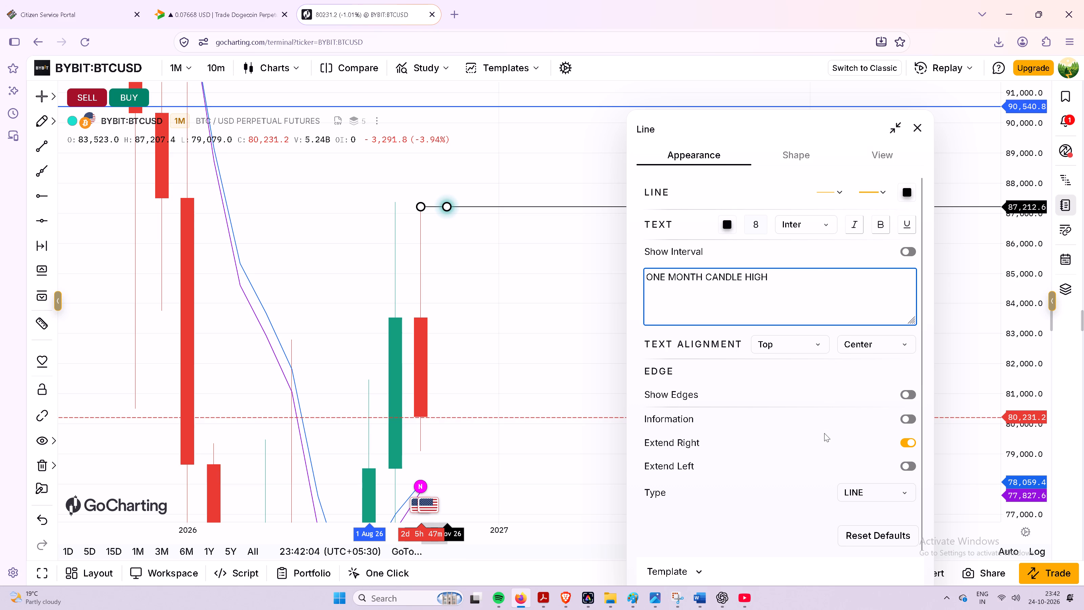
scroll(824, 433, down, 1)
click(596, 370)
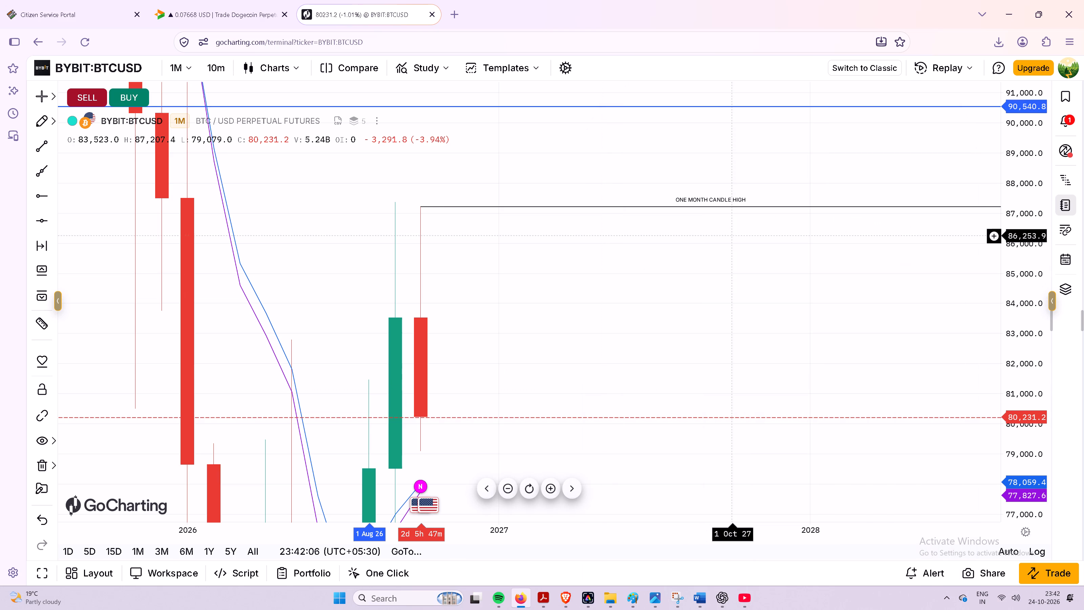
Reopen the line's settings and align its label to Middle vertically and Right horizontally.
click(707, 200)
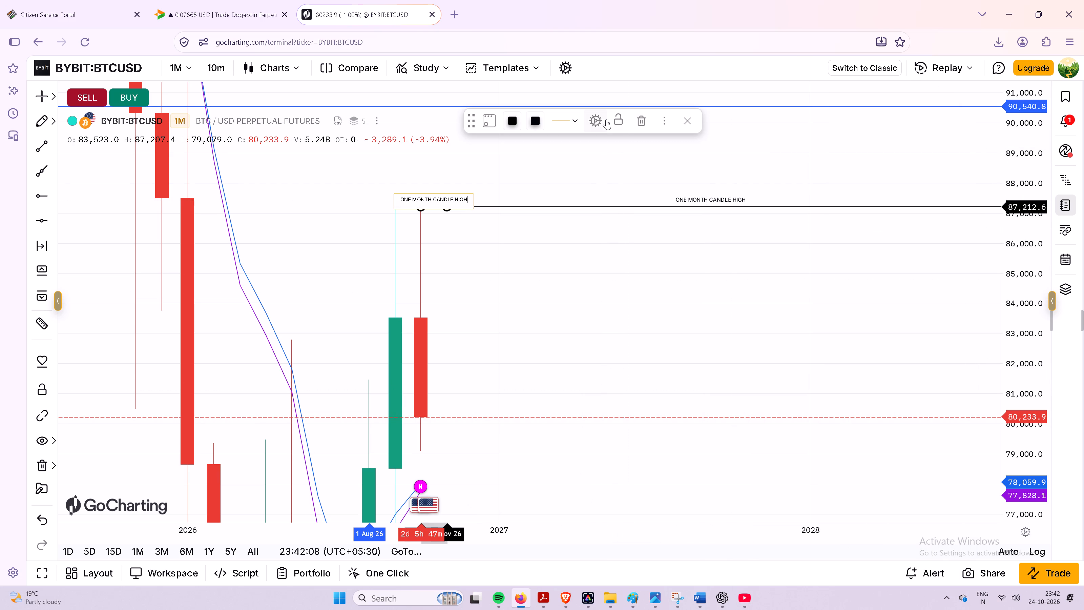
click(602, 118)
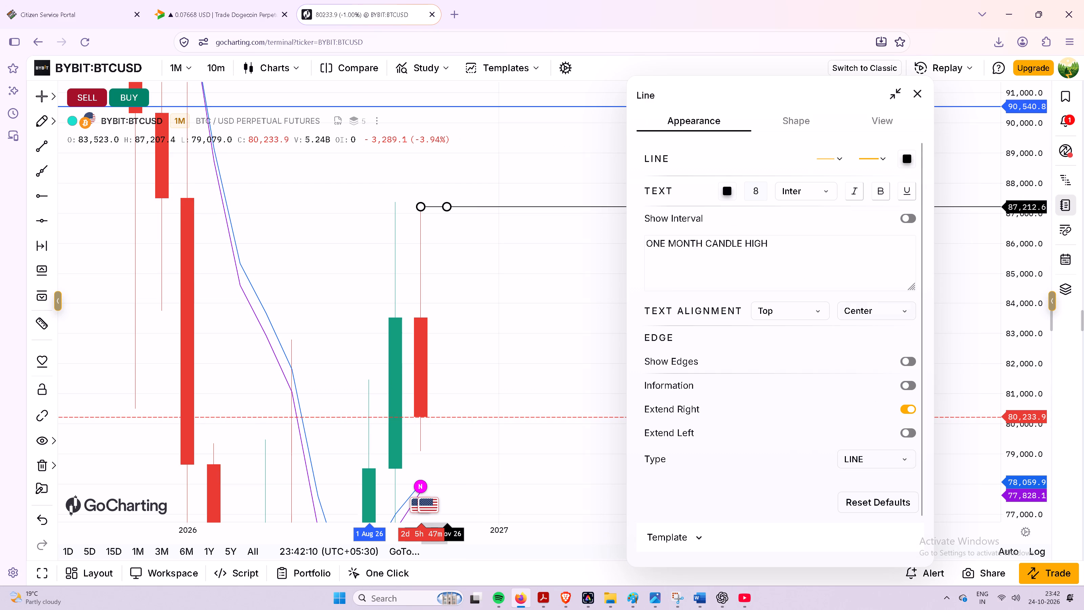
double_click(863, 311)
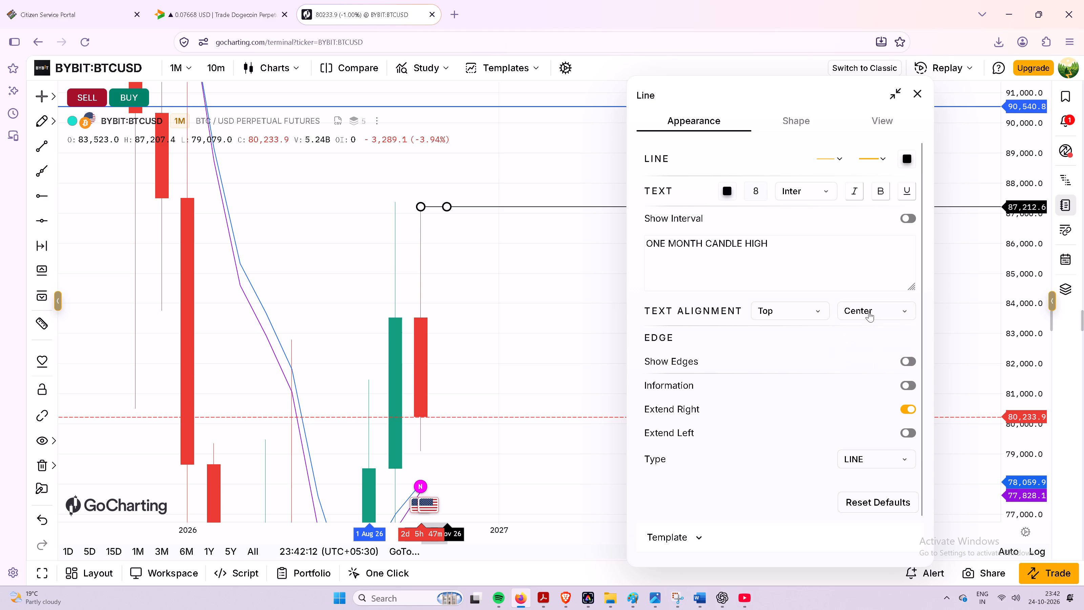
click(866, 307)
click(857, 383)
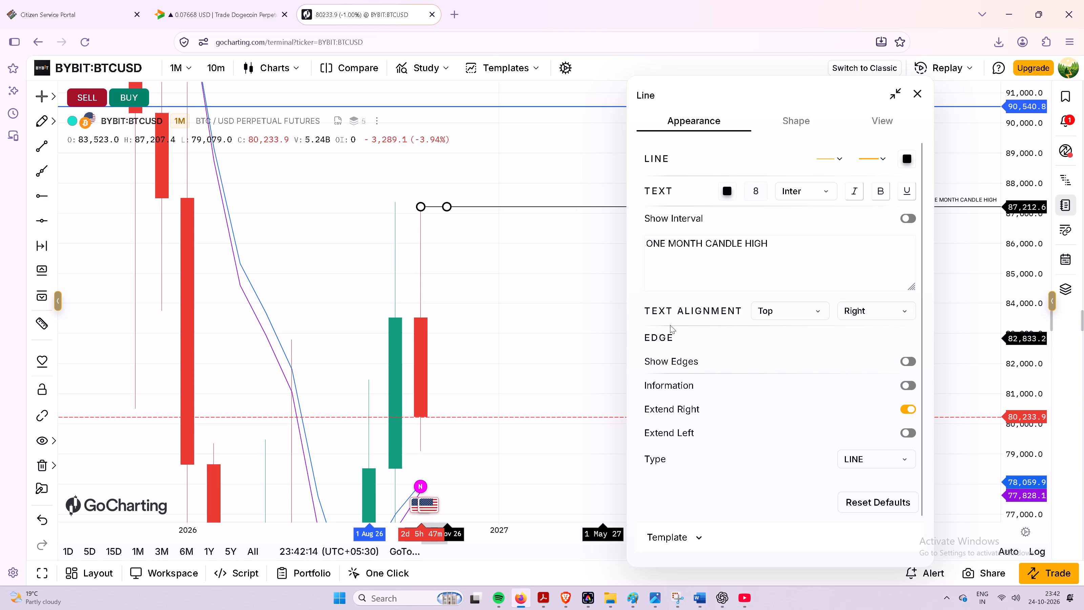
click(776, 310)
click(786, 368)
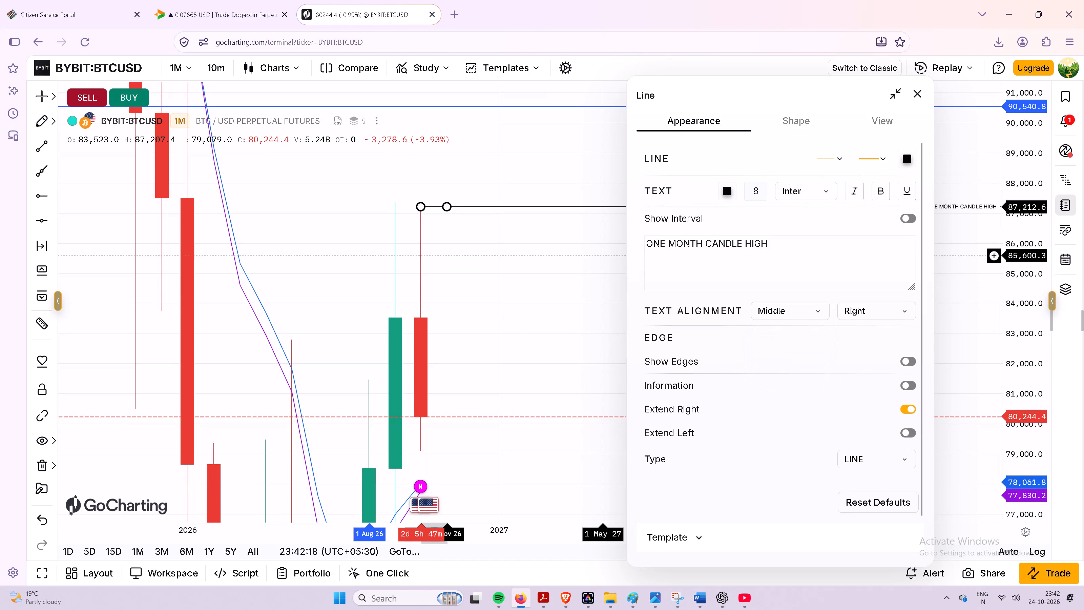
Change the line label's text colour to bright blue and close the settings.
click(729, 191)
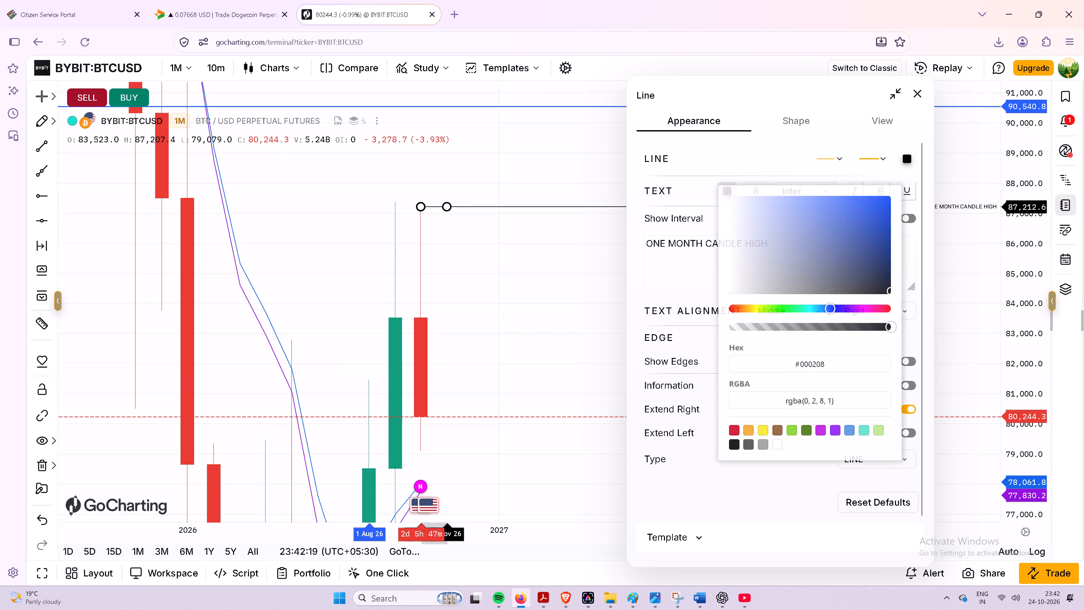
drag(819, 221, 859, 212)
drag(869, 209, 886, 197)
click(556, 346)
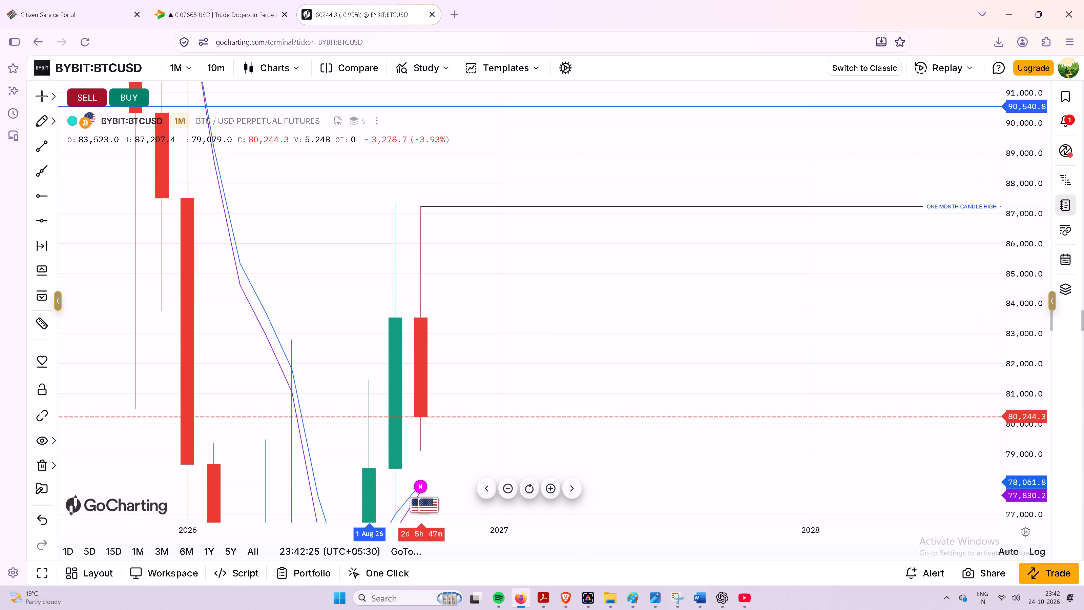
Change the ONE MONTH CANDLE HIGH line's colour to bright blue and close its settings.
click(738, 208)
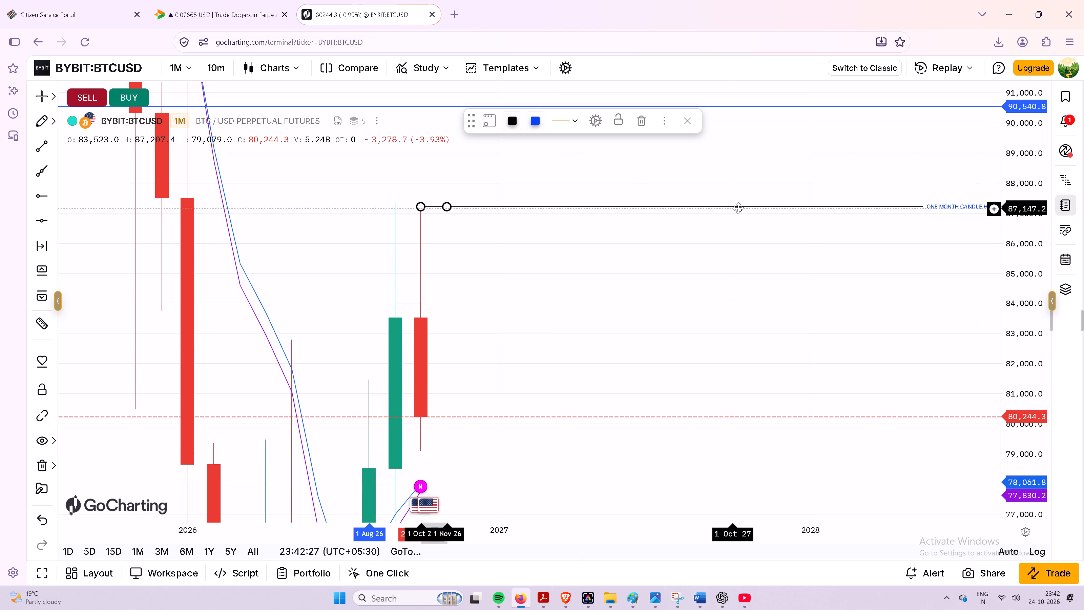
click(599, 117)
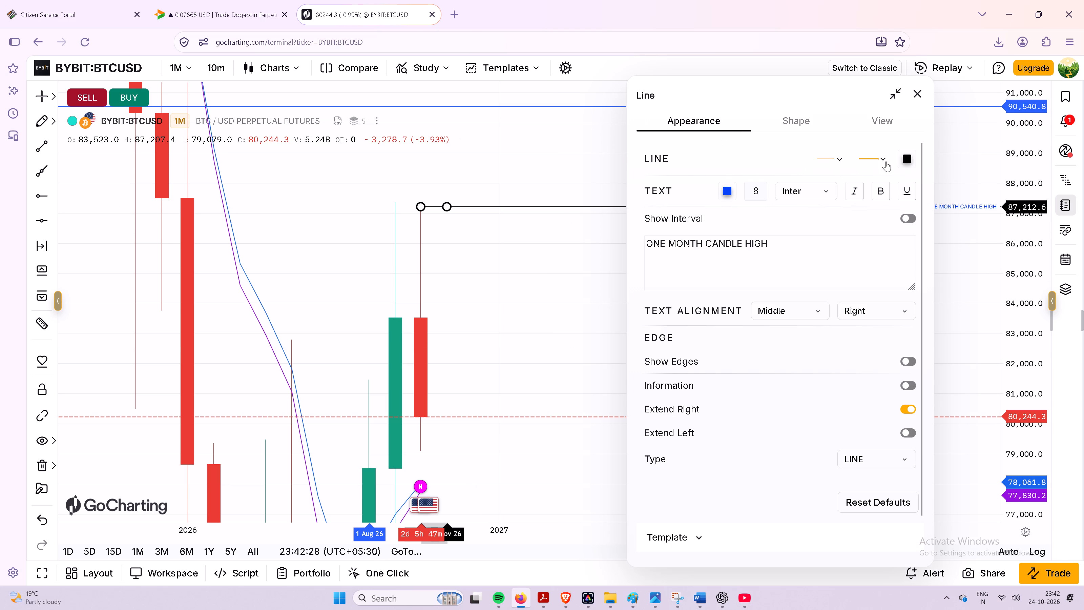
click(905, 156)
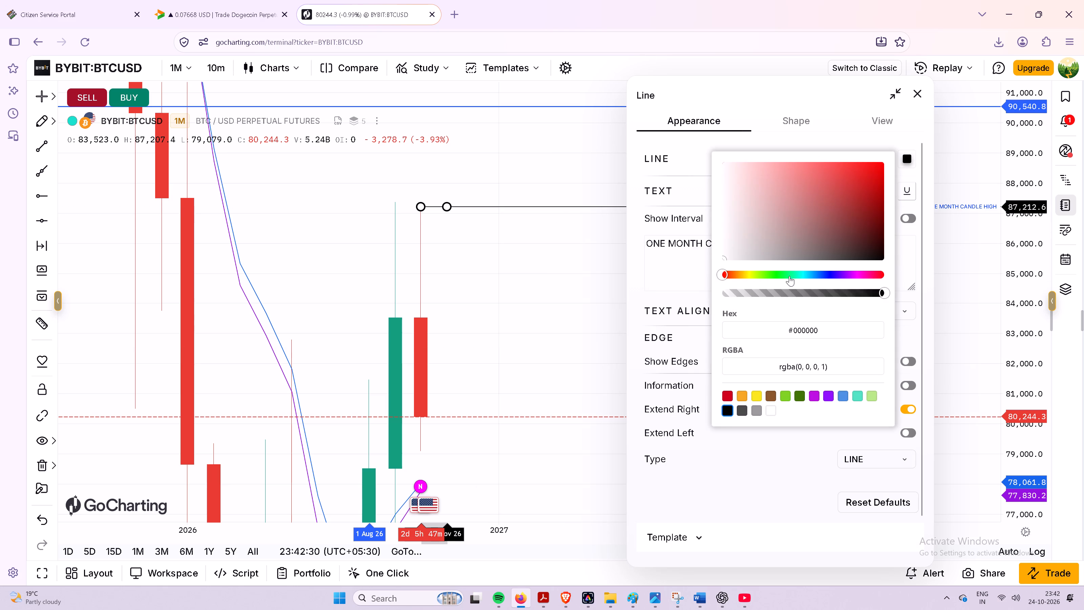
drag(788, 273, 825, 274)
drag(808, 197, 882, 167)
click(976, 253)
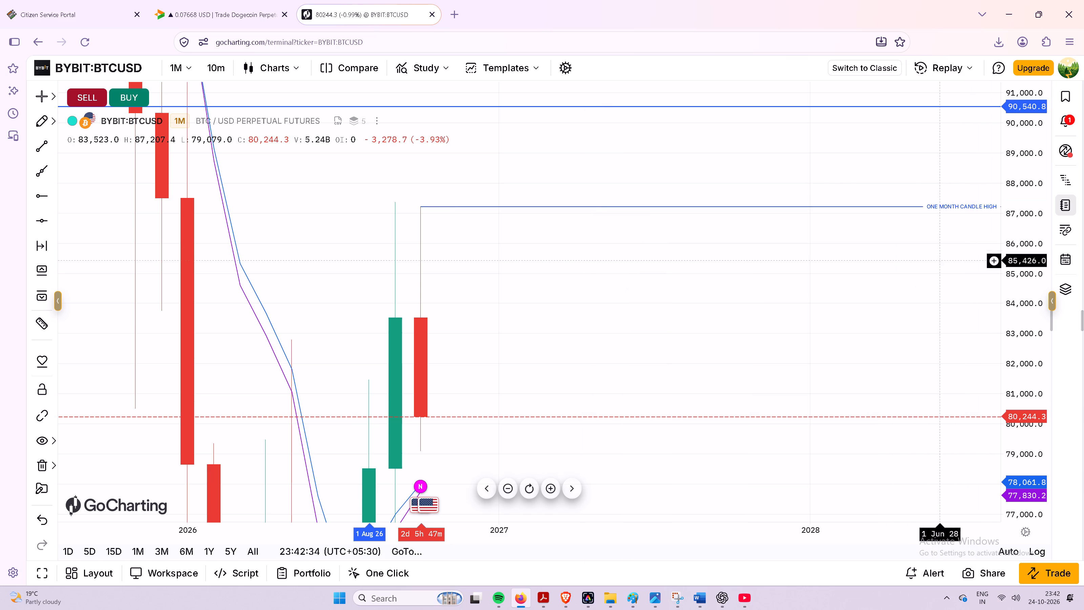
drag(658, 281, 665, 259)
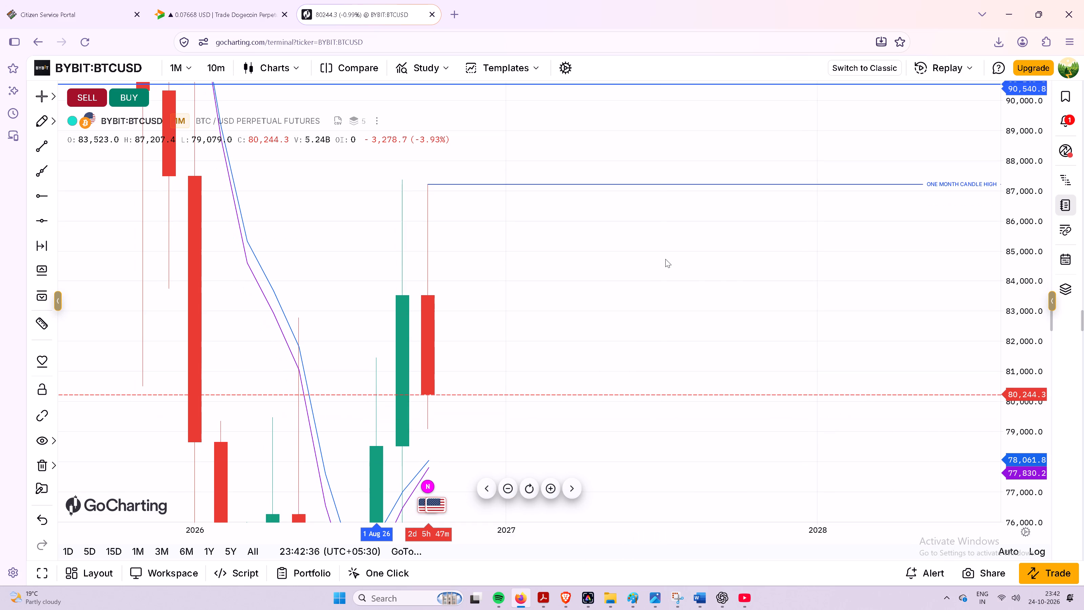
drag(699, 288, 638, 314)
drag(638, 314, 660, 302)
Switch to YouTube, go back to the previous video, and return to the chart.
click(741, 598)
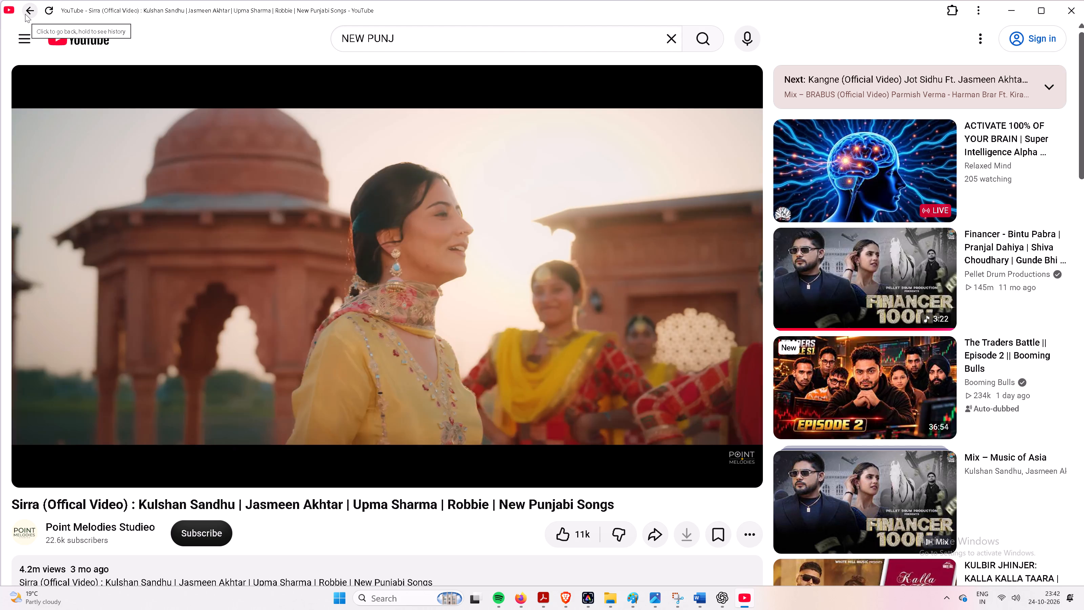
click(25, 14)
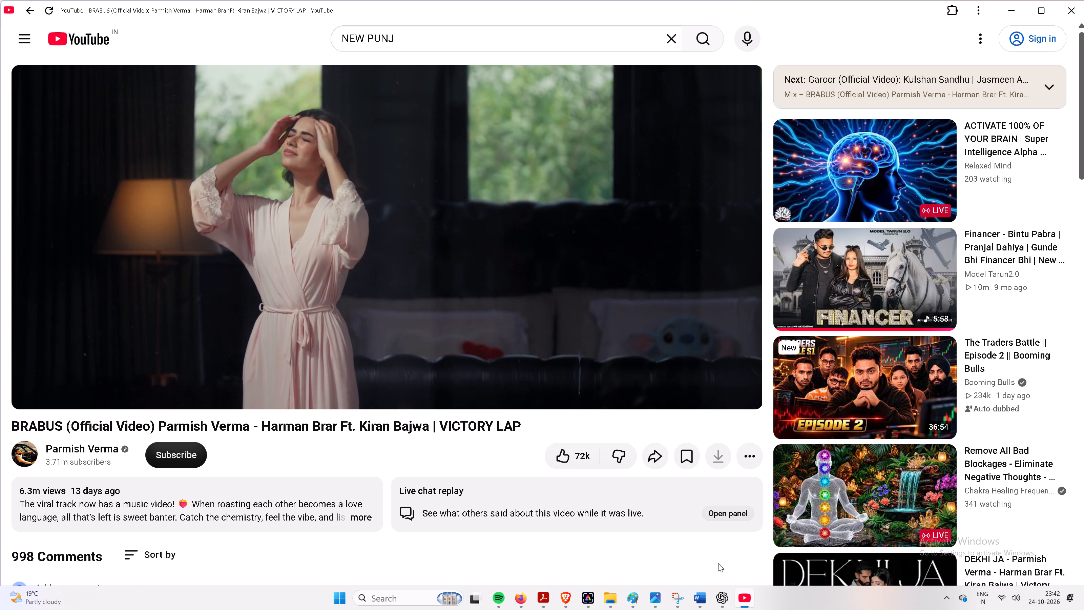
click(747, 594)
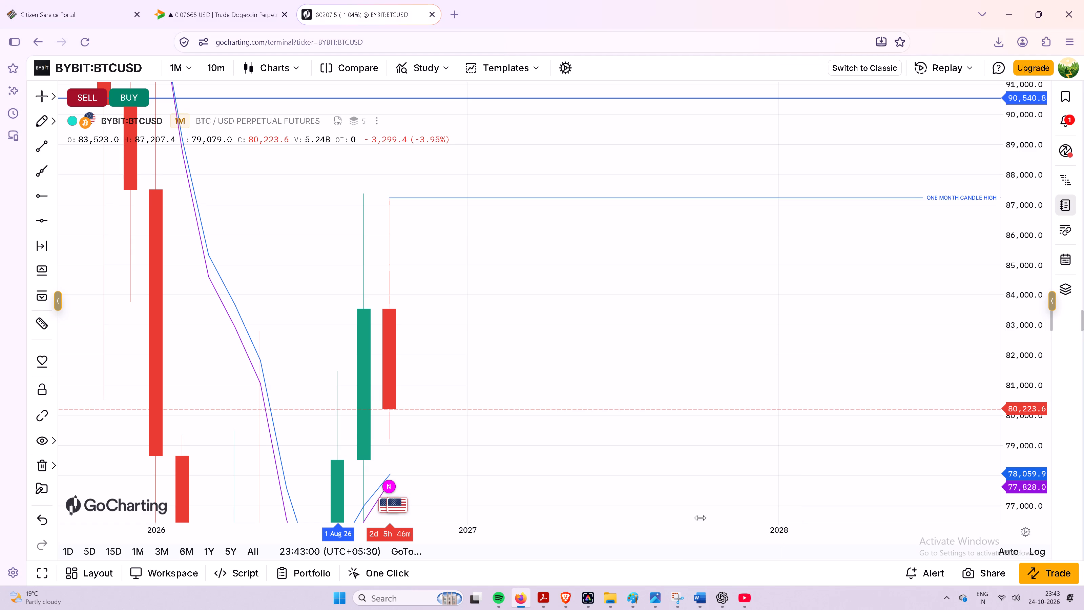
Draw a horizontal line at the October 2026 candle's low, about 79,089, running from October 2026 to October 2027.
drag(539, 265, 534, 228)
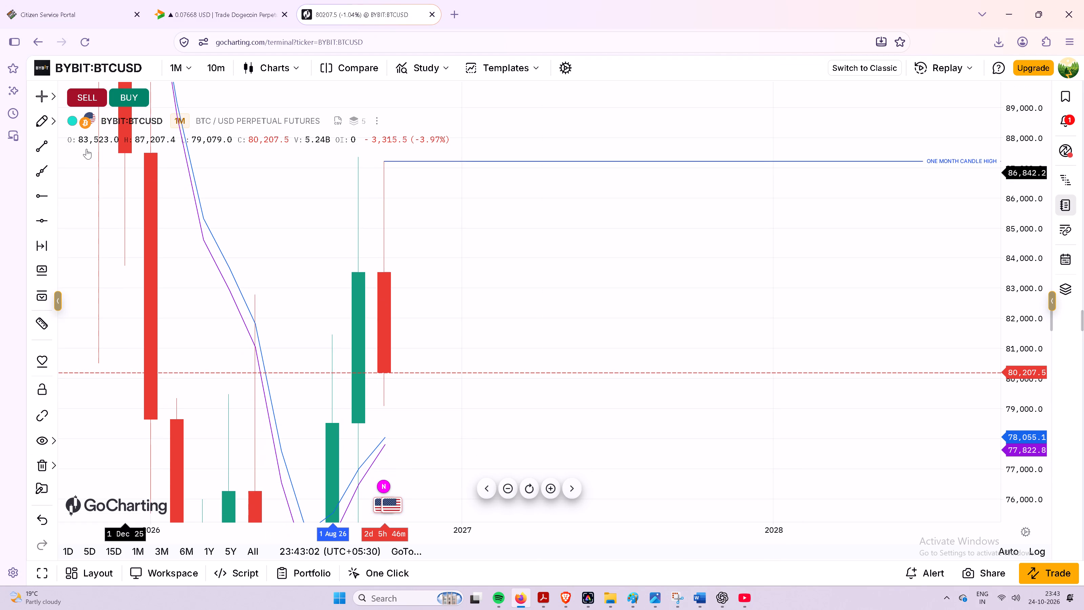
click(42, 142)
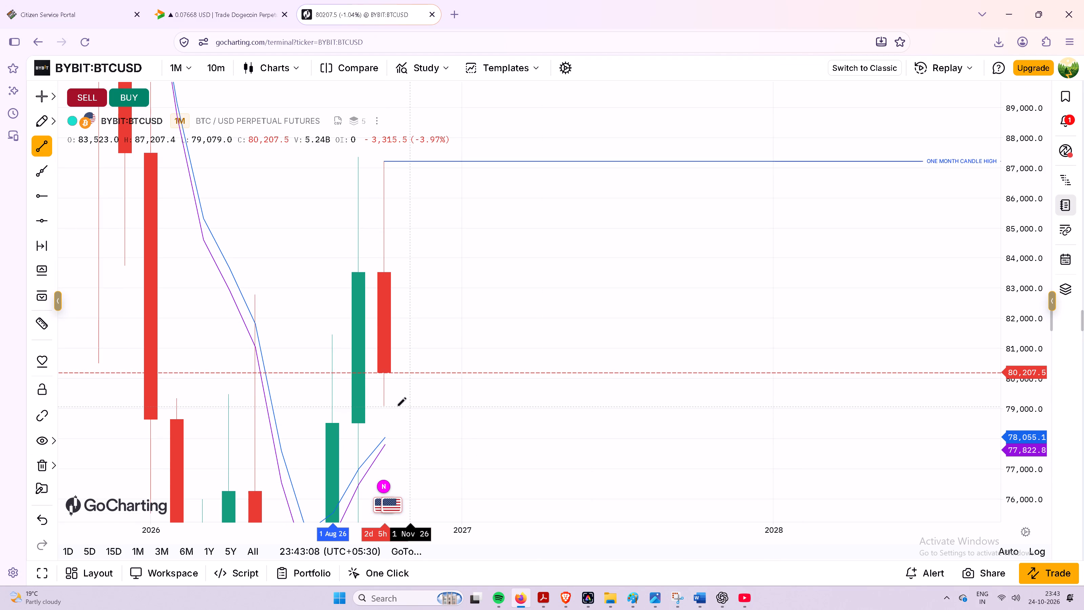
drag(1029, 454, 1034, 390)
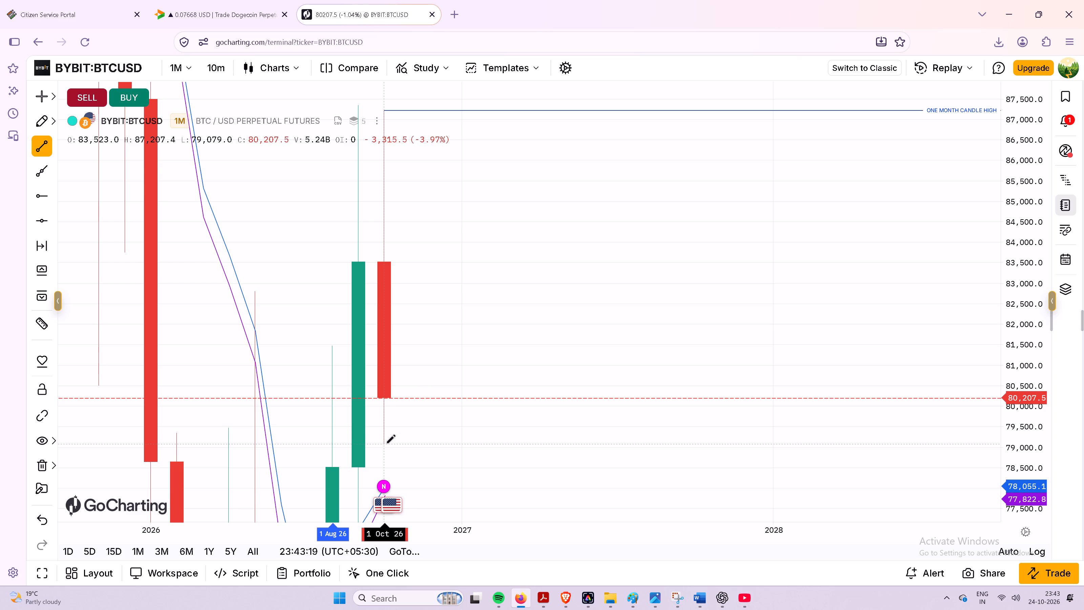
click(384, 443)
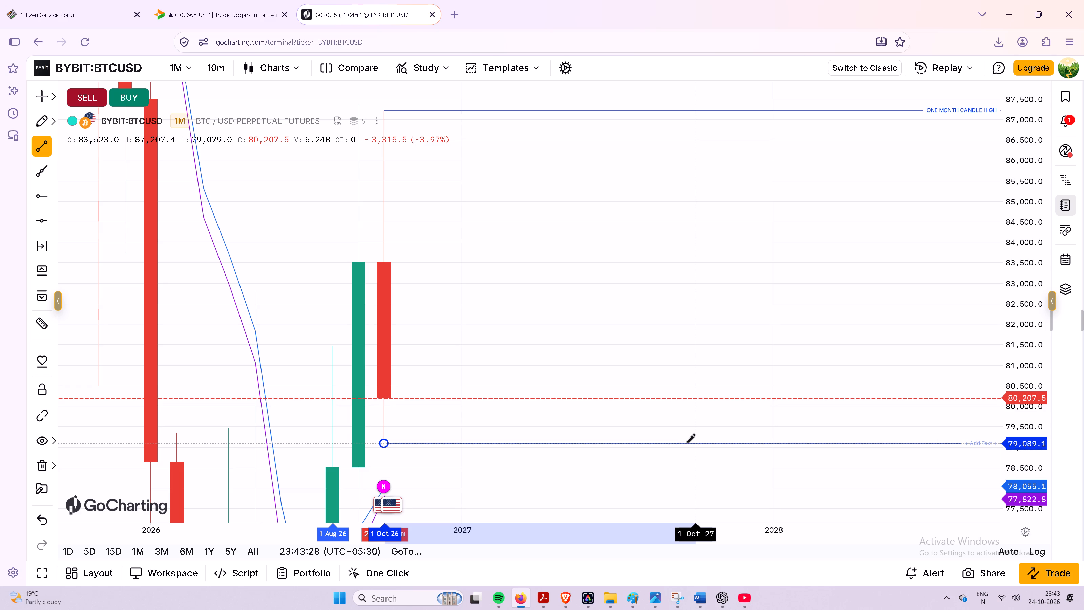
click(687, 443)
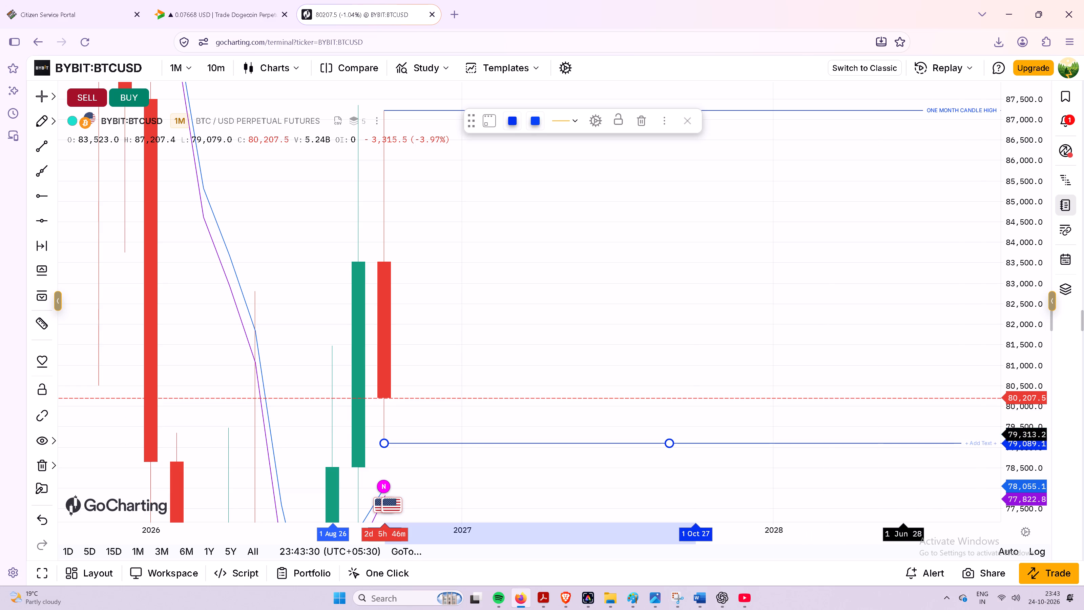
Label the candle-low line ONE MONTH CANDLE LOW and close its settings.
click(974, 444)
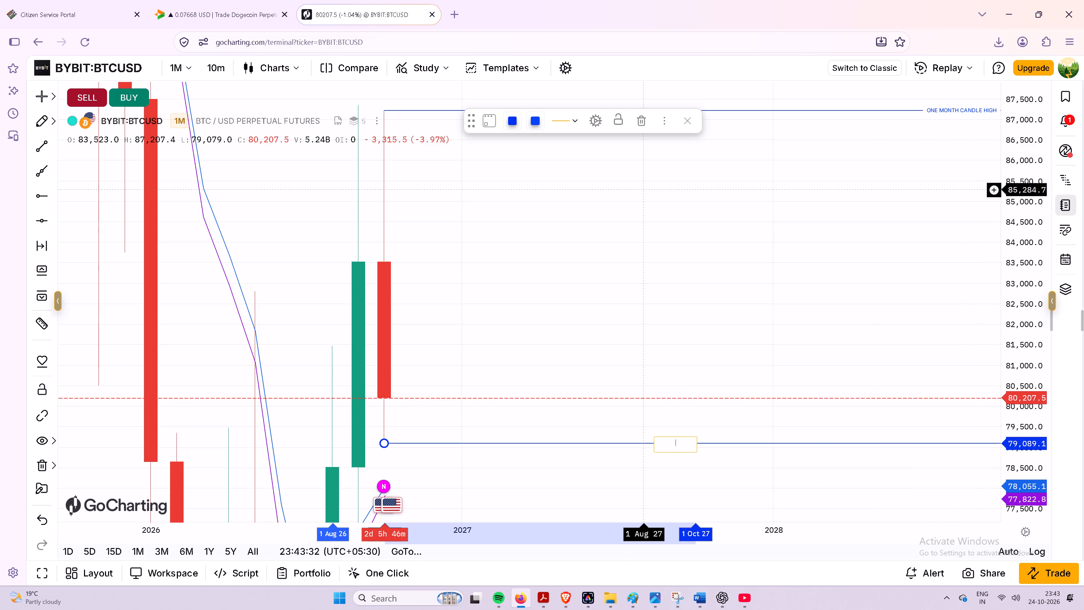
click(599, 123)
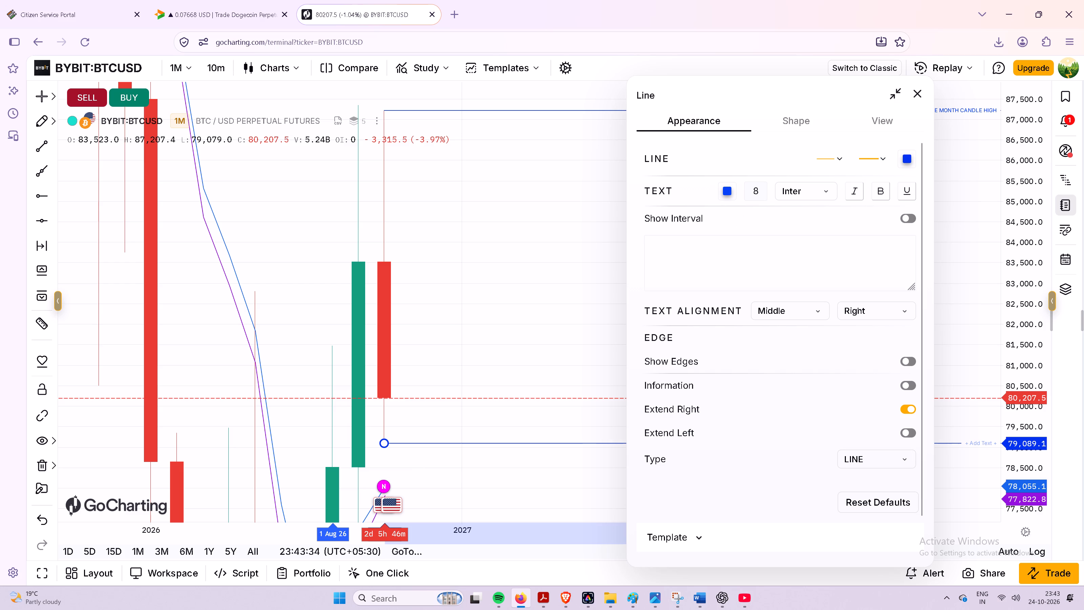
click(730, 240)
click(729, 244)
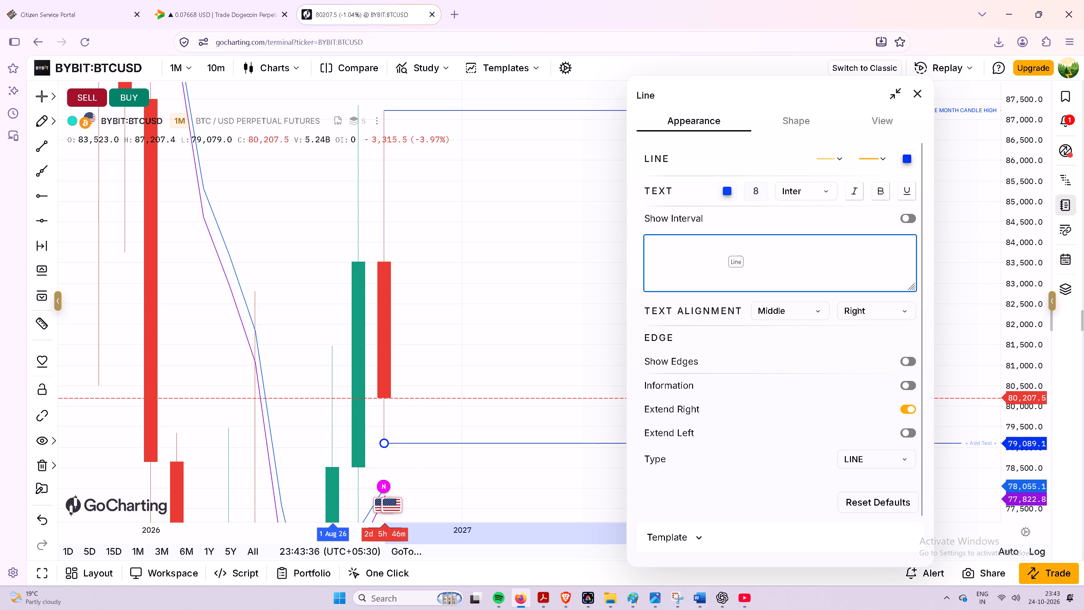
text(ONE)
key(space)
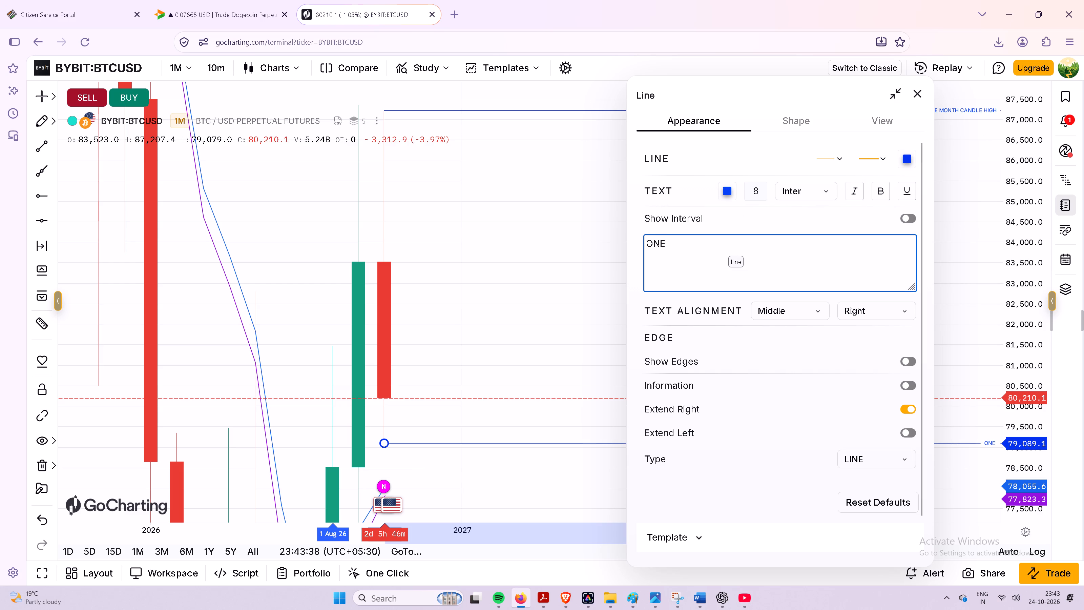
text(MON)
text(TH CA)
text(NDLE)
key(space)
text(LOW)
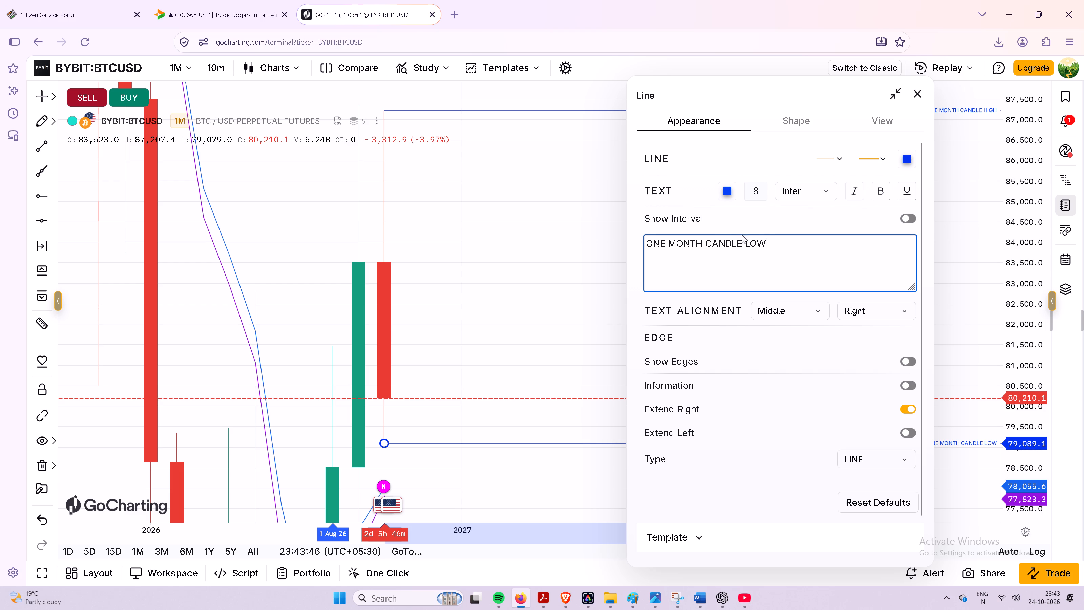
scroll(848, 410, down, 2)
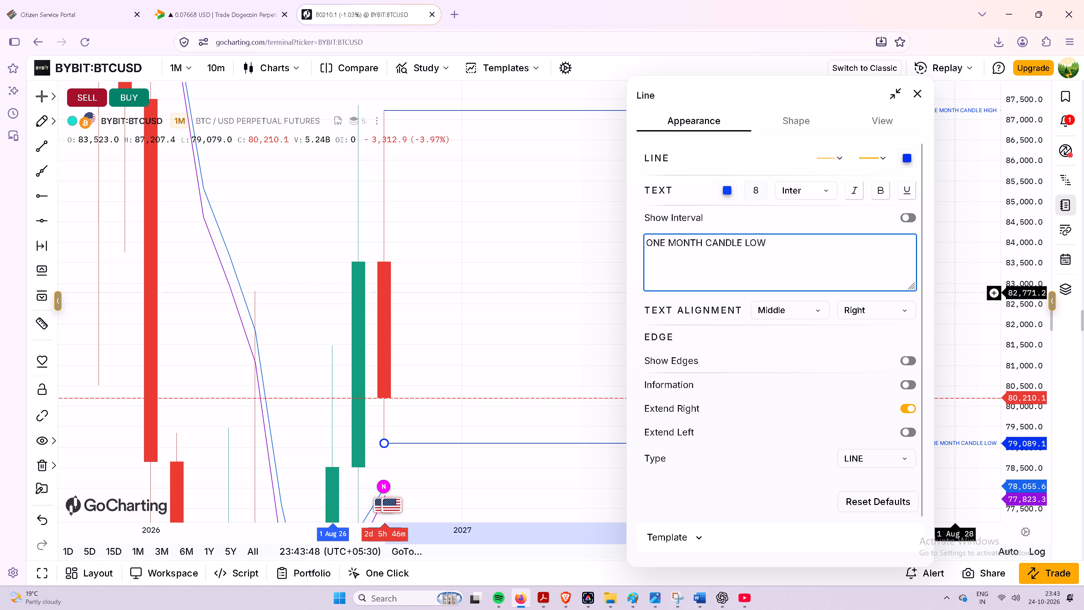
click(966, 289)
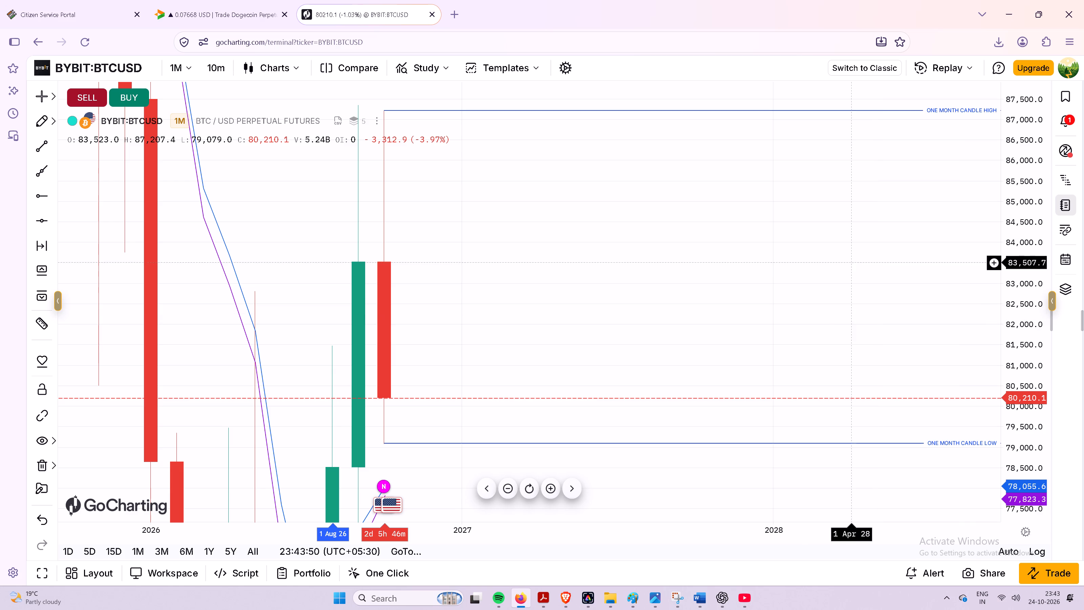
Examine the recent monthly candles together with the ONE MONTH CANDLE HIGH and LOW lines.
drag(1033, 163, 1028, 322)
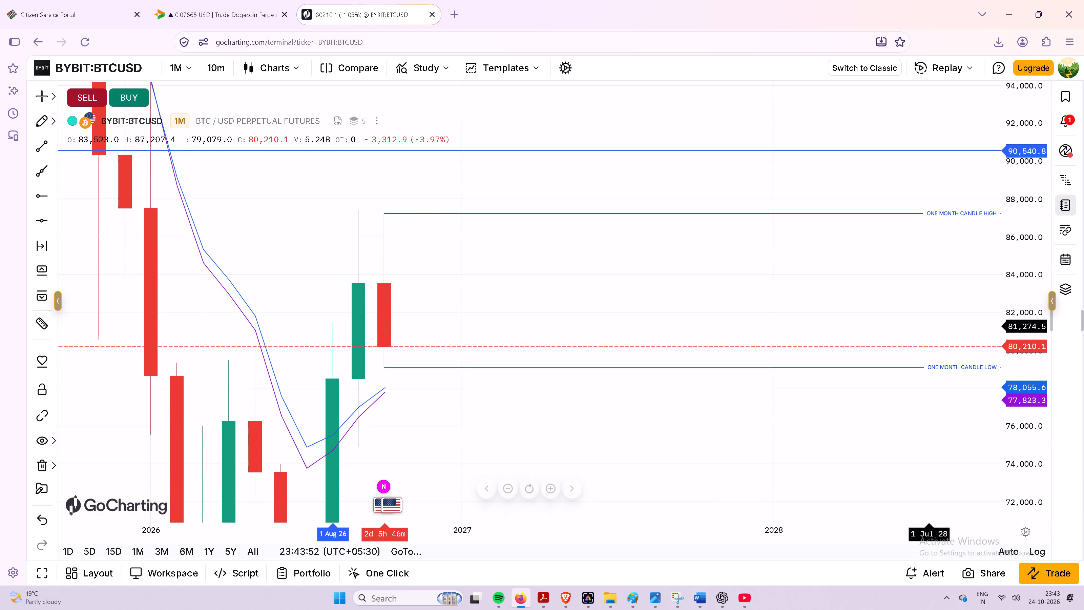
scroll(871, 323, down, 2)
drag(742, 273, 741, 246)
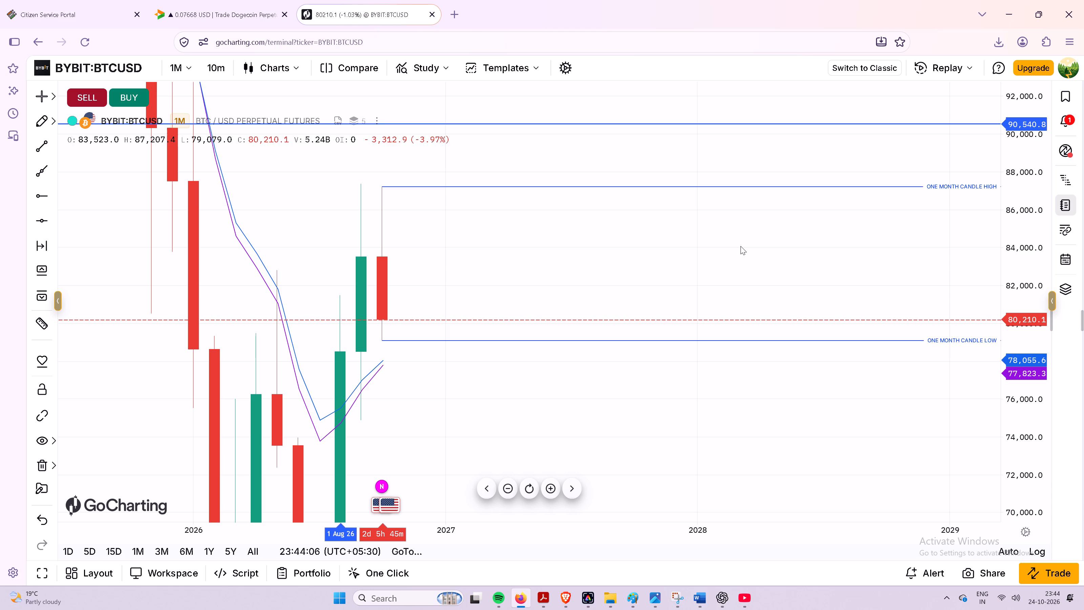
drag(601, 250, 598, 255)
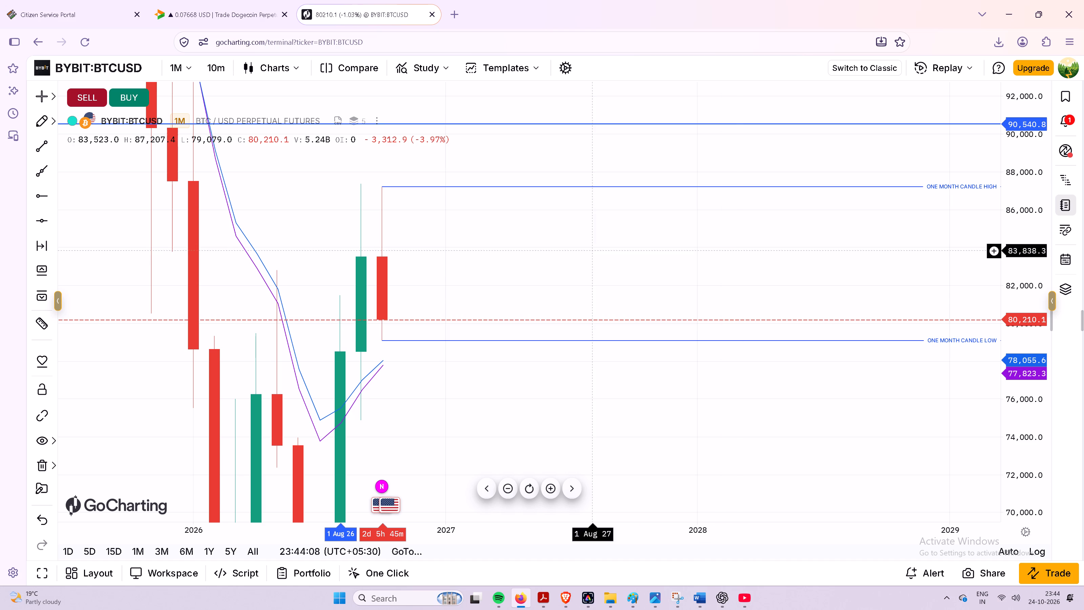
drag(598, 255, 599, 255)
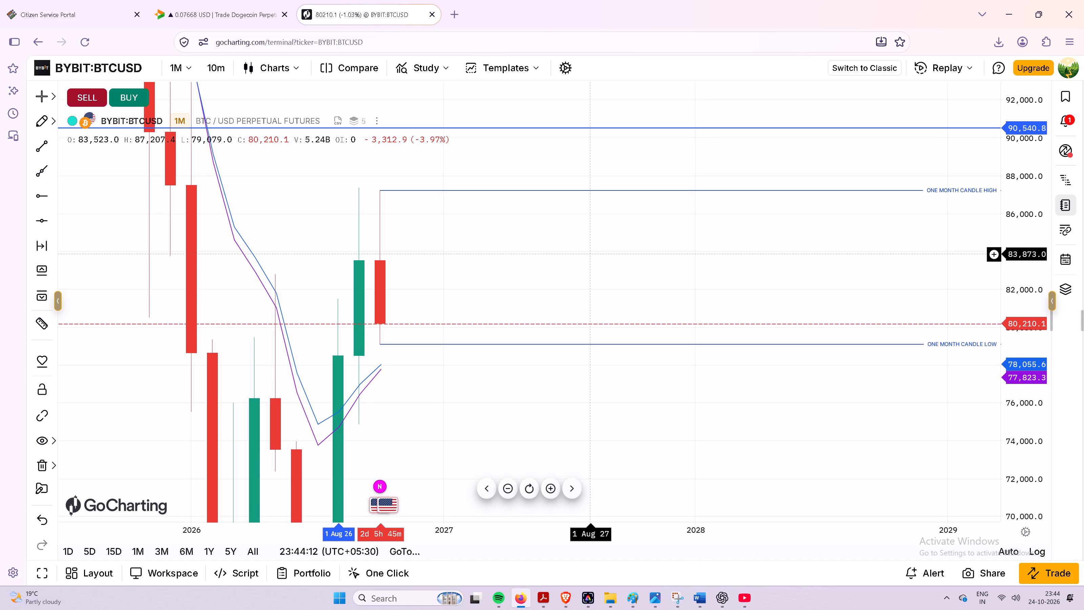
drag(534, 252, 561, 237)
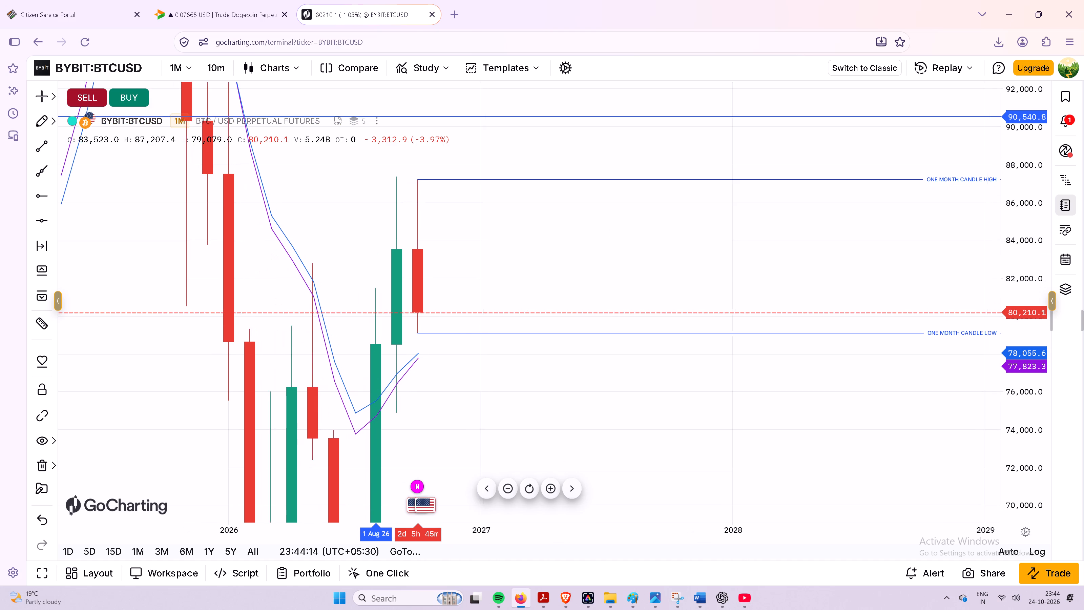
drag(561, 237, 558, 236)
drag(614, 220, 615, 226)
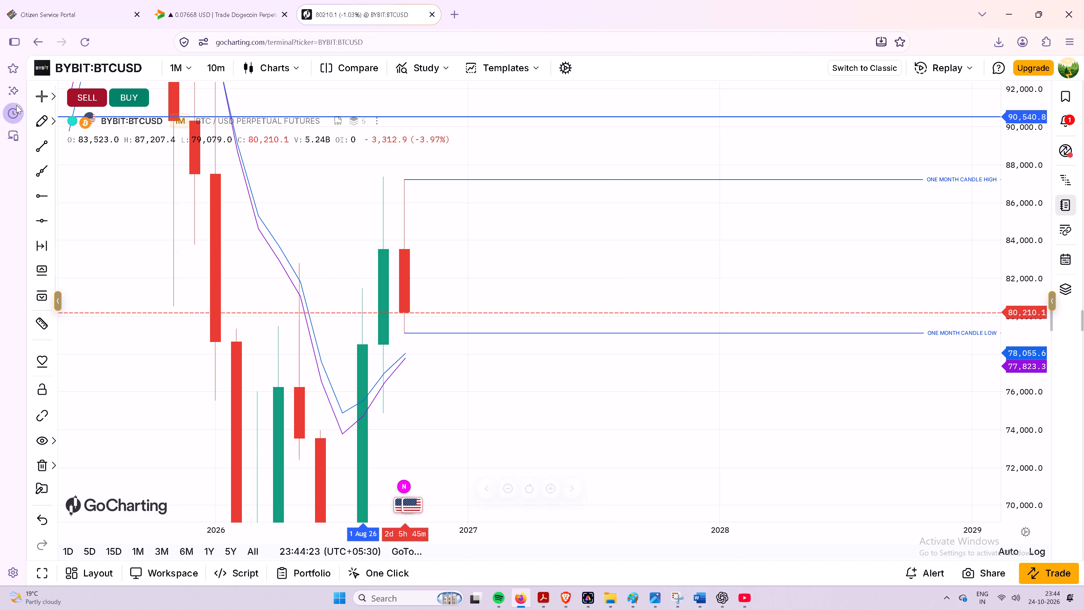
Draw a horizontal line at the top of the September 2026 candle's body, about 83,526, running to October 2027.
click(41, 123)
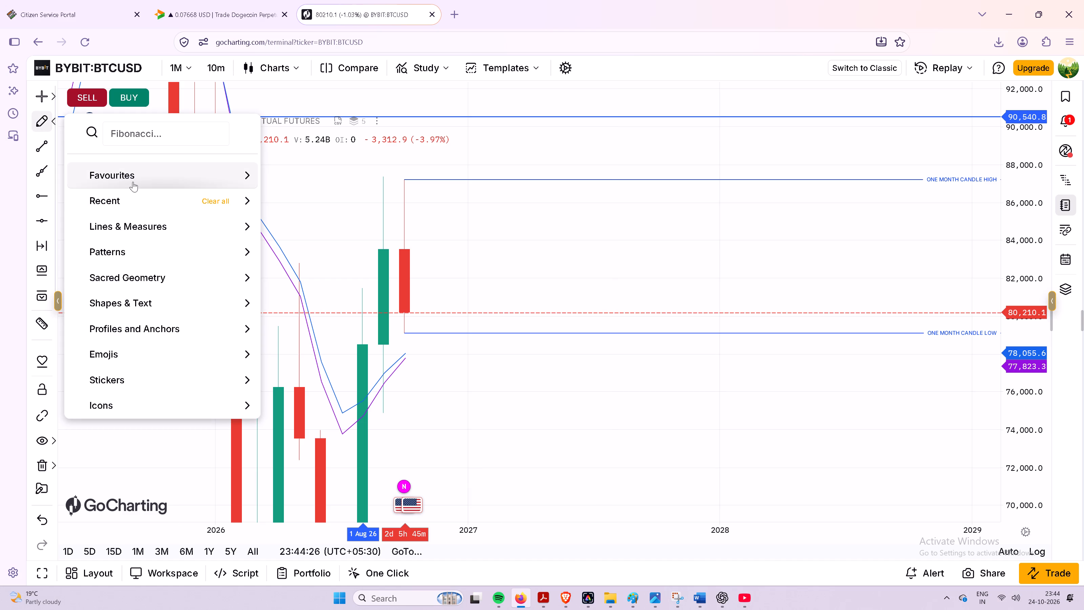
double_click(45, 145)
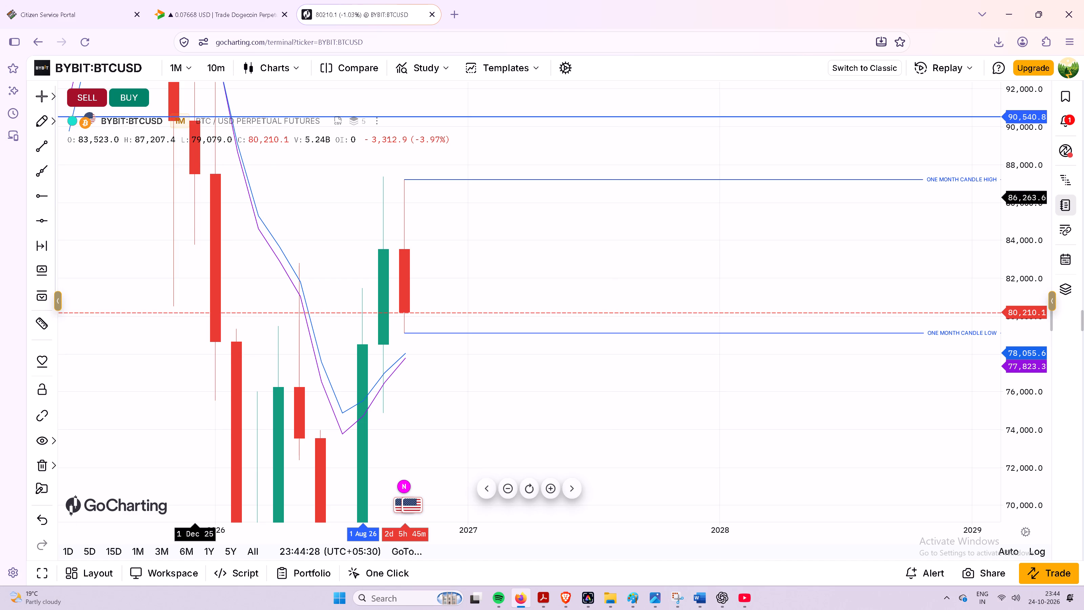
click(40, 146)
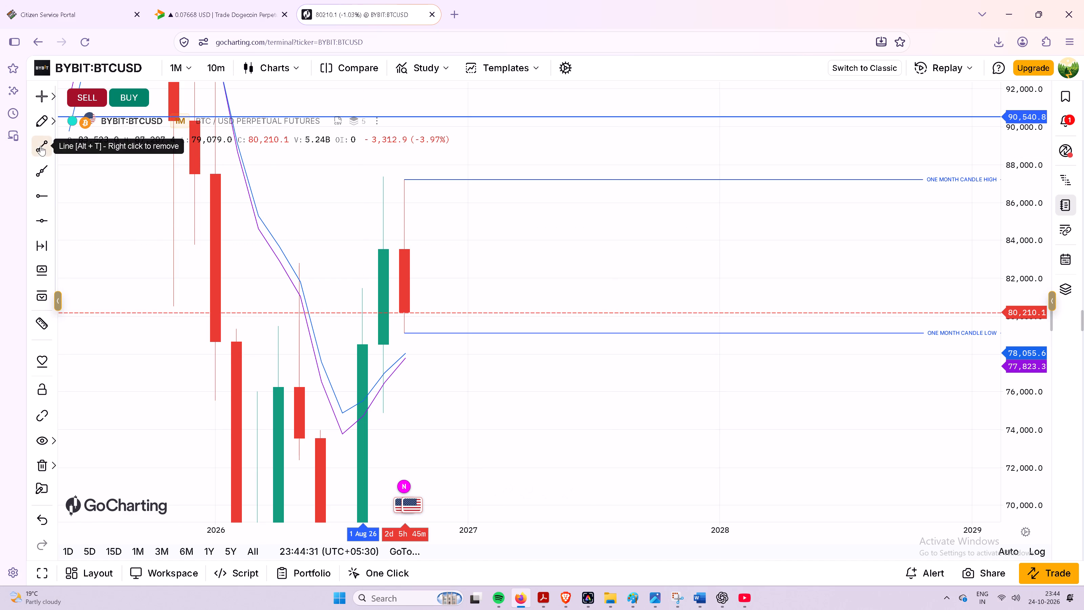
click(378, 249)
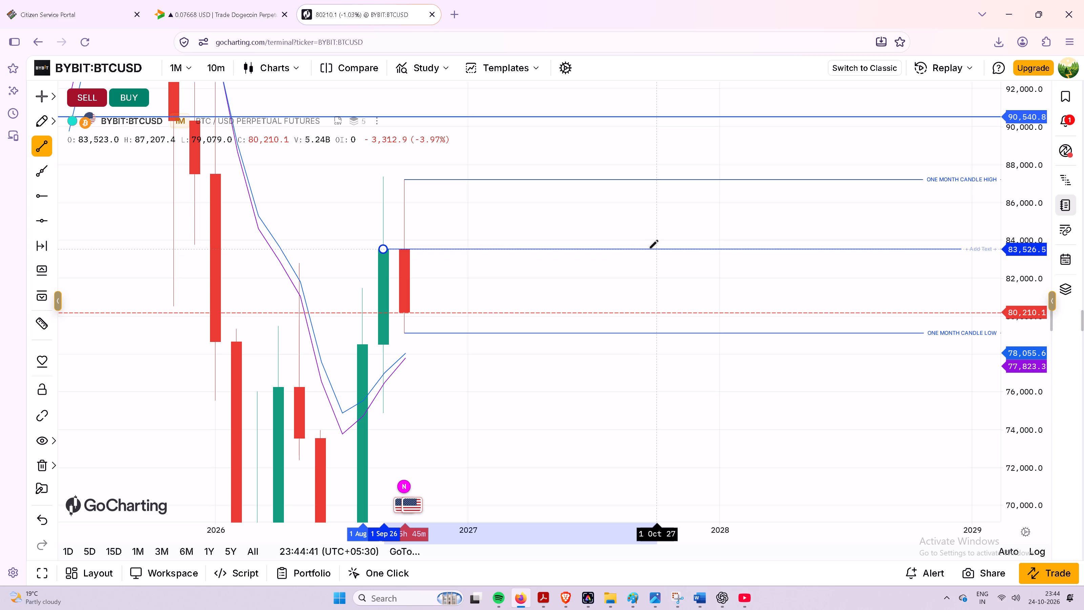
click(650, 249)
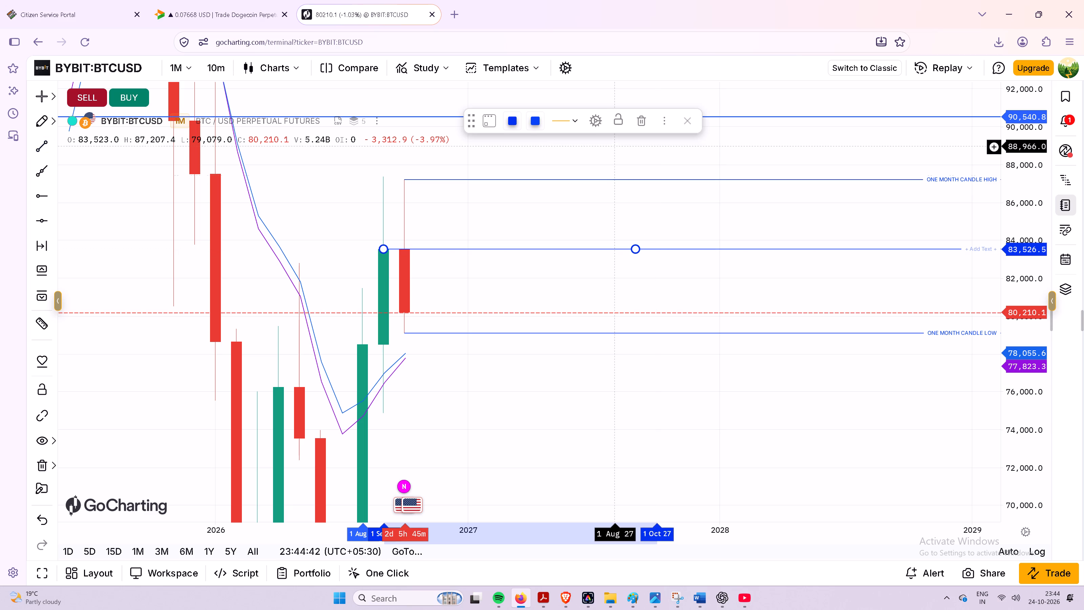
Label the line at the top of the September candle's body SEP AND OCT MONTH BODY EQUAL.
click(591, 124)
click(685, 259)
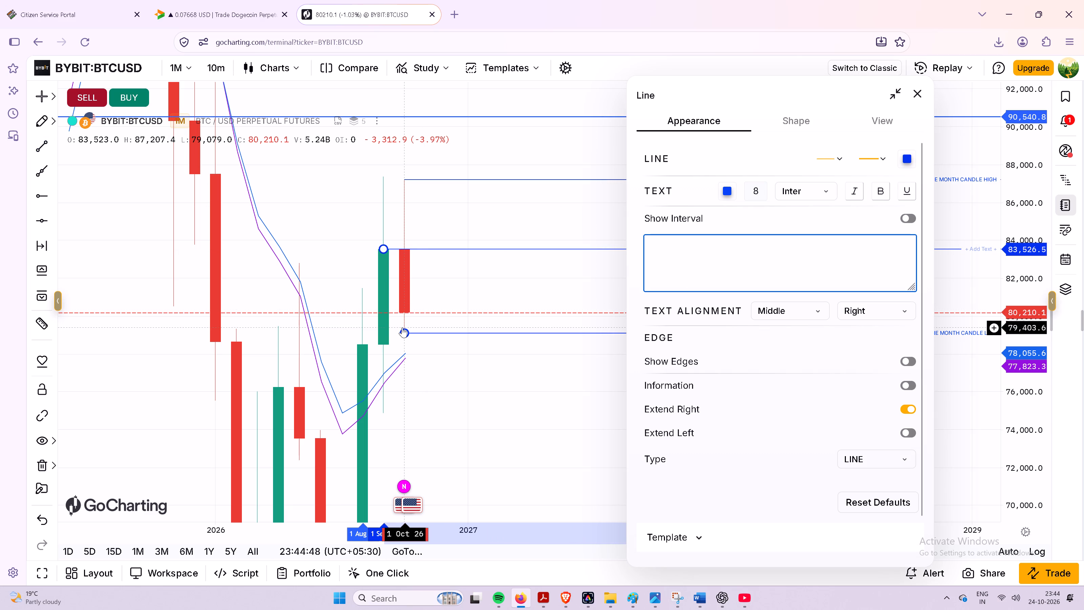
click(698, 250)
text(SEP)
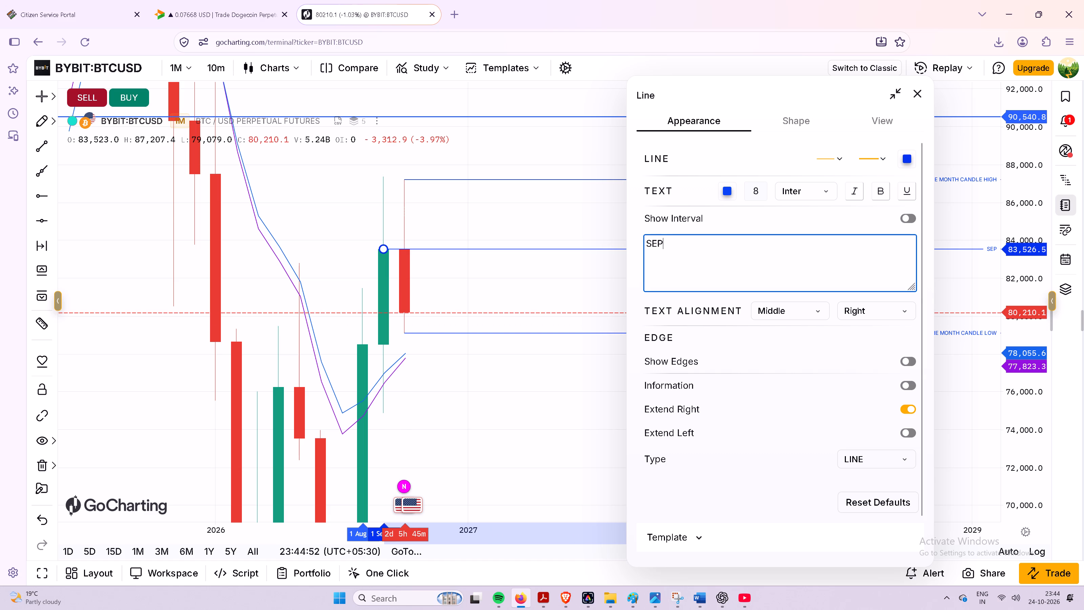
key(space)
text(AND)
key(space)
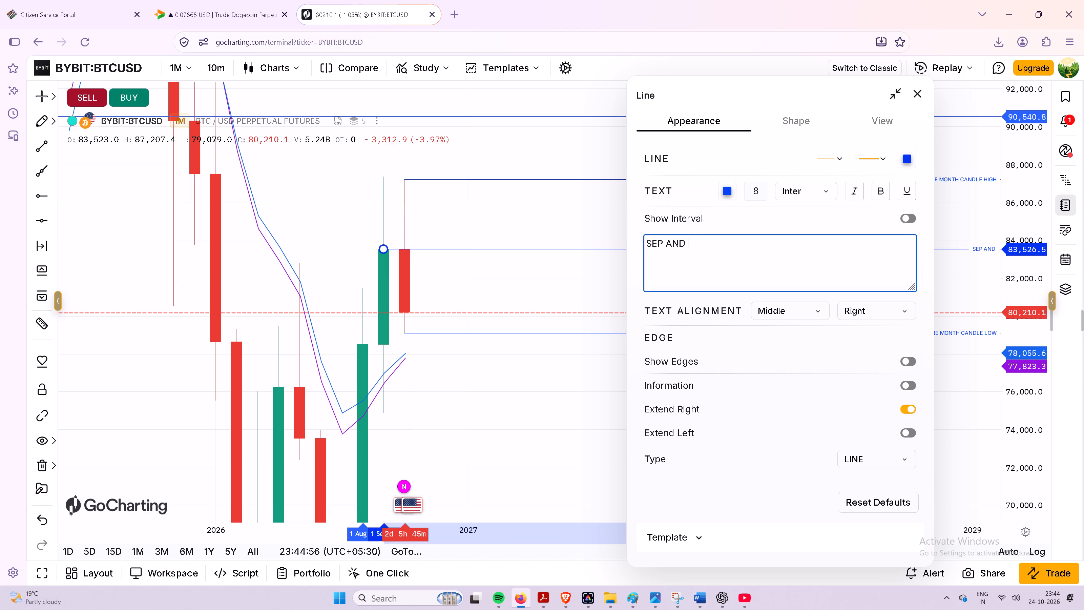
text(OCT MONTH)
key(space)
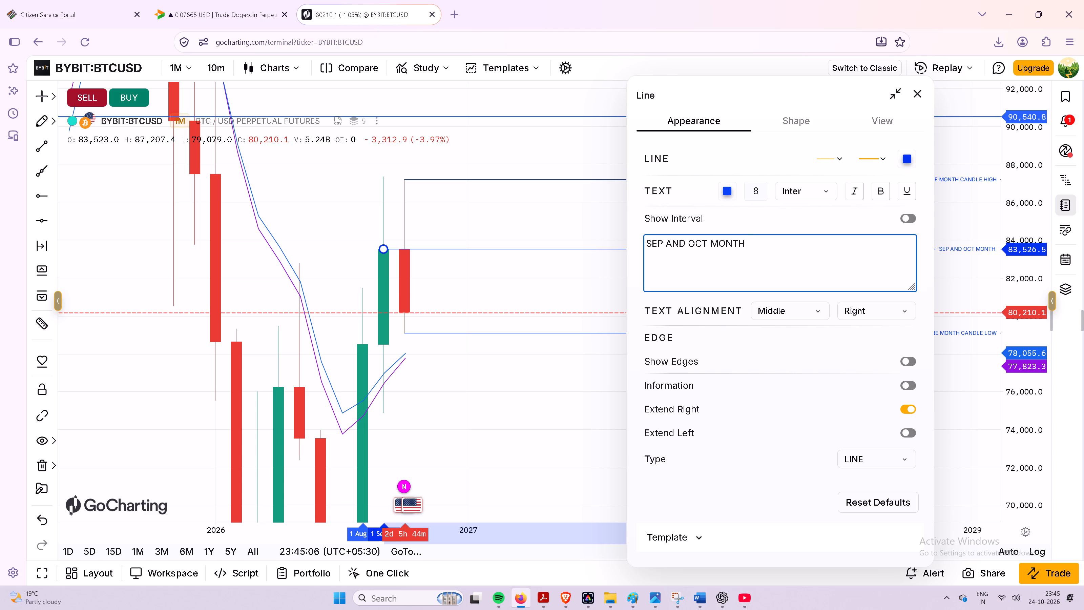
text(BO)
text(DY)
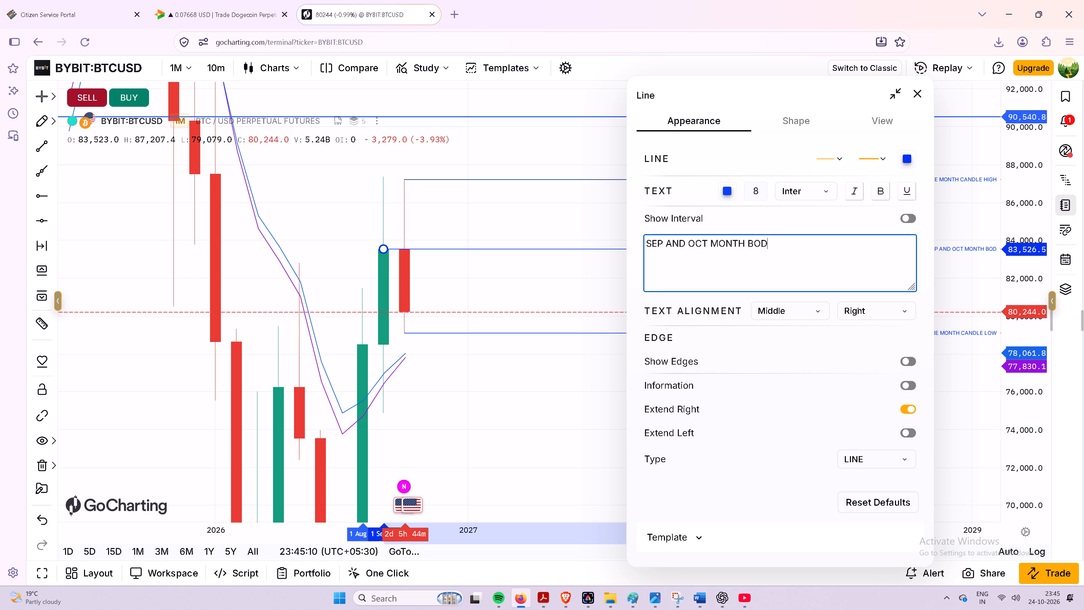
key(space)
text(QU)
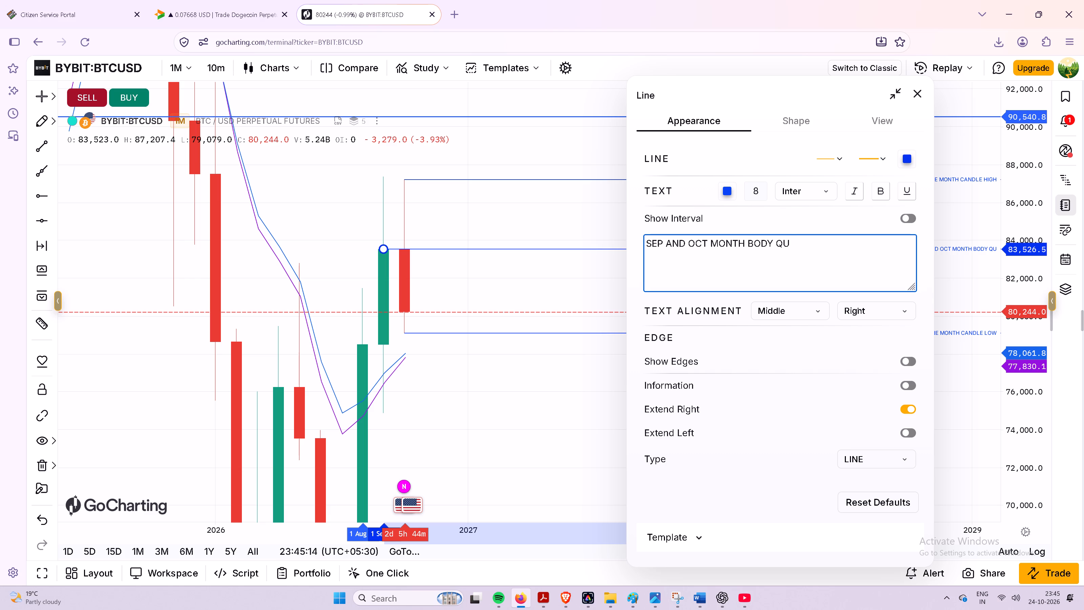
text(\\)
key(Delete)
key(Delete)
key(Delete)
key(Delete)
key(Insert)
key(Insert)
key(Insert)
key(BackSpace)
key(BackSpace)
key(BackSpace)
key(BackSpace)
key(BackSpace)
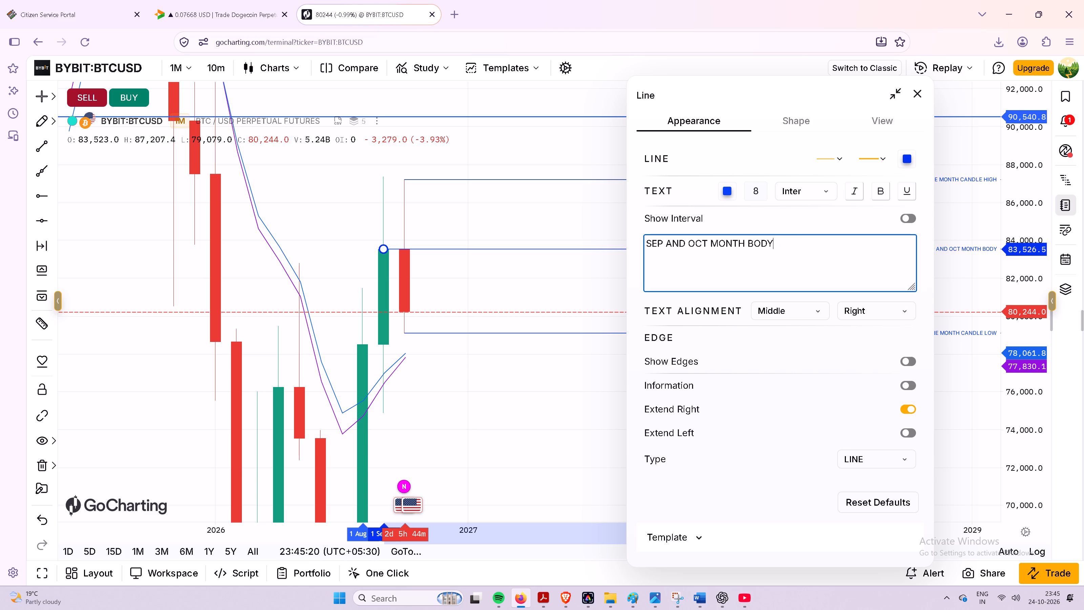
key(space)
text(E)
text(QUAL)
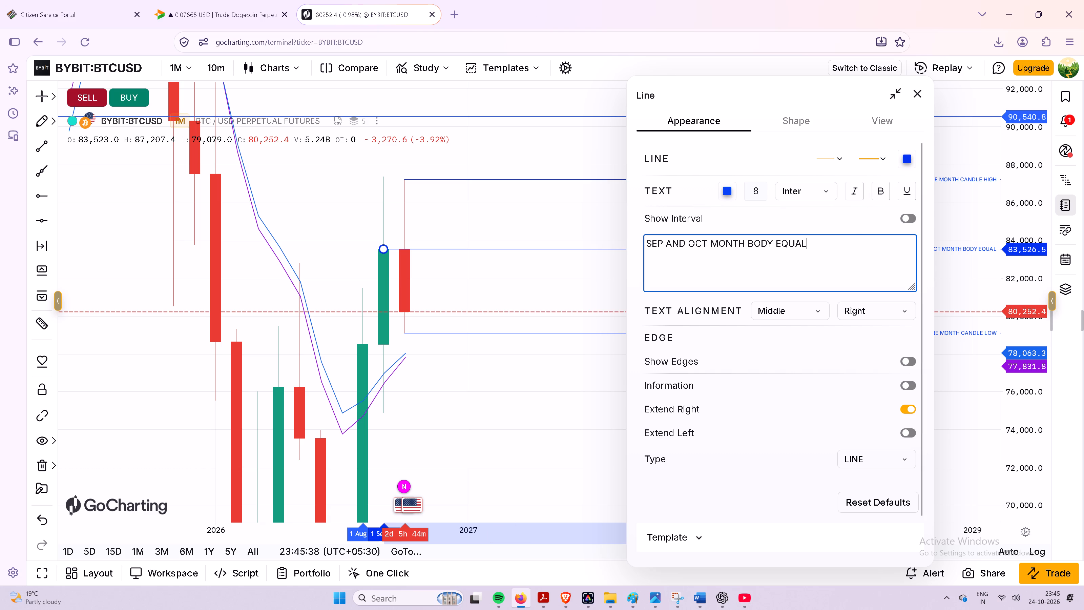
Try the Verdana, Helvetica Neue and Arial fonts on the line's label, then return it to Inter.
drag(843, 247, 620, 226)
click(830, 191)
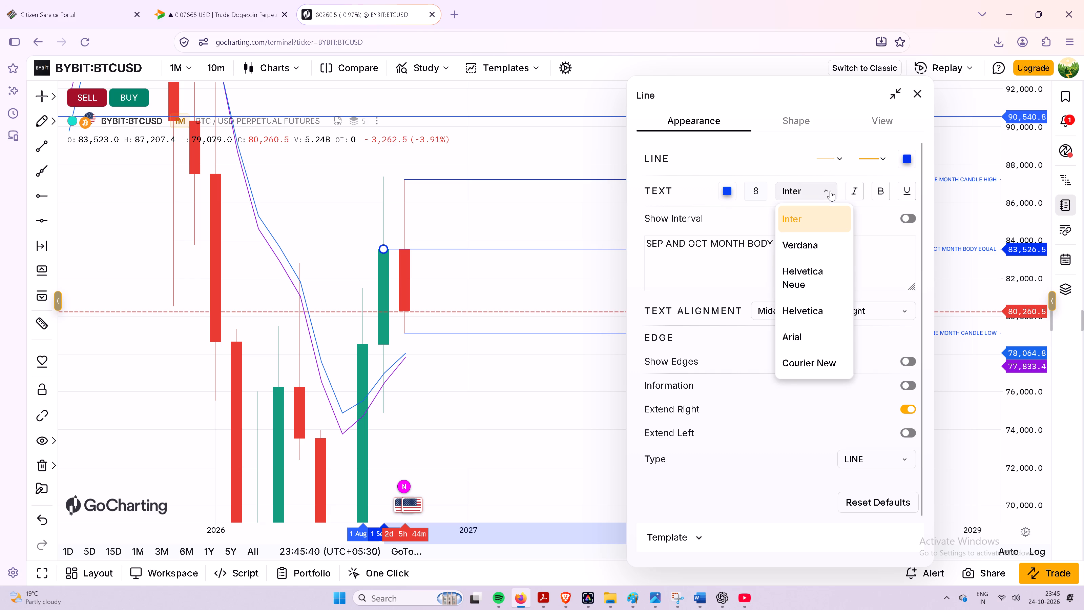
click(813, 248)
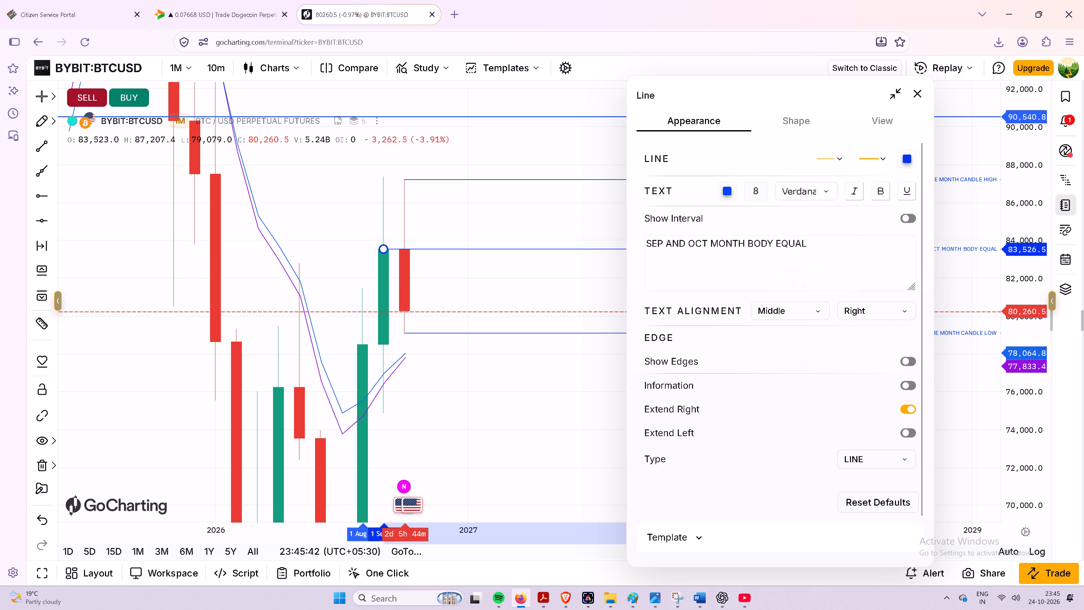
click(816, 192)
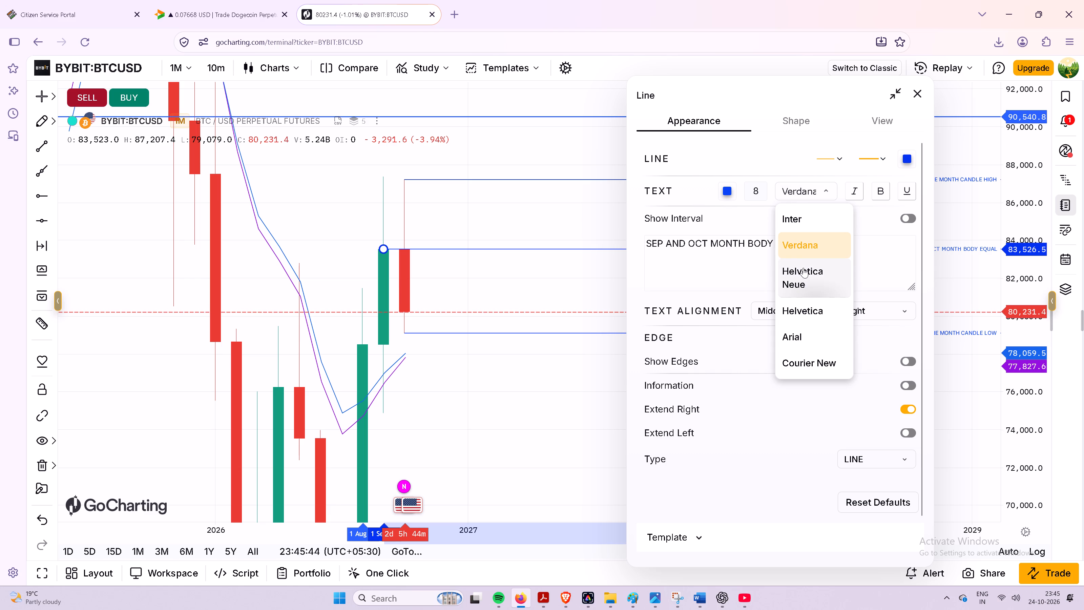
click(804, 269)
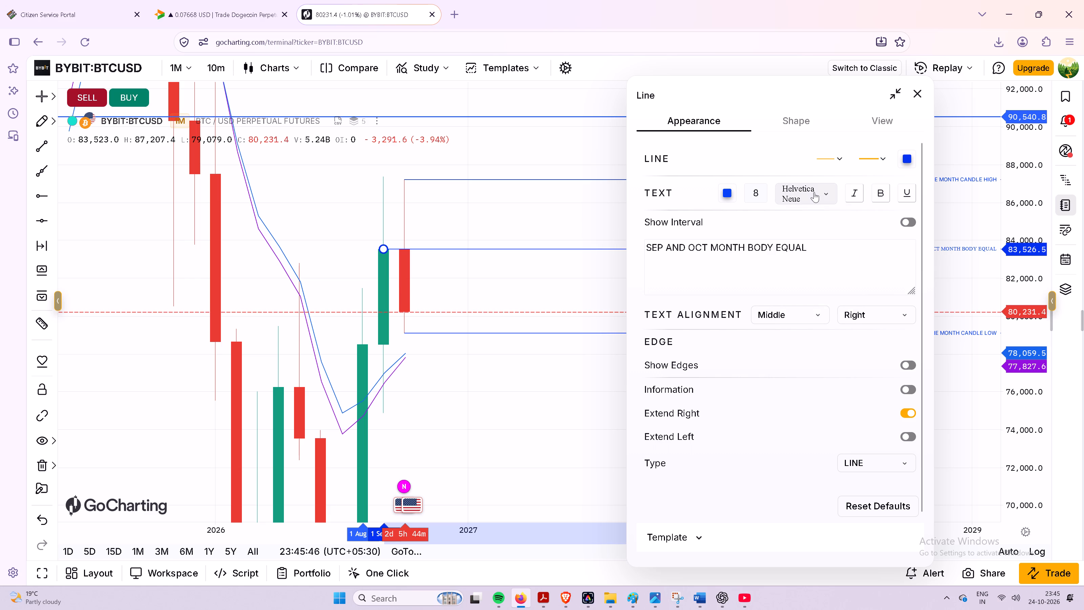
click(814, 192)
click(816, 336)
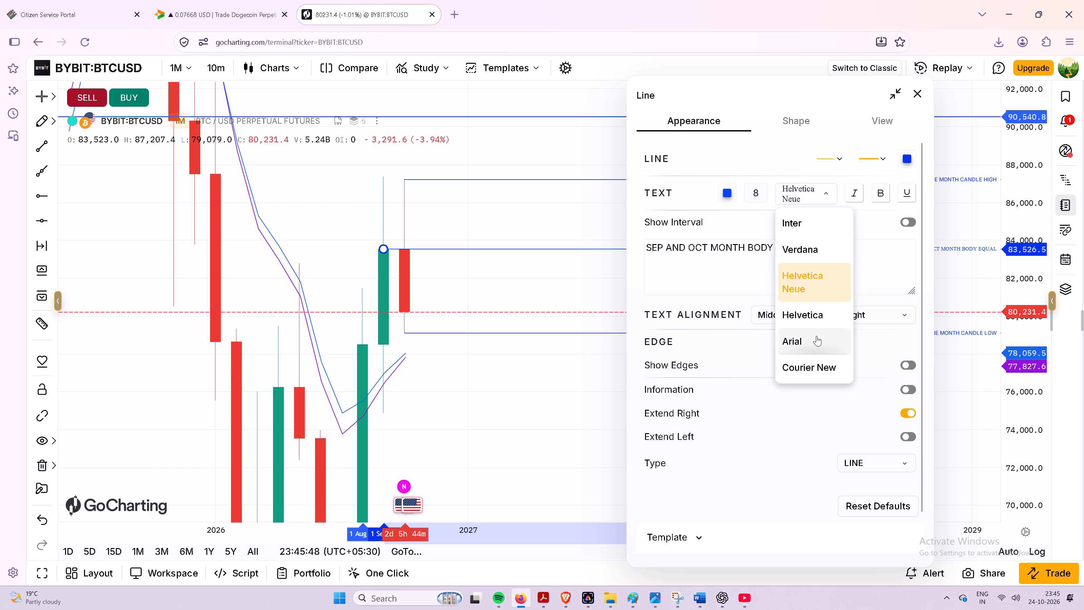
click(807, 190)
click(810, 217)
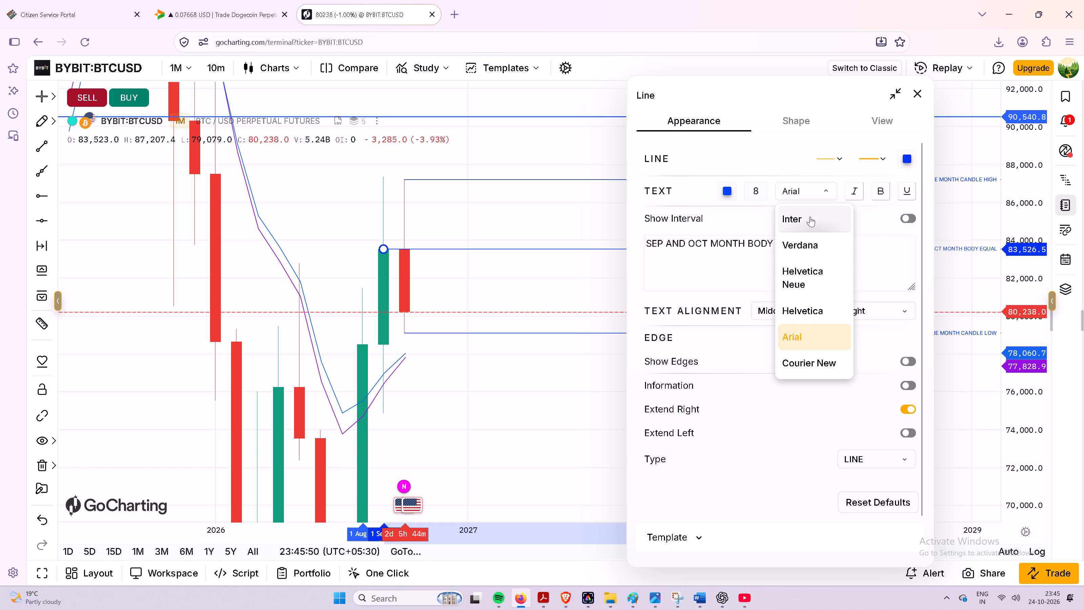
Close the line's settings and switch the BTCUSD chart to the weekly interval.
click(605, 276)
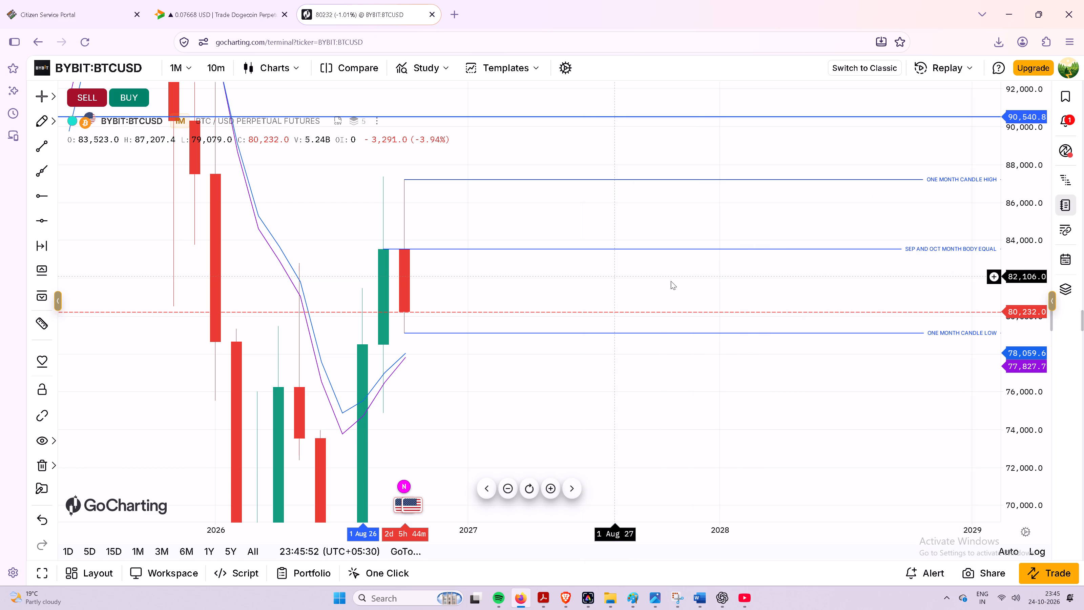
drag(692, 284, 736, 231)
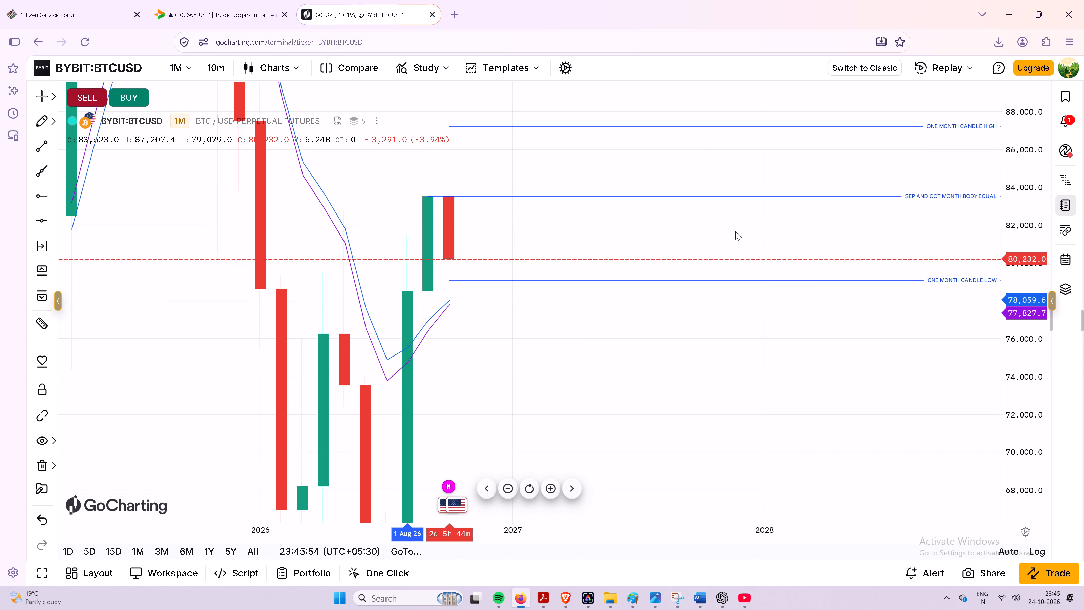
drag(713, 226, 708, 281)
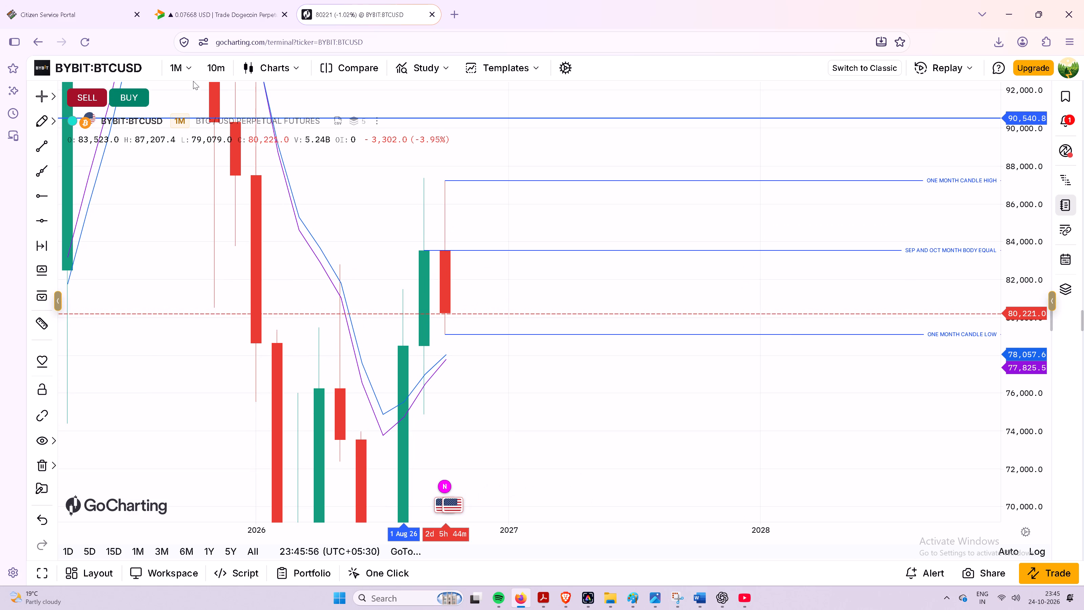
click(192, 71)
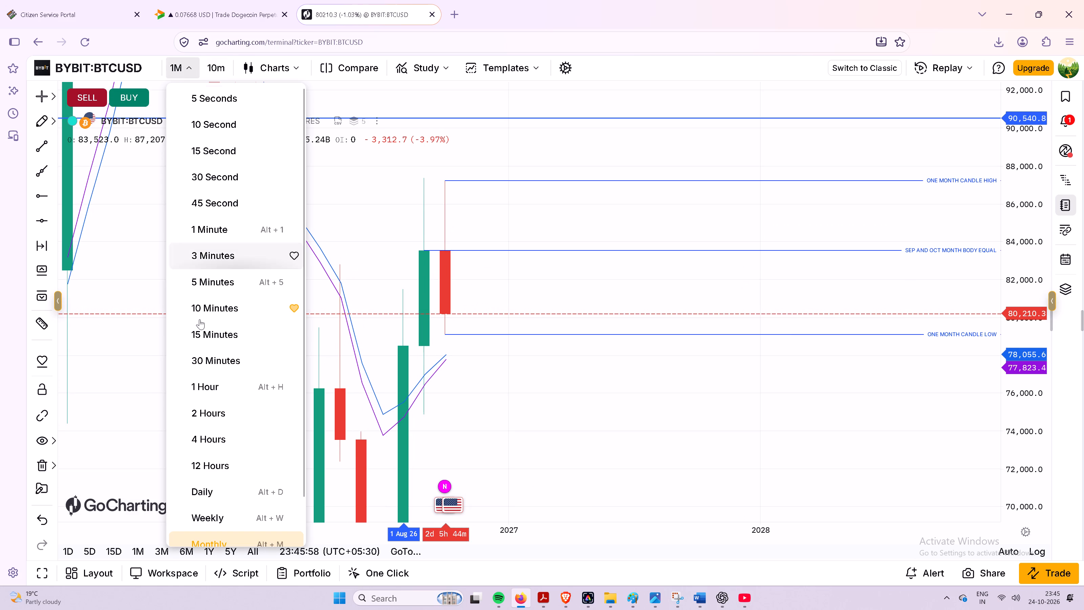
scroll(262, 460, down, 3)
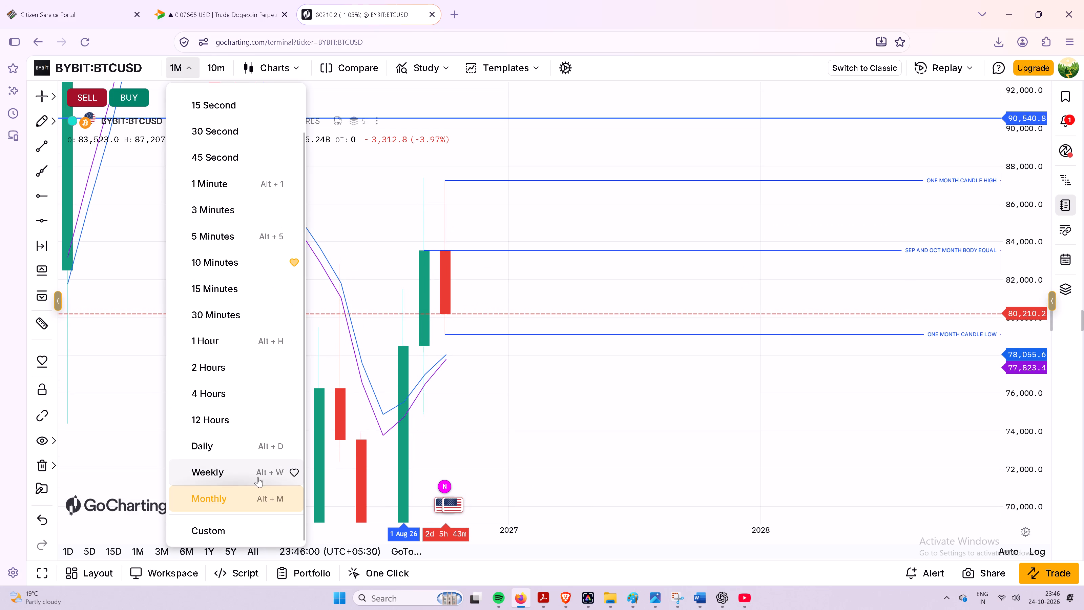
scroll(256, 468, down, 3)
click(241, 475)
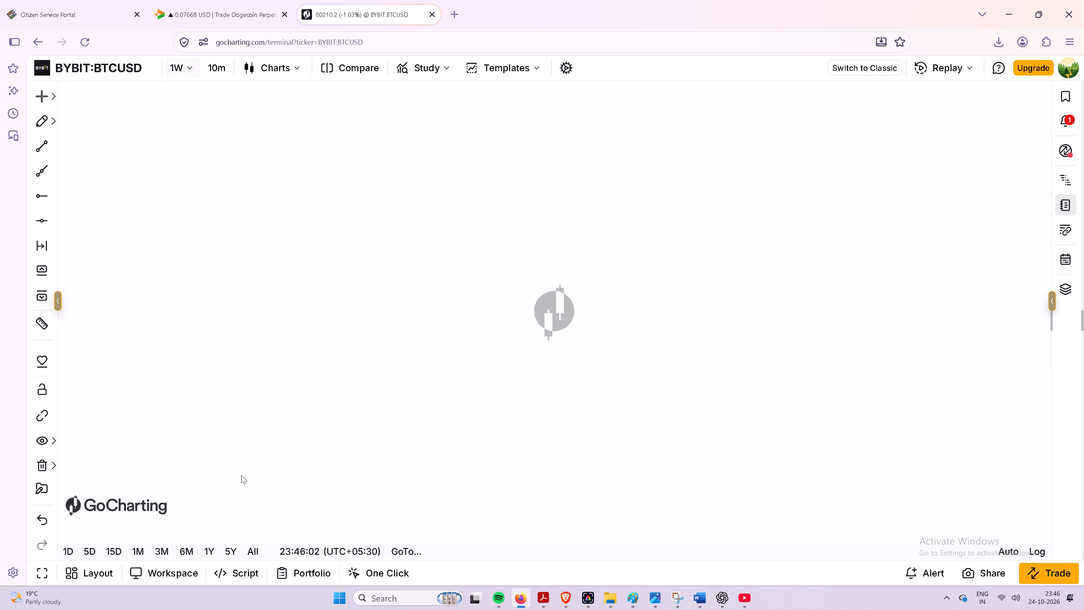
Examine the recent weekly candles against the three labelled monthly level lines, at an enlarged price scale.
drag(1025, 350, 1017, 281)
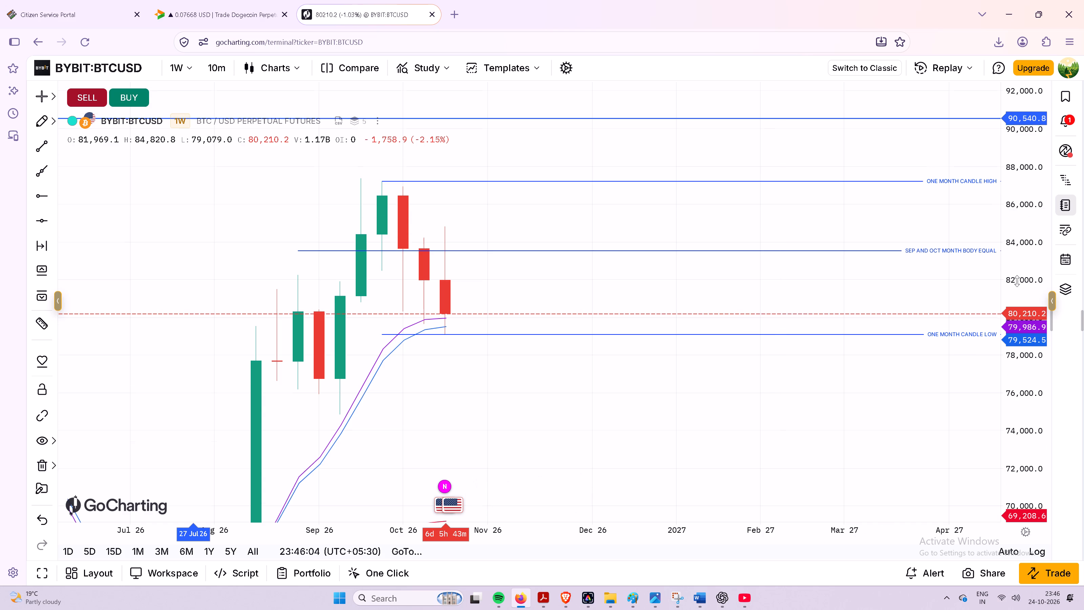
drag(1017, 281, 1017, 277)
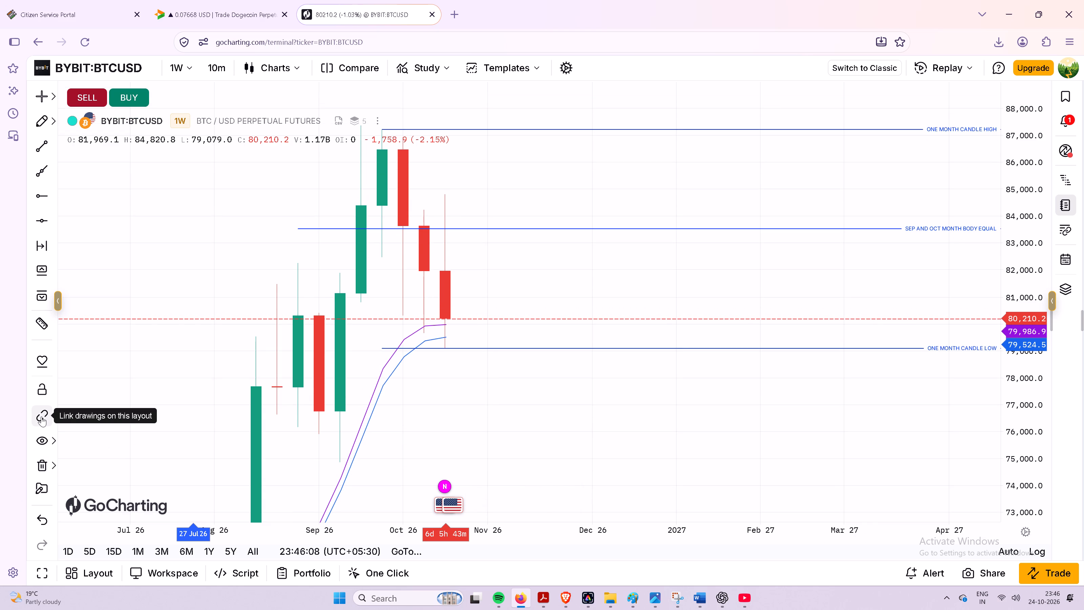
click(44, 441)
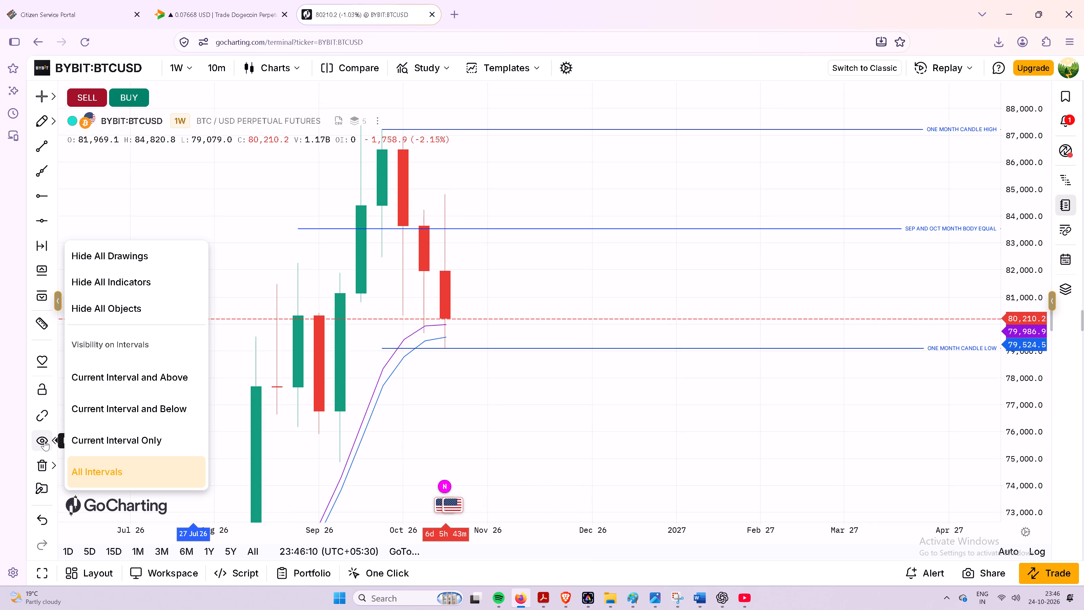
click(44, 441)
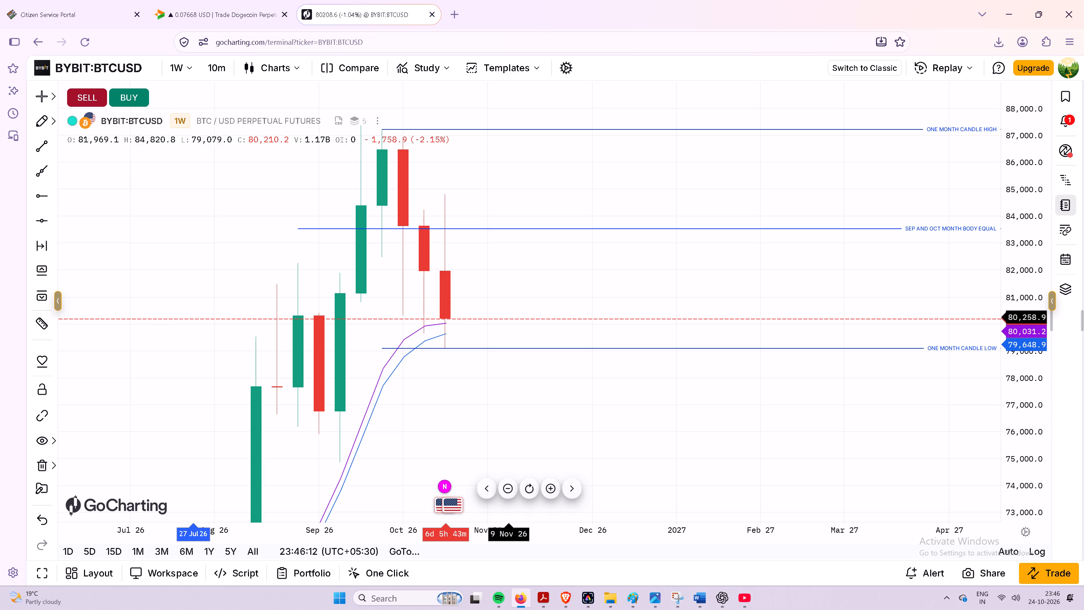
drag(522, 292, 592, 315)
click(593, 314)
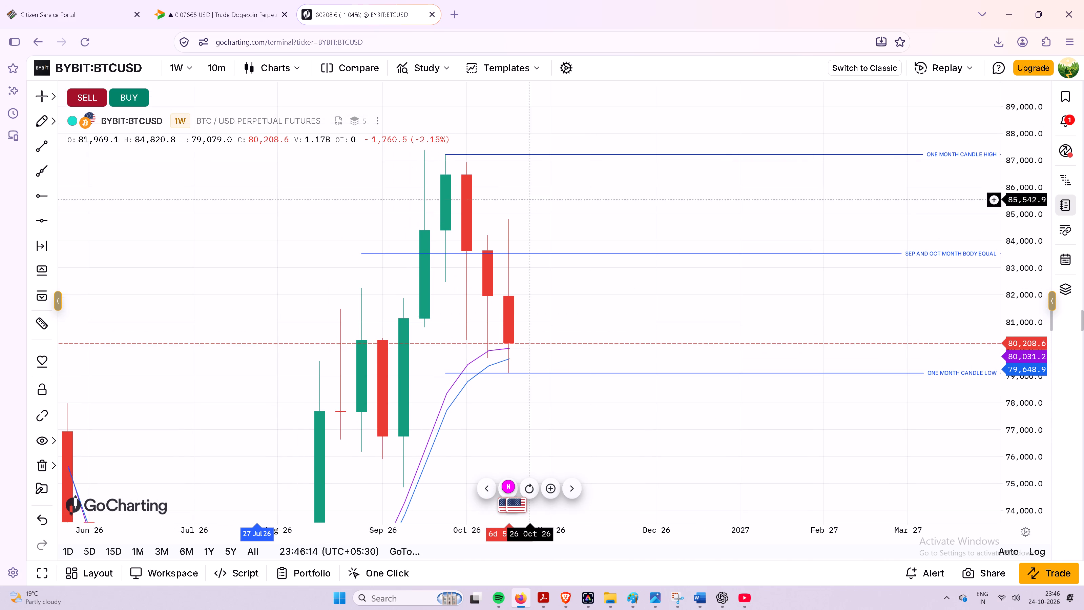
drag(632, 204, 627, 212)
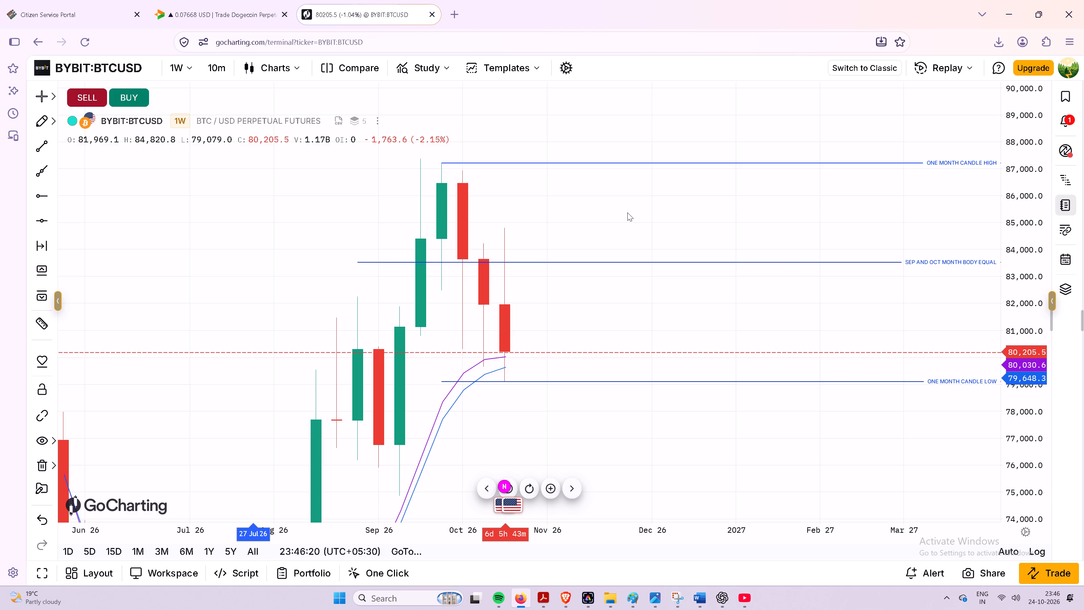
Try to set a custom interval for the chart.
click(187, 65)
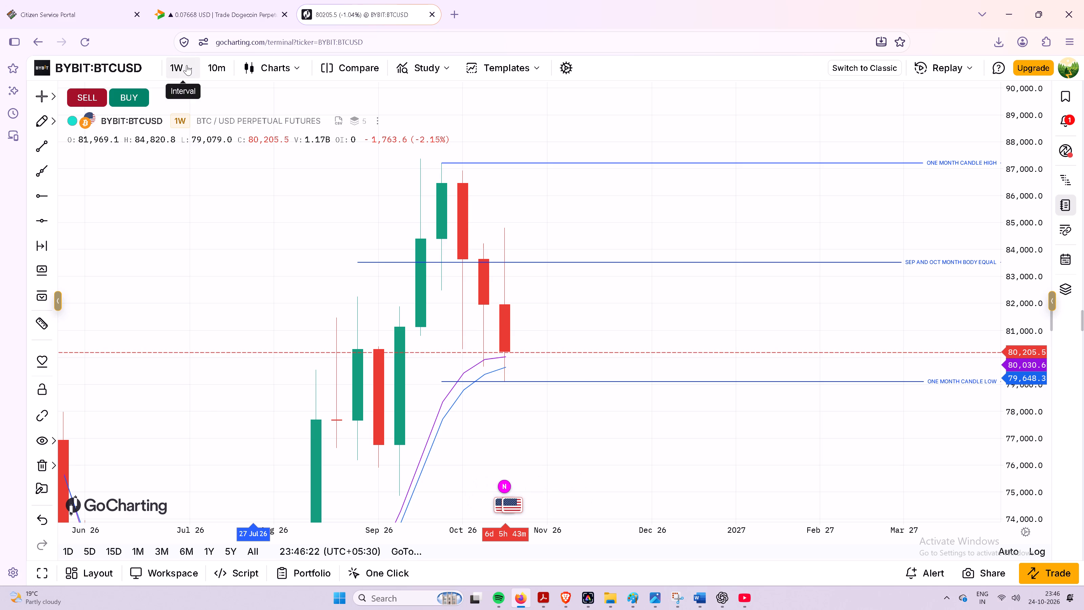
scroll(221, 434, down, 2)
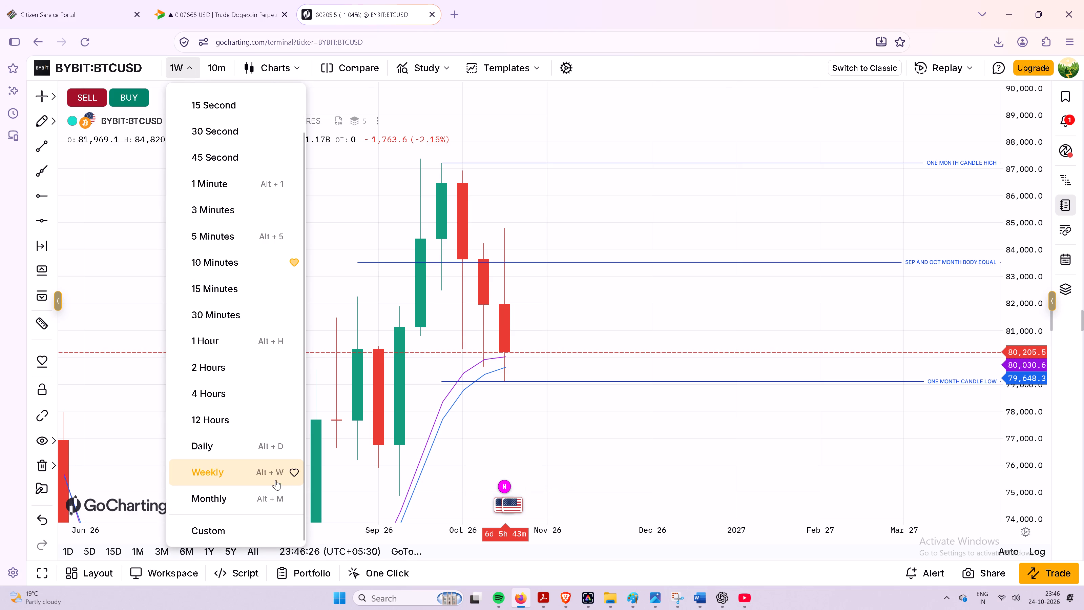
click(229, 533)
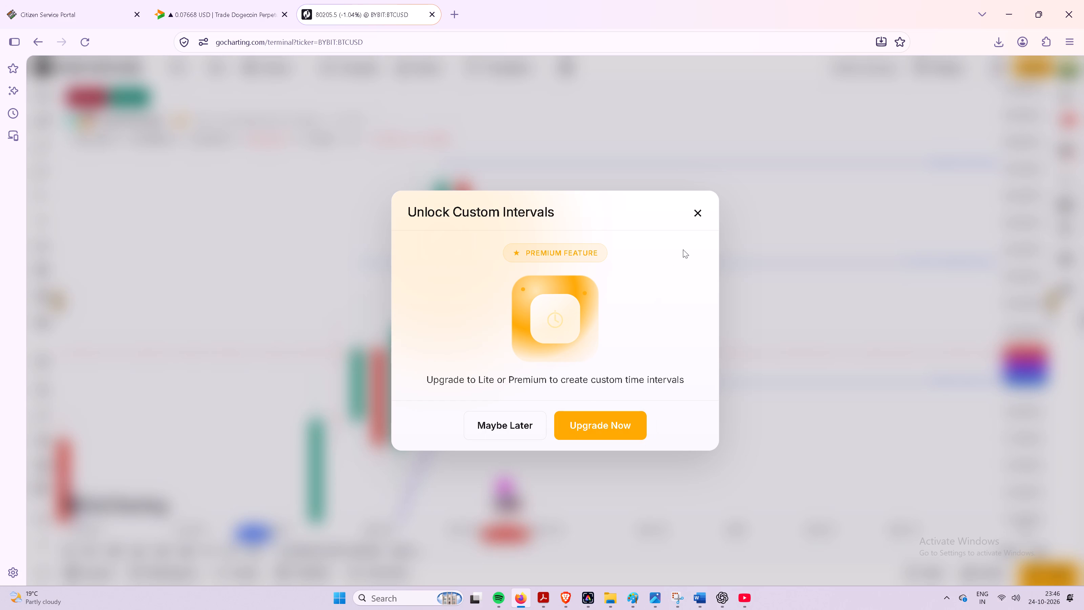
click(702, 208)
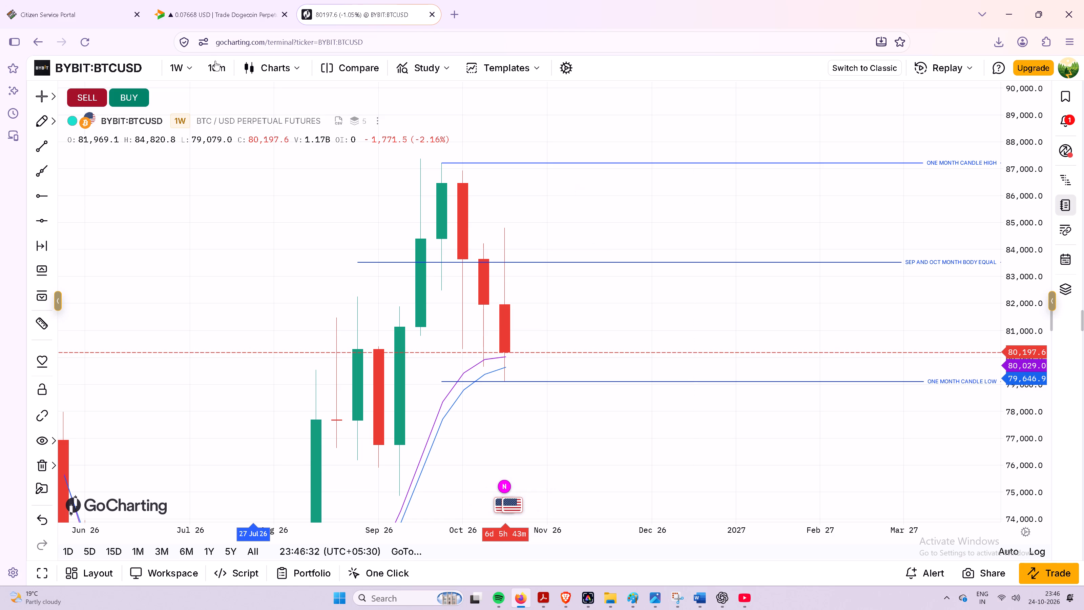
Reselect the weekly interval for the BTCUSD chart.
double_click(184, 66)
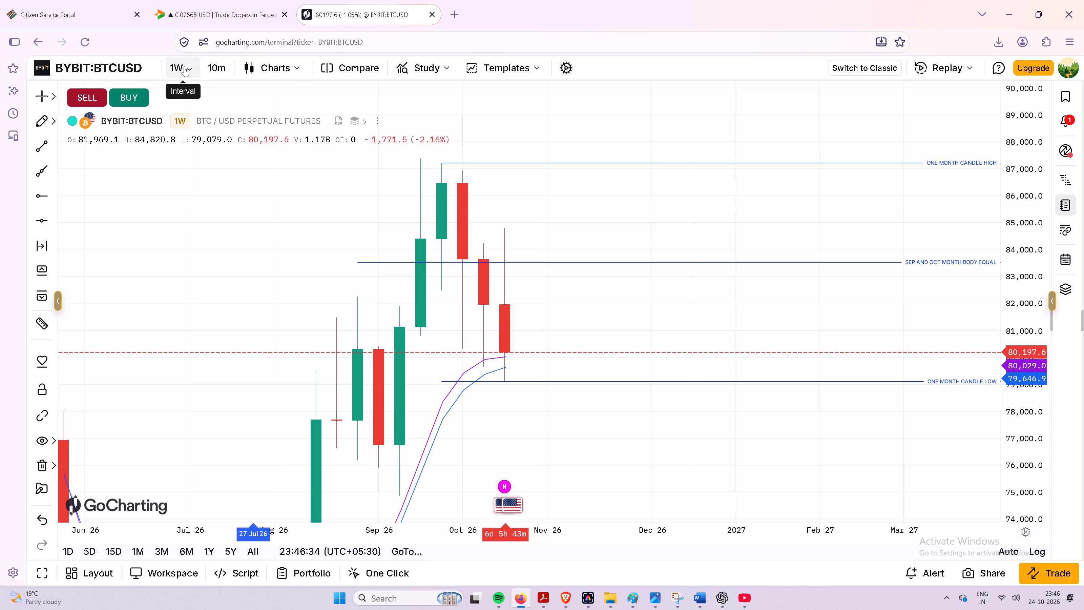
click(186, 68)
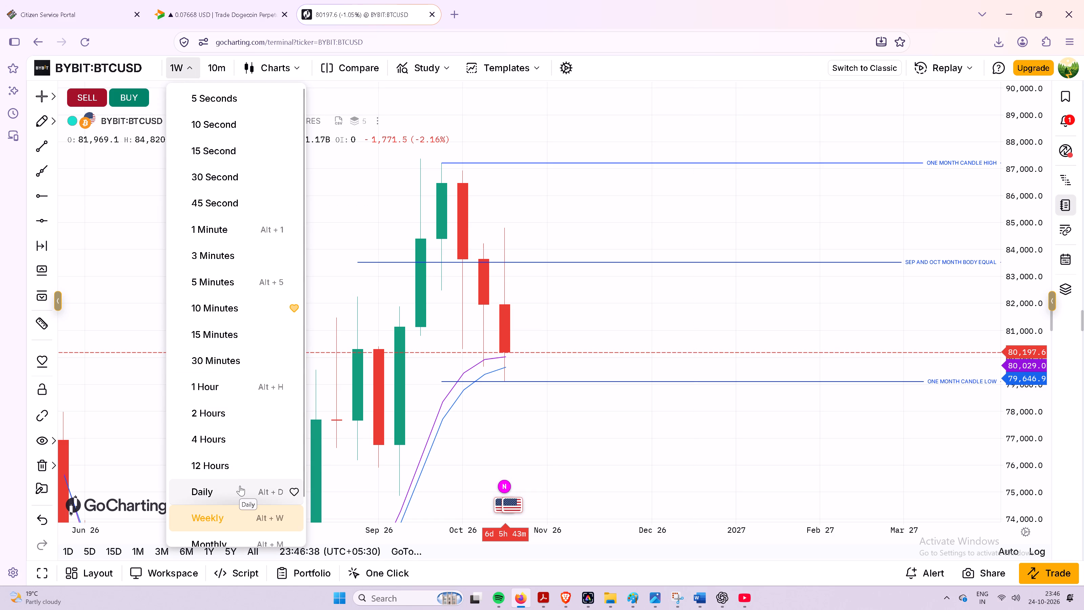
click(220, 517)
Draw a horizontal trend line at about 84,830 from the 19 Oct 26 weekly candle's high to about 18 Jan 27.
drag(657, 307, 684, 314)
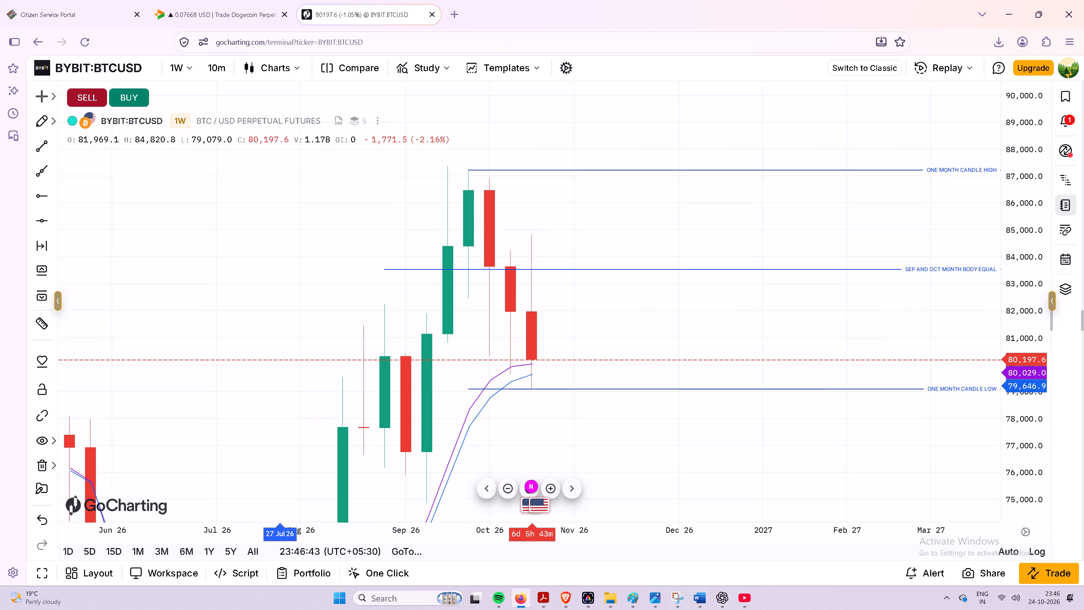
drag(684, 314, 684, 314)
drag(1029, 271, 1039, 306)
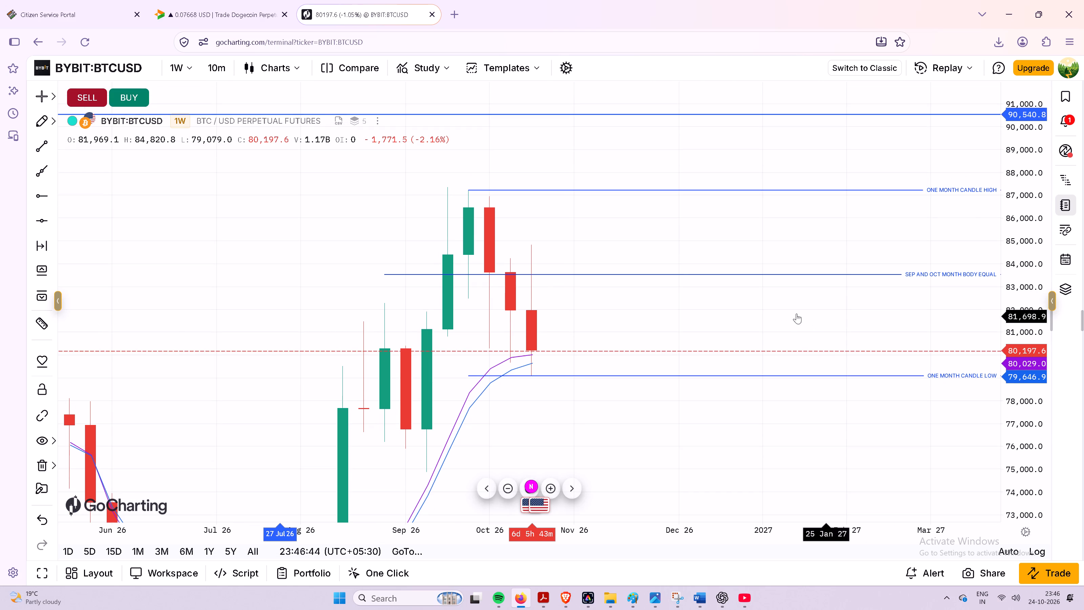
drag(796, 313, 650, 330)
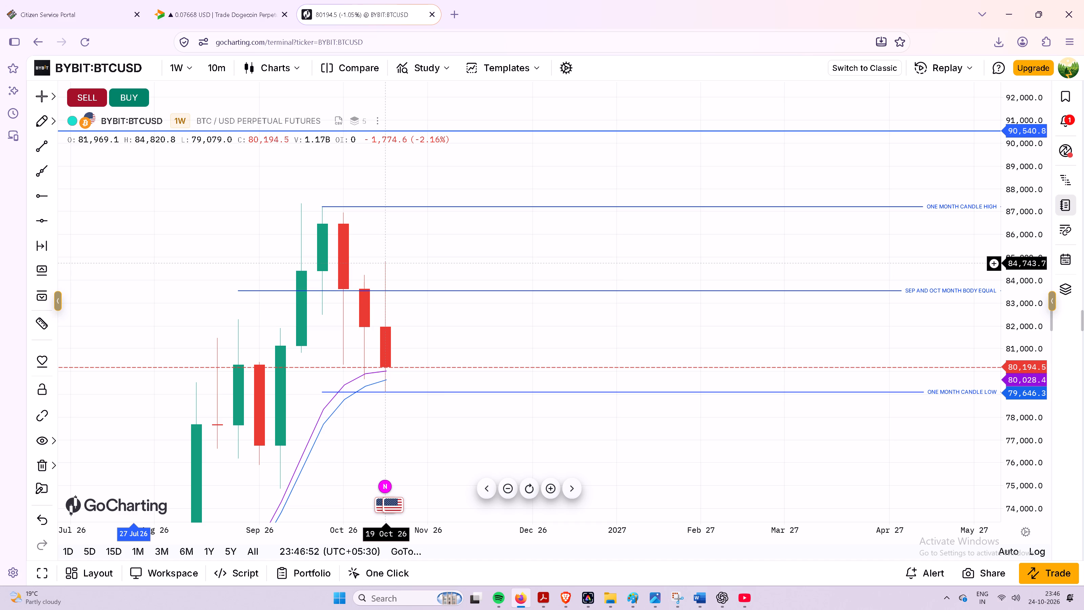
drag(418, 260, 419, 260)
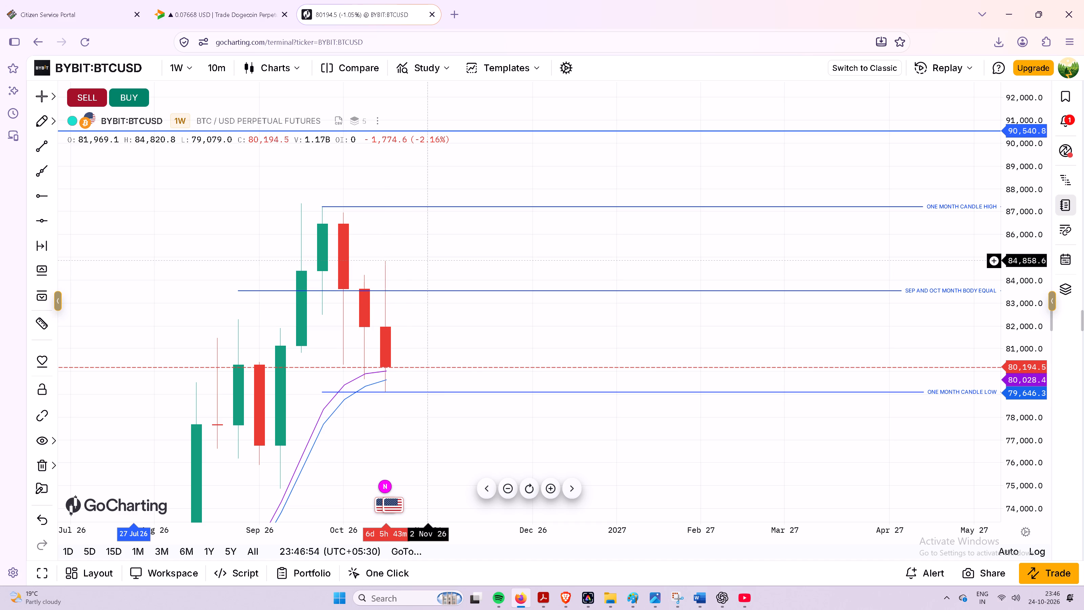
drag(419, 260, 593, 250)
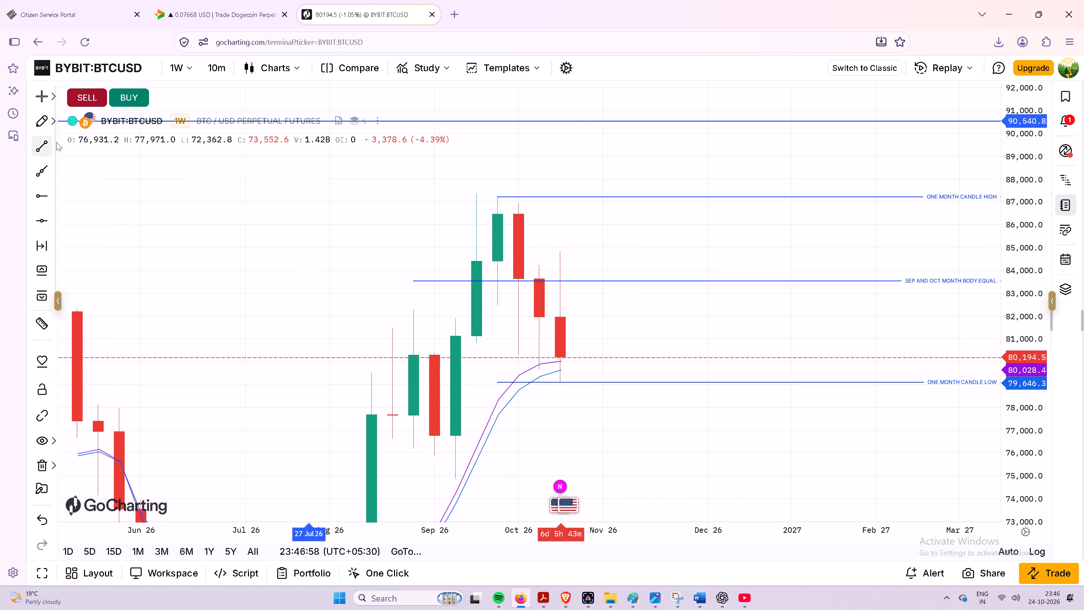
click(43, 142)
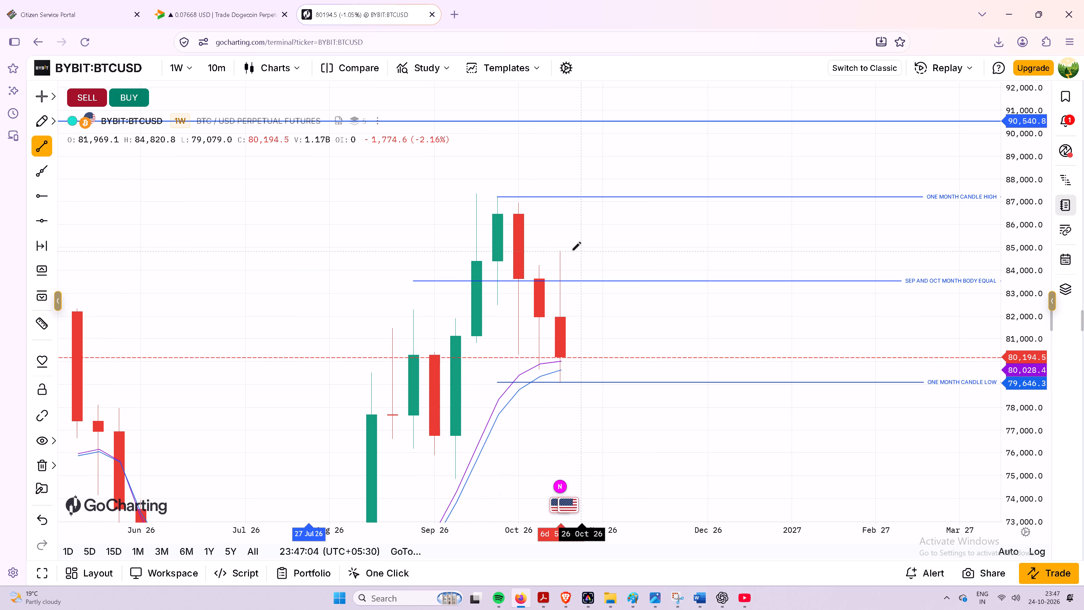
click(560, 251)
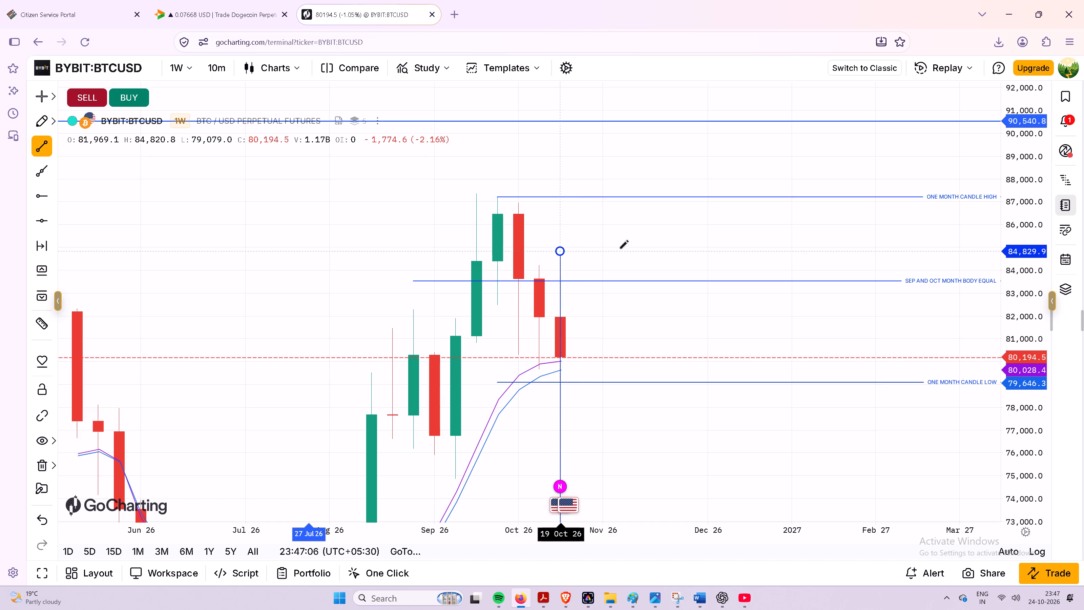
click(825, 251)
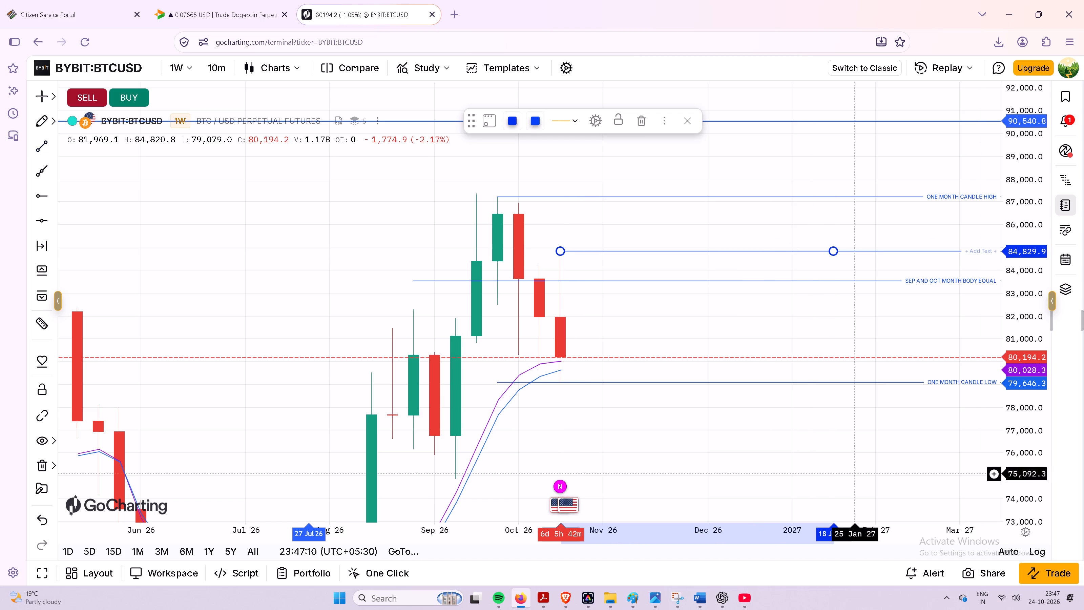
Switch to YouTube and move playback on from the finished BRABUS music video.
click(745, 596)
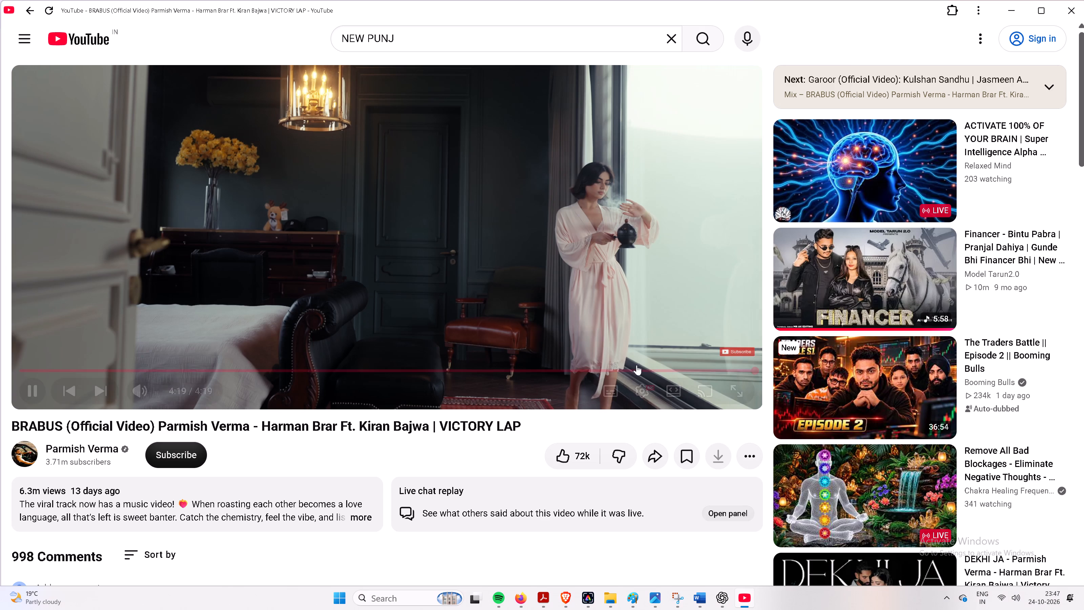
click(710, 362)
click(714, 365)
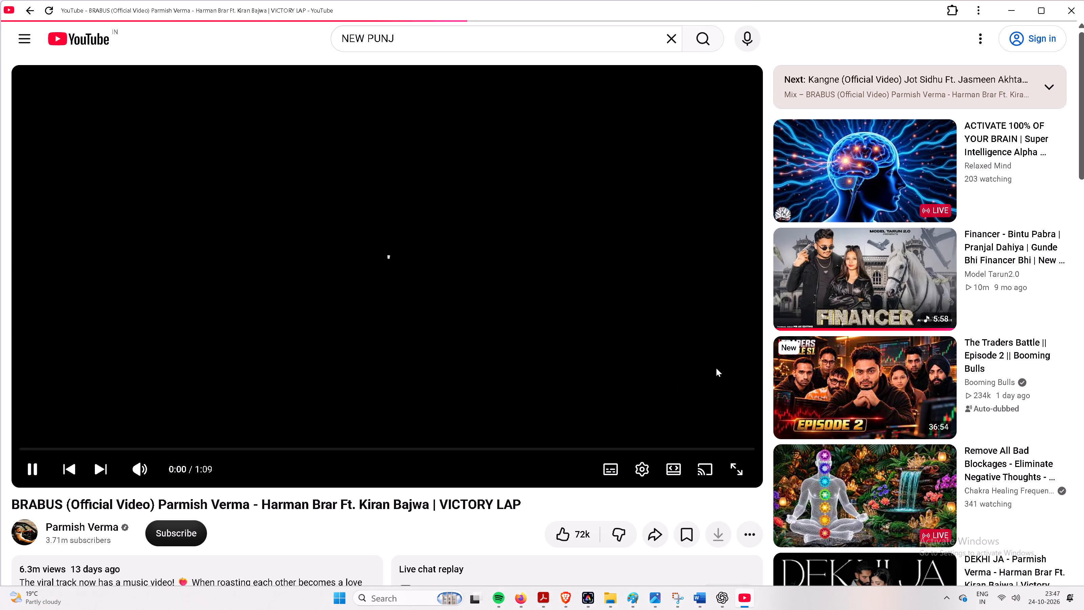